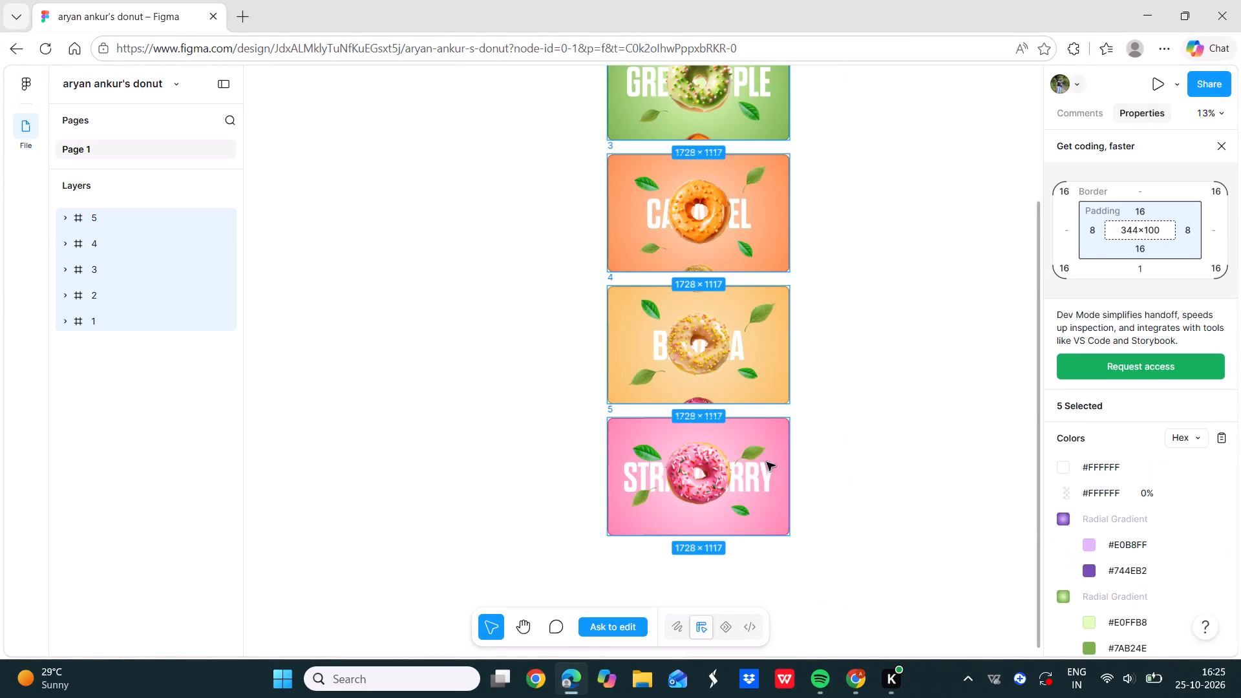
Copy the five selected donut frames as SVG and paste them onto the "new" page of the Untitled file in Chrome.
right_click(140, 266)
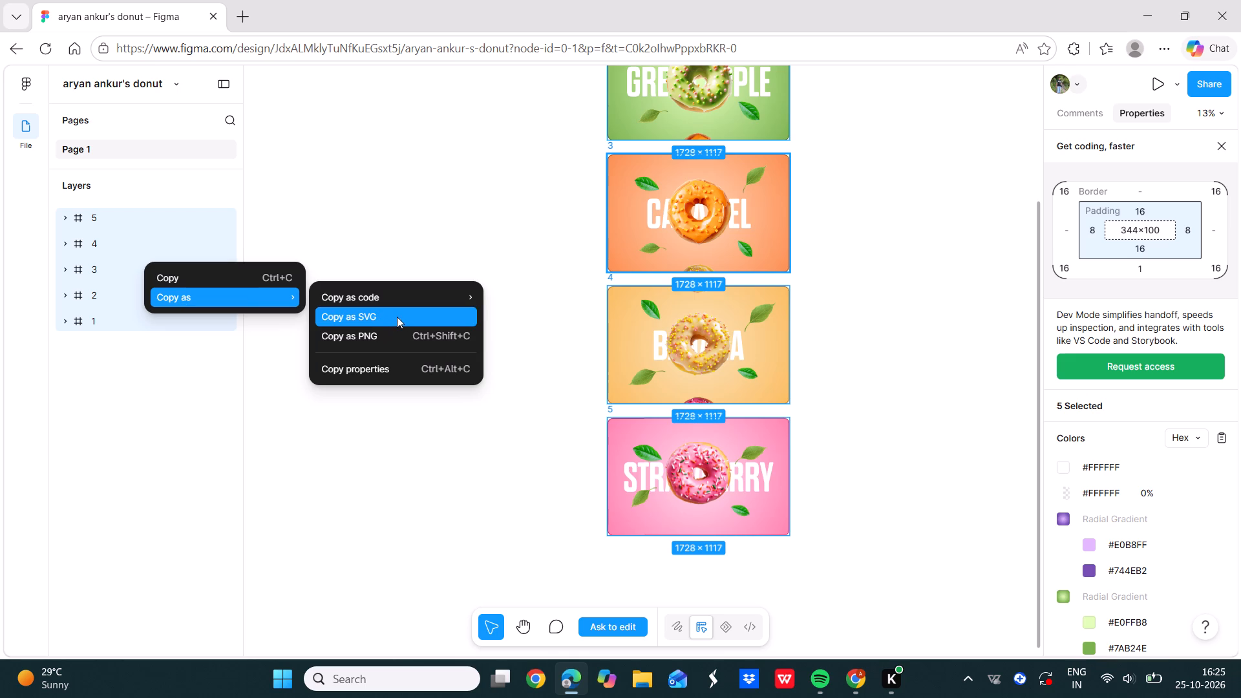
click(397, 317)
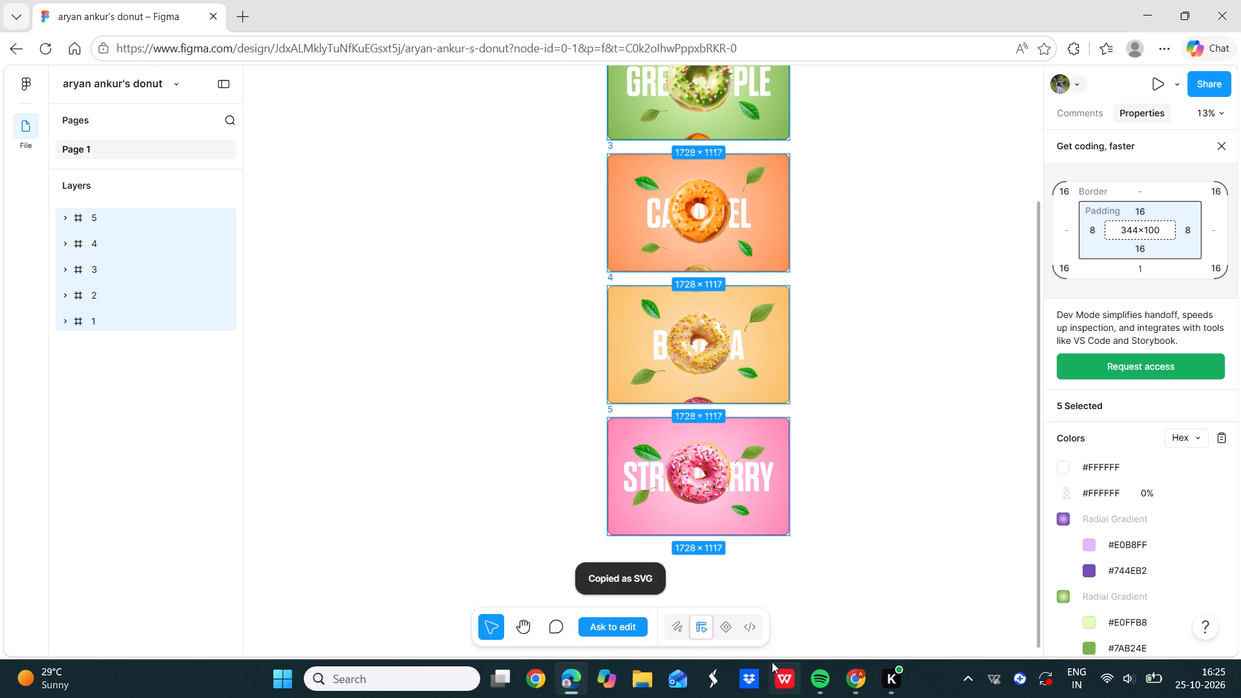
click(858, 676)
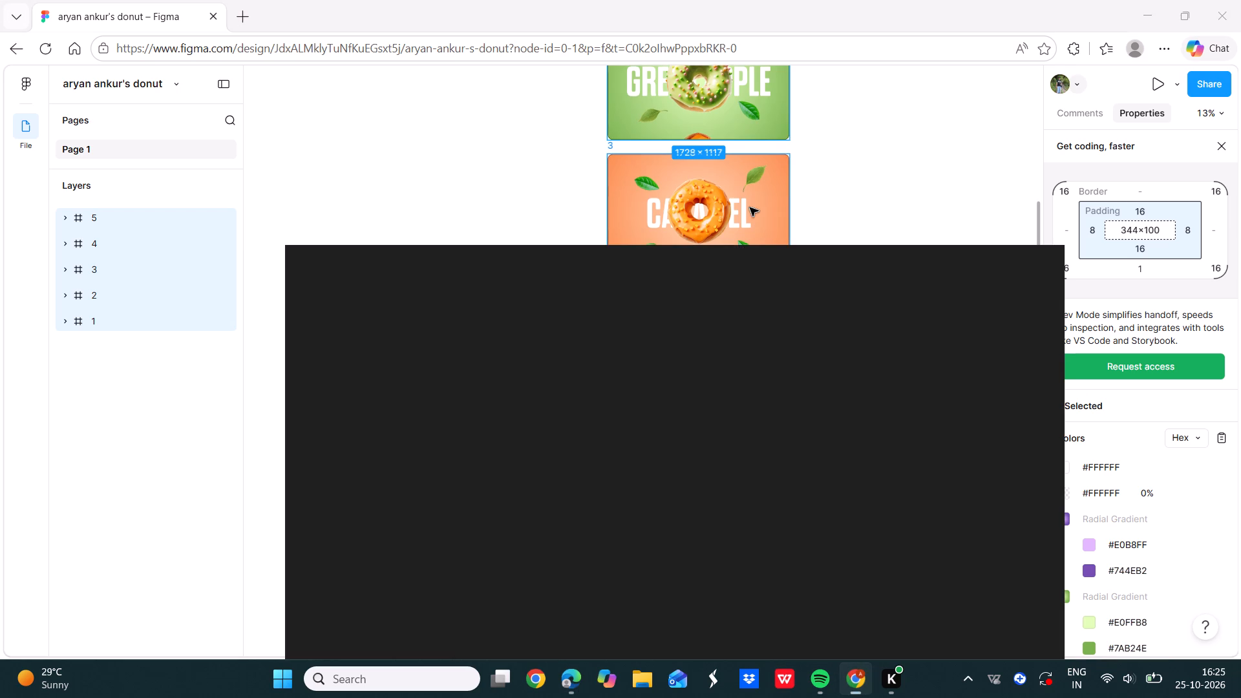
click(584, 302)
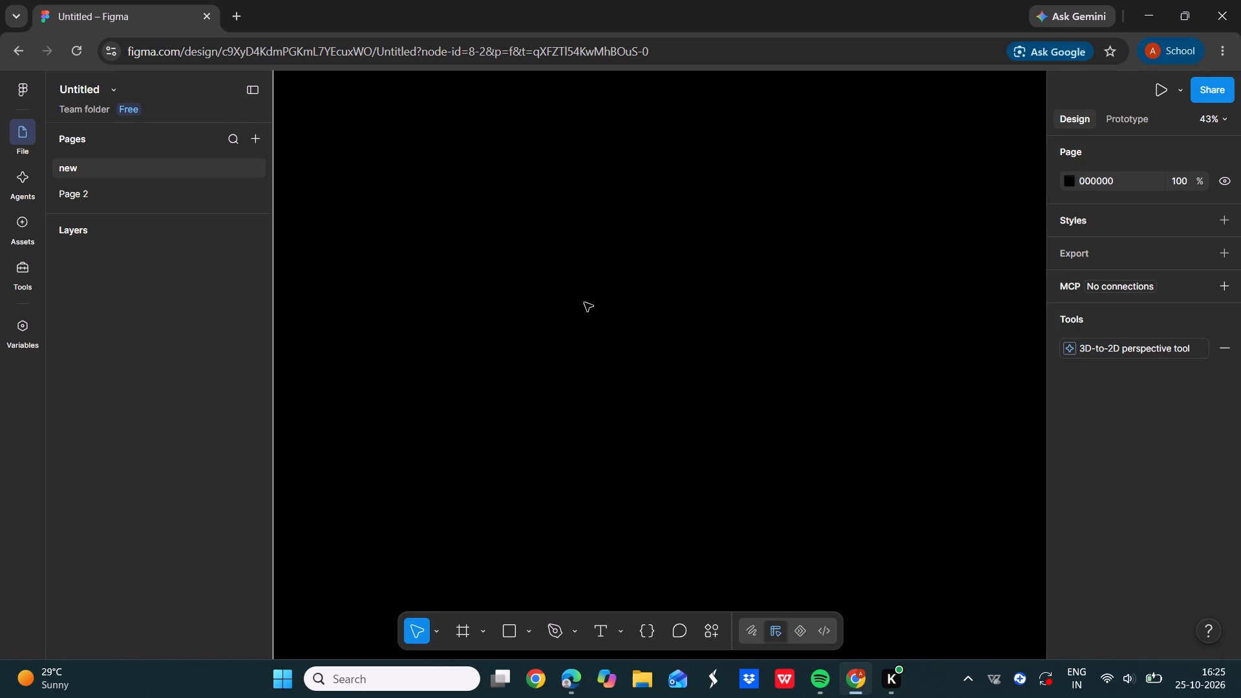
key(ctrl+v)
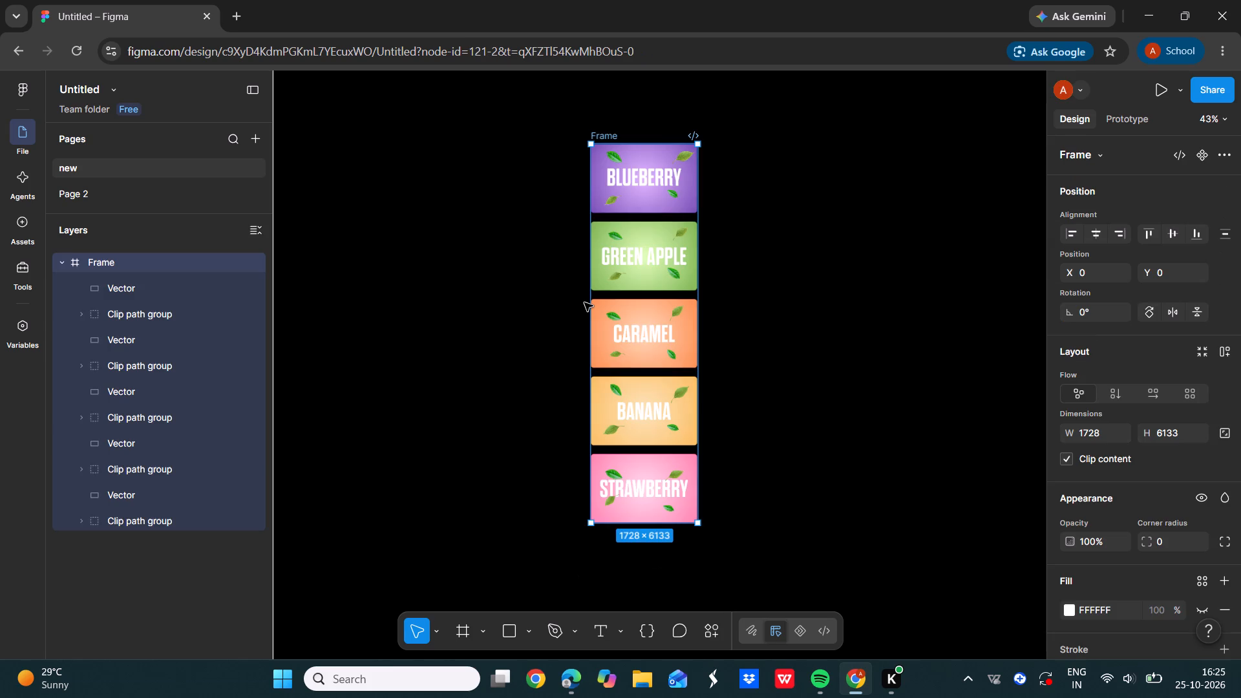
click(805, 345)
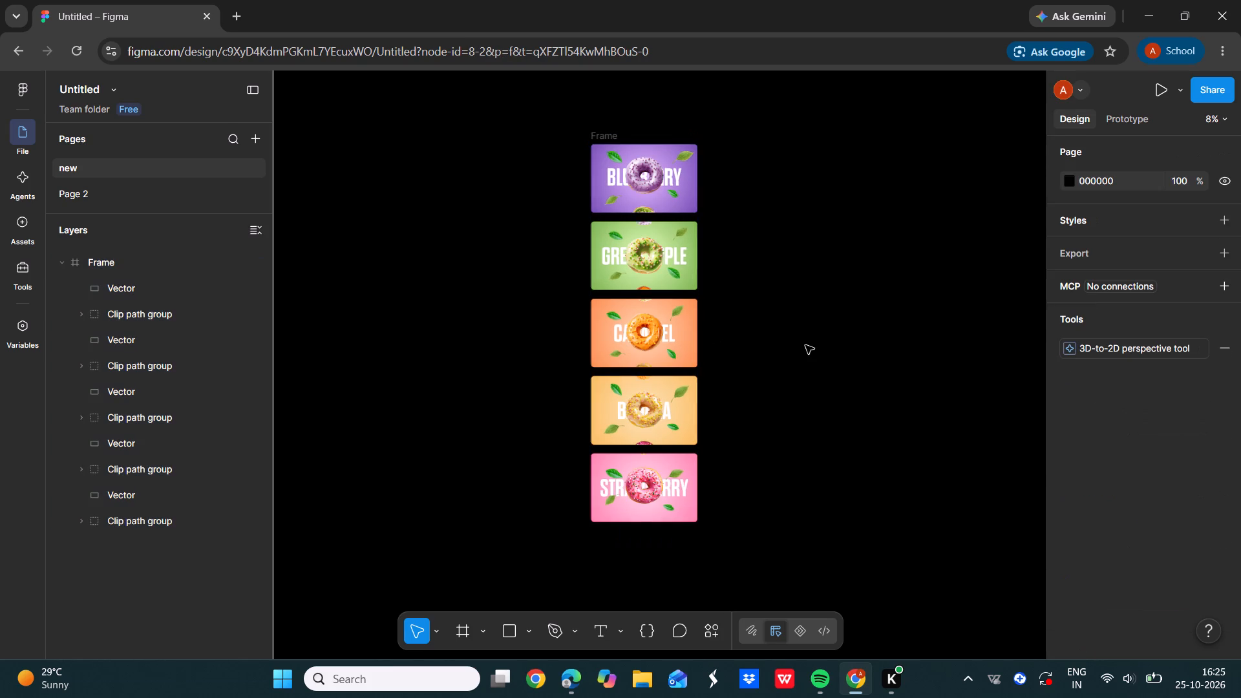
Preview the pasted frame as a prototype, look through the slides from Blueberry to Strawberry, and close the preview.
scroll(805, 345, right, 2)
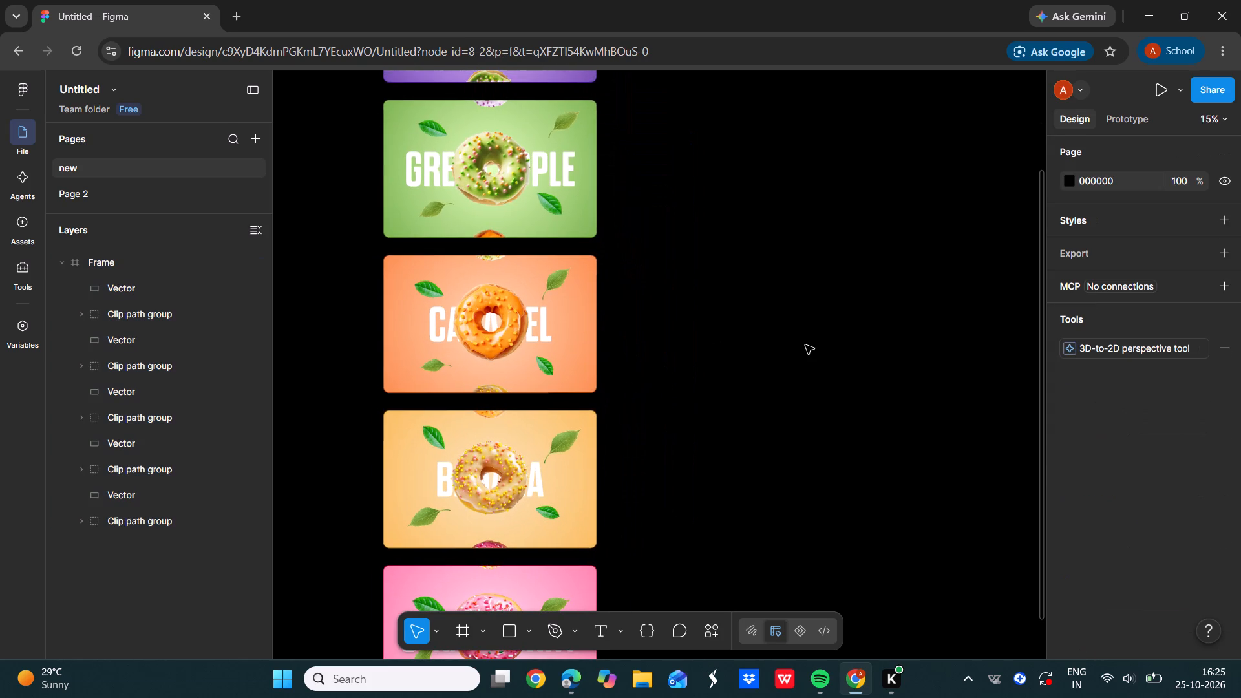
scroll(805, 345, up, 1)
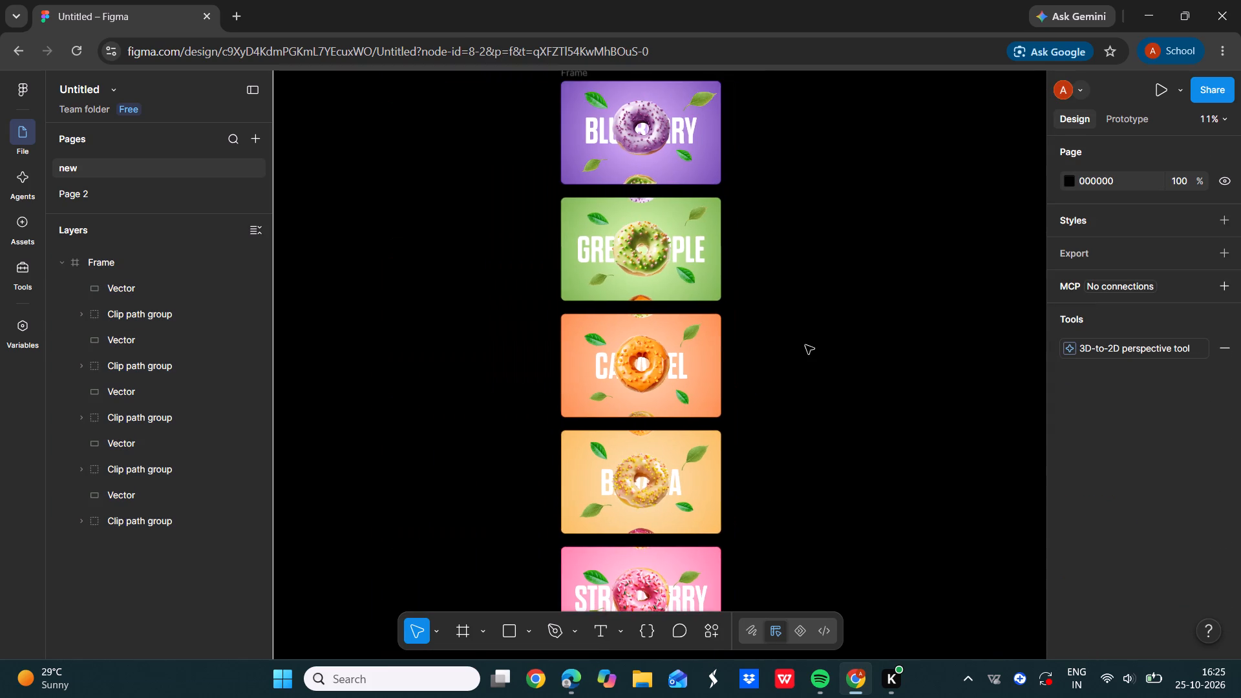
scroll(805, 345, up, 1)
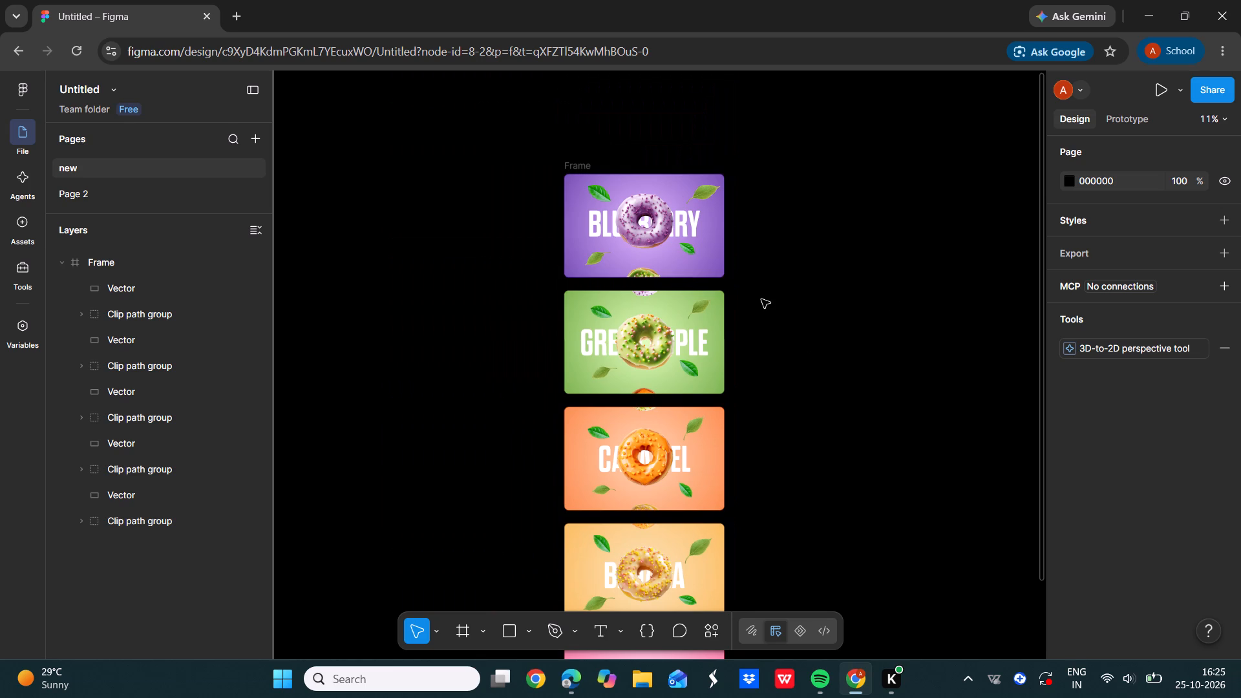
click(888, 299)
click(1137, 121)
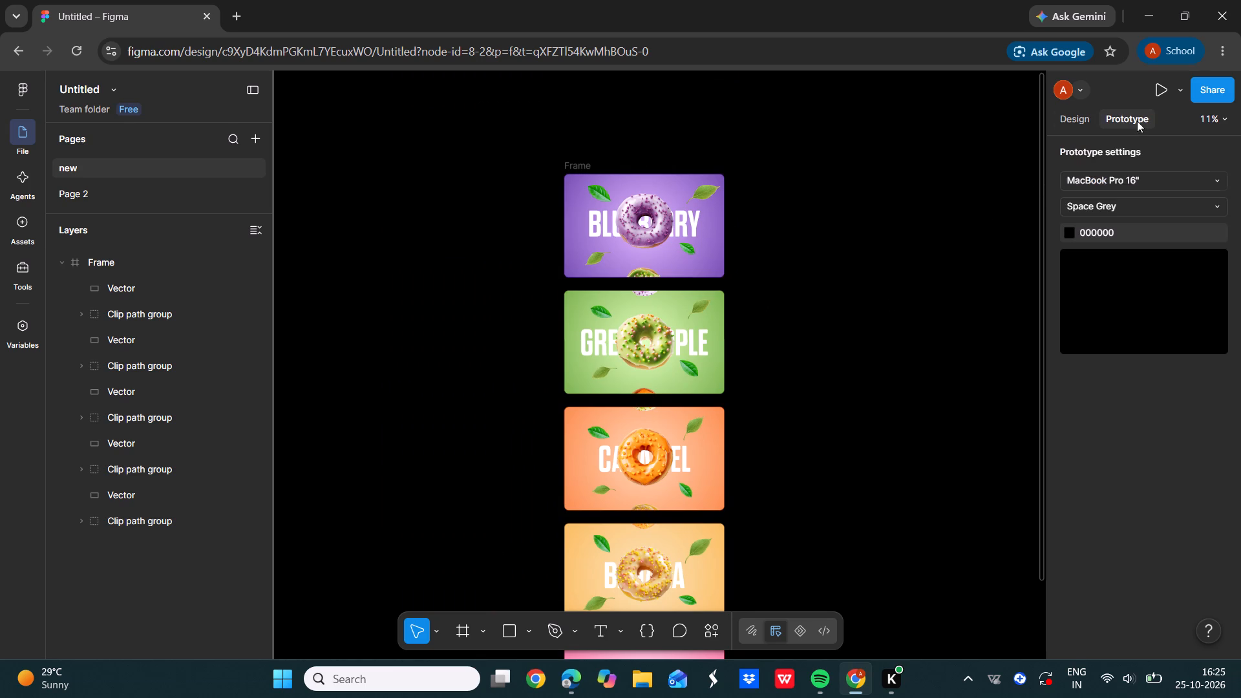
click(1160, 84)
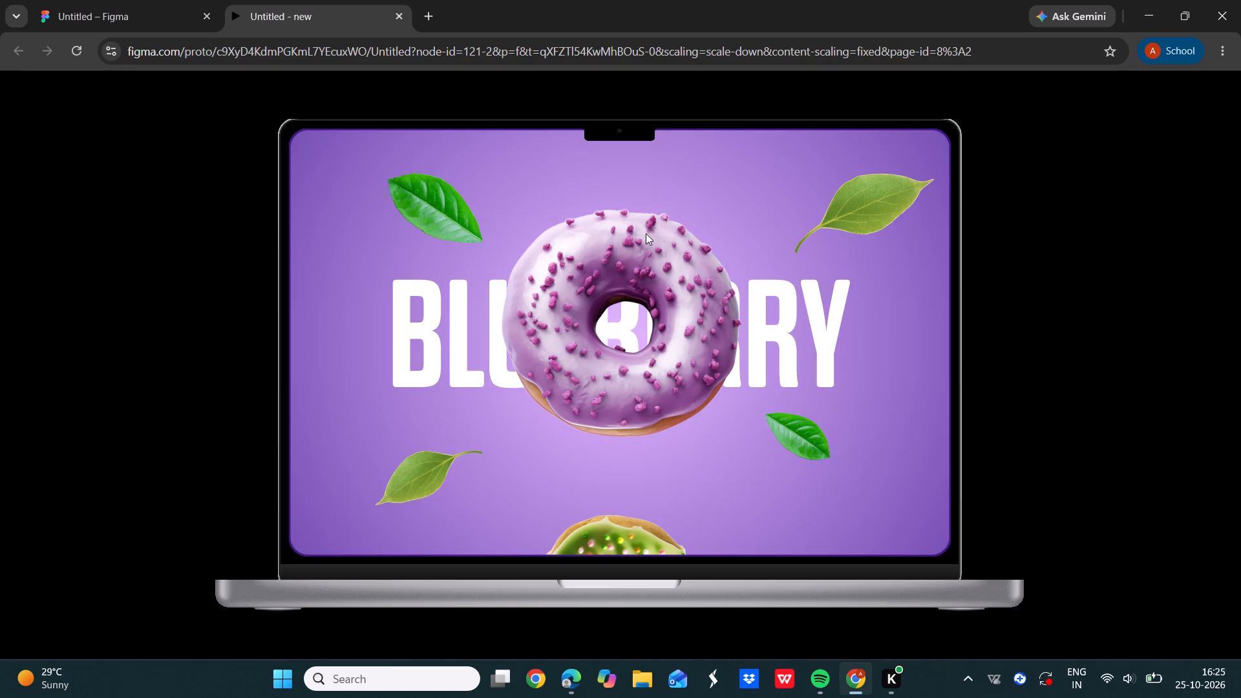
drag(653, 375, 758, 171)
right_drag(706, 432, 767, 291)
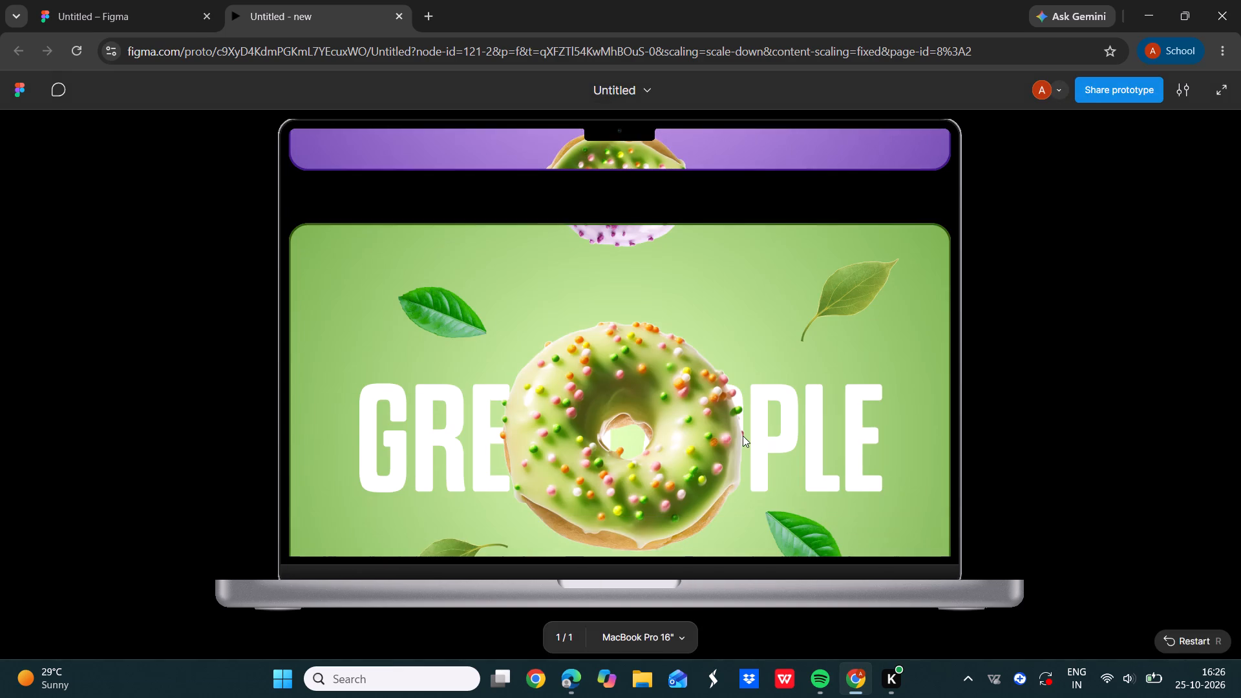
drag(743, 436, 833, 222)
drag(759, 403, 858, 169)
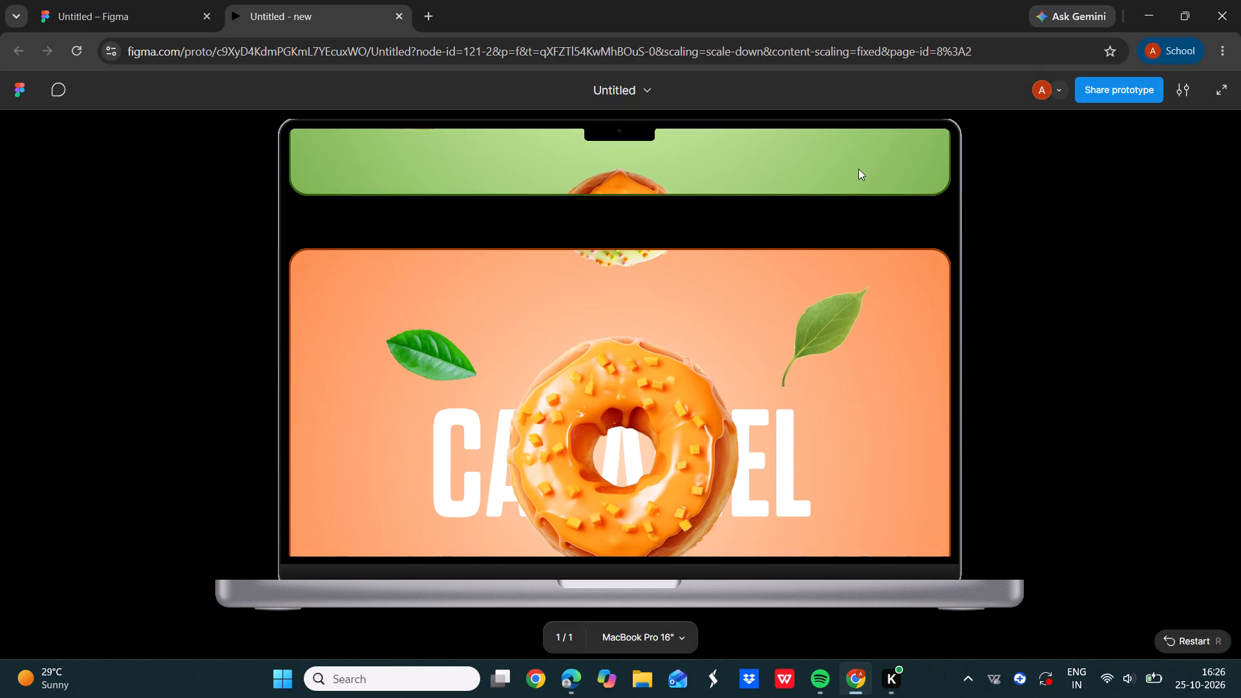
drag(790, 365, 879, 159)
drag(778, 378, 908, 141)
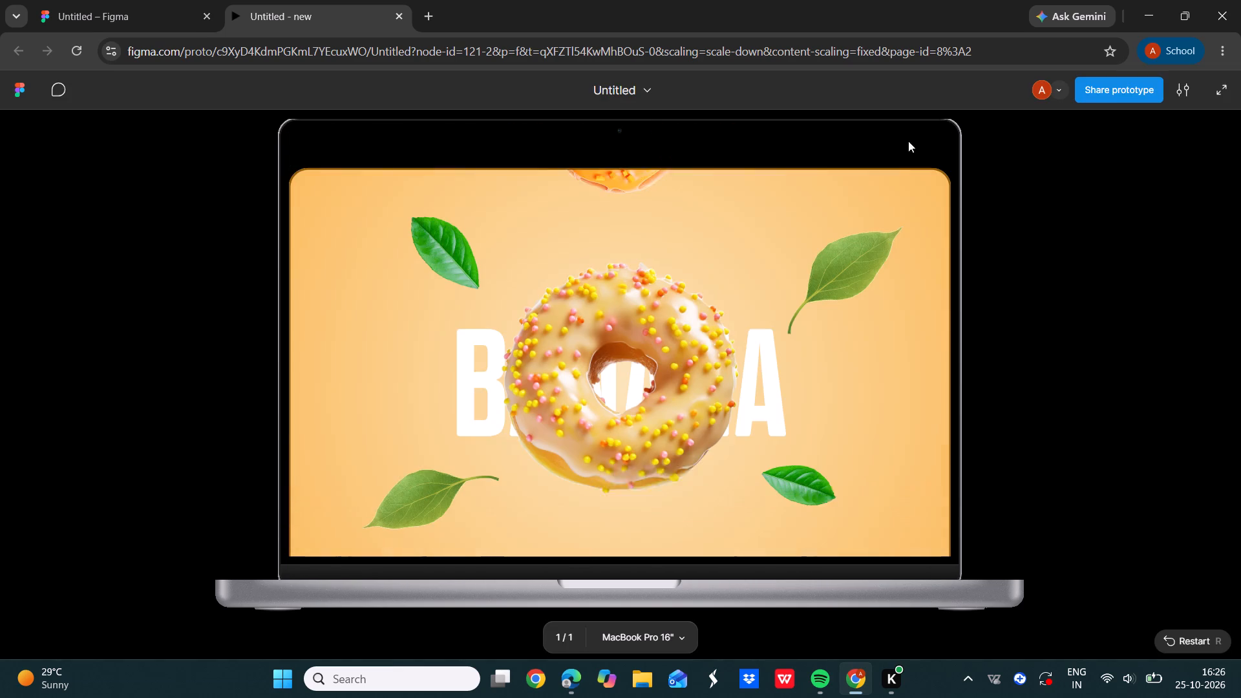
drag(757, 386, 860, 153)
drag(710, 380, 837, 101)
drag(730, 364, 801, 253)
scroll(800, 229, down, 5)
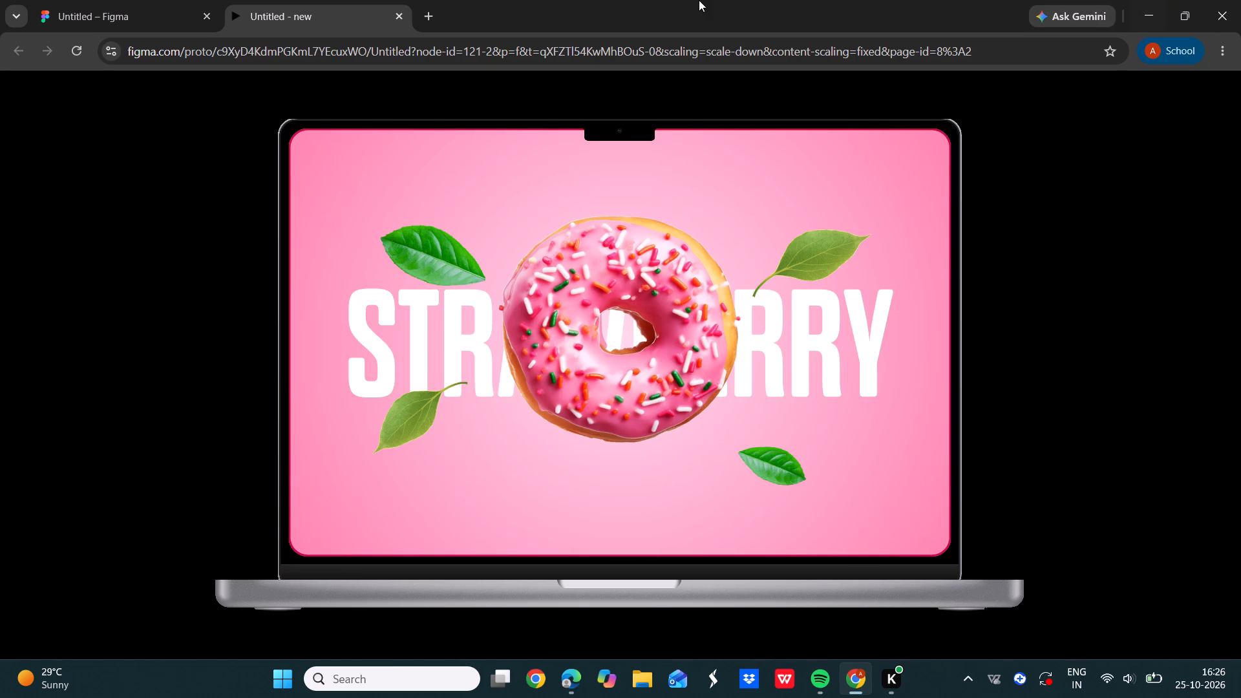
click(398, 16)
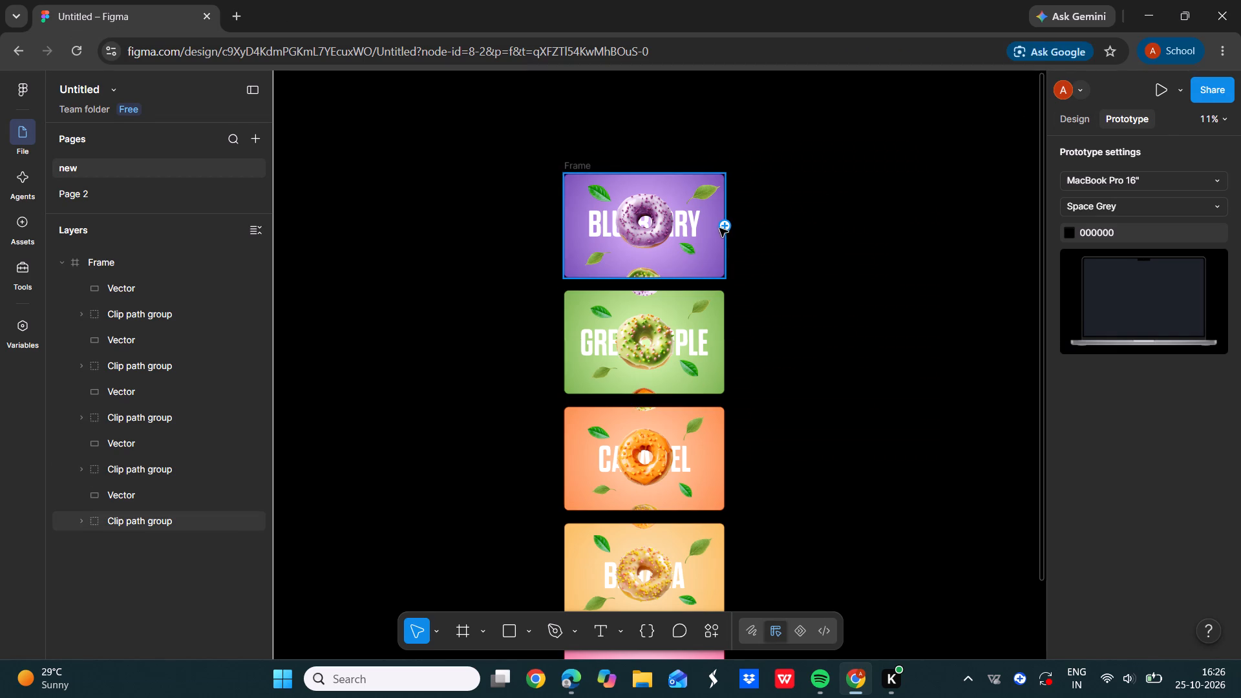
Link the Blueberry background to the Green Apple background with an After delay, Scroll to interaction using Animate.
drag(722, 226, 699, 271)
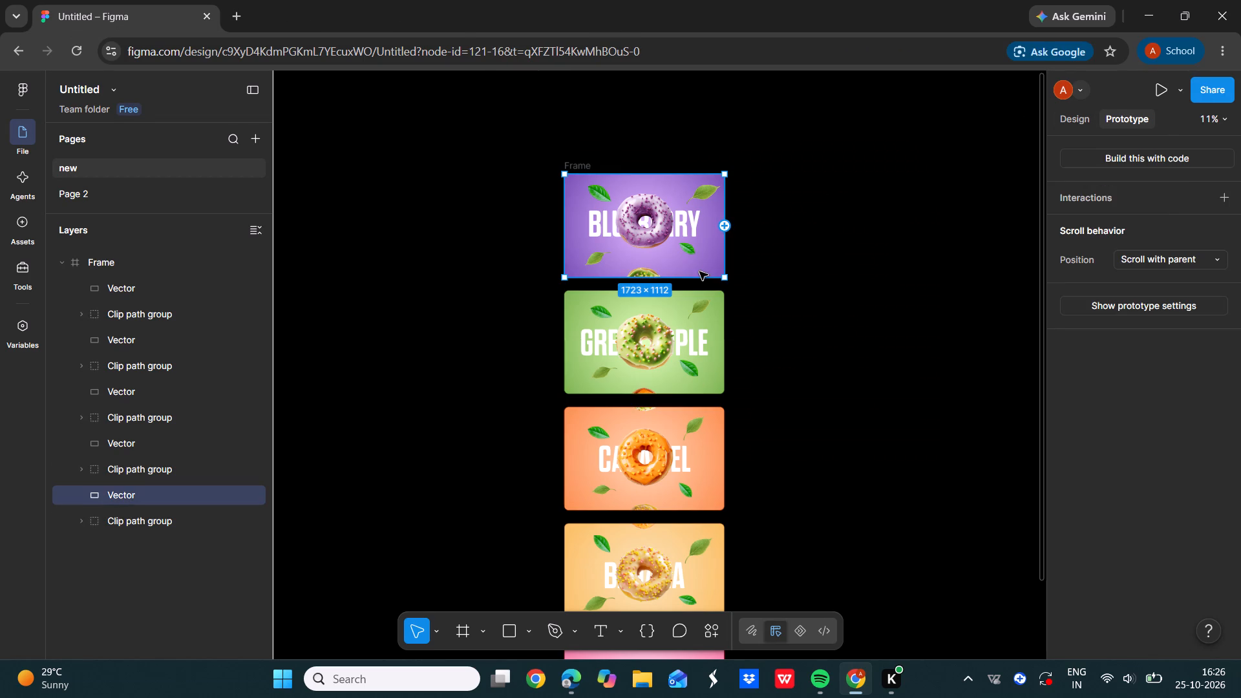
drag(699, 271, 650, 330)
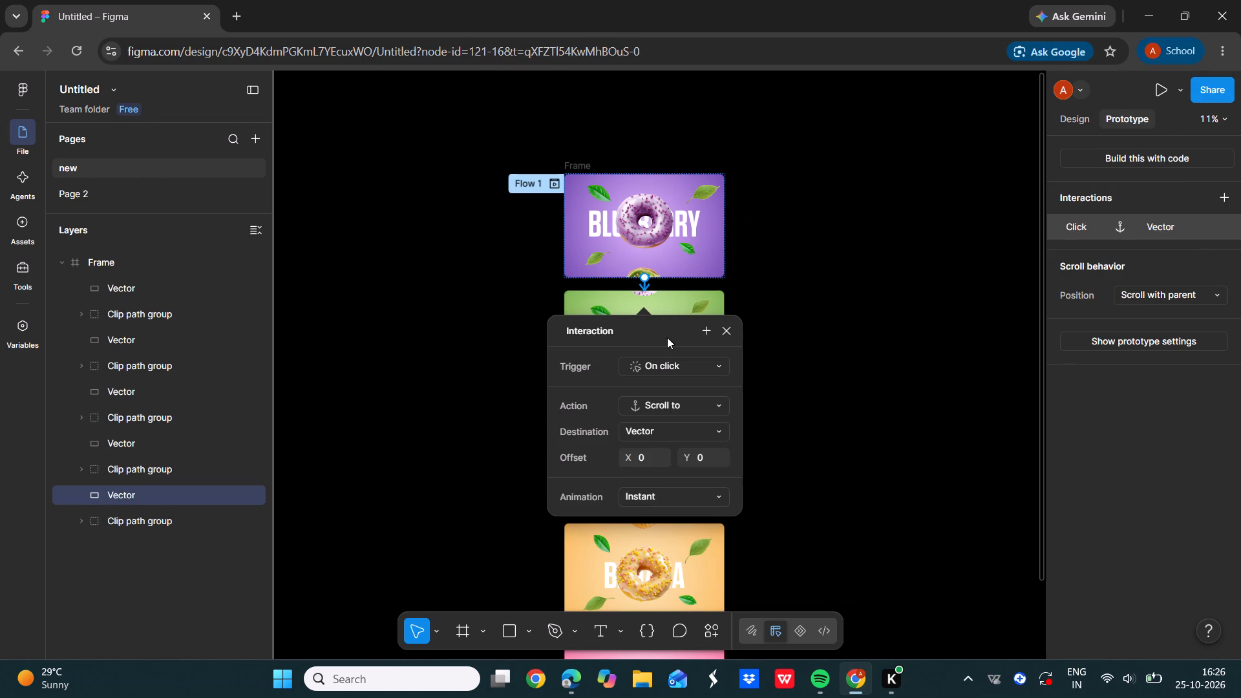
click(648, 496)
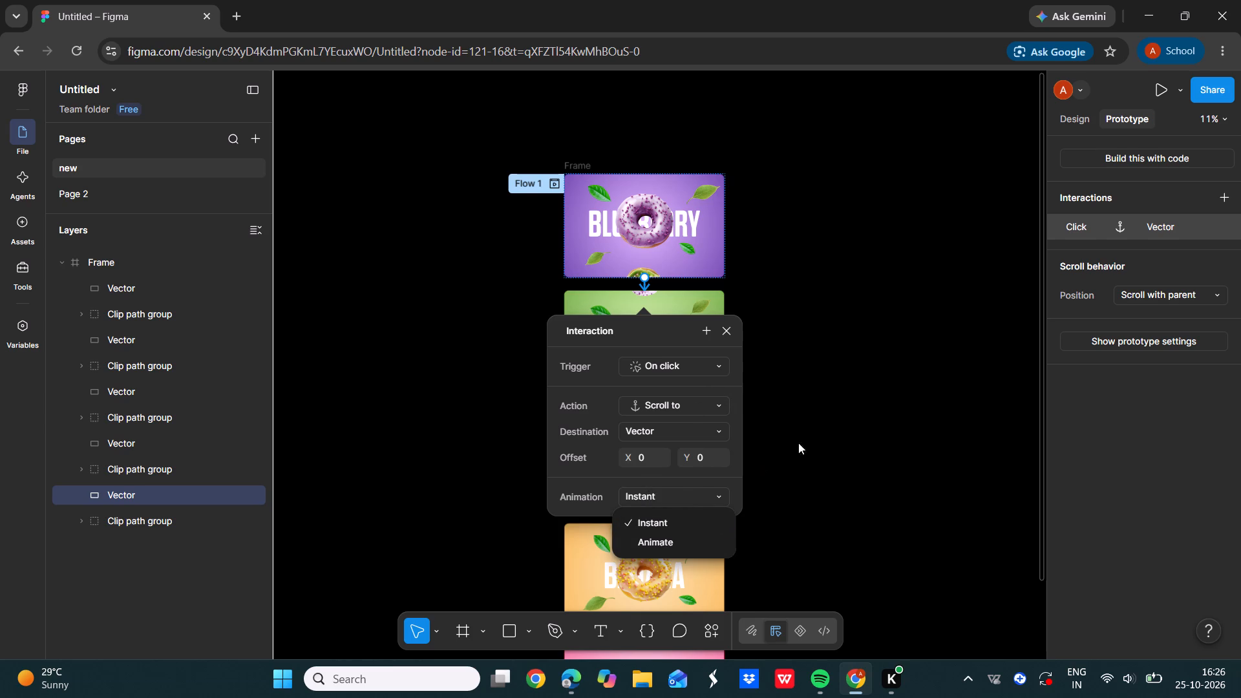
click(655, 539)
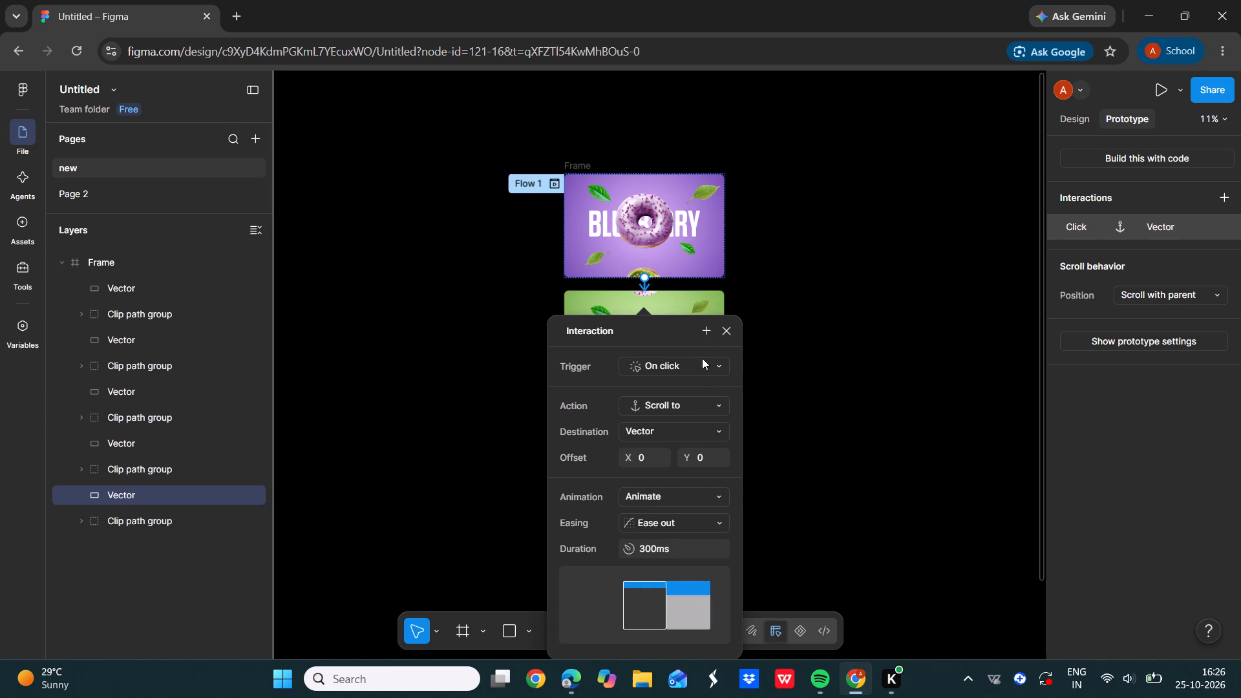
click(702, 360)
click(657, 568)
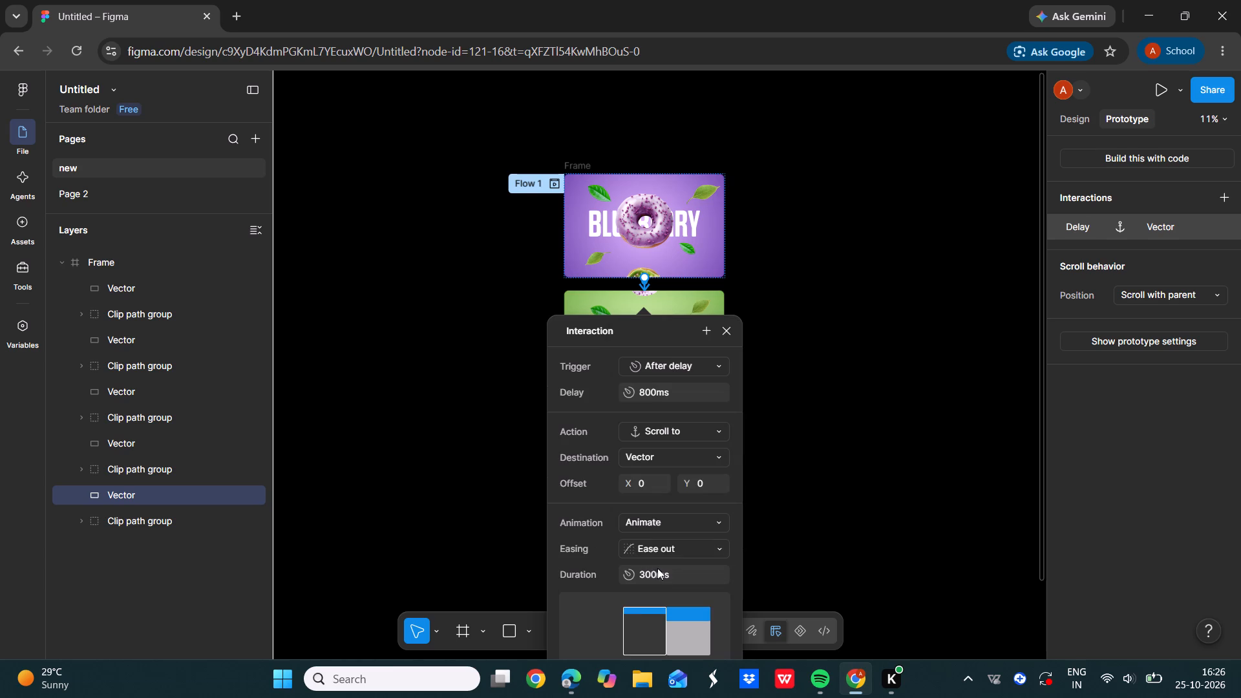
Set the Blueberry interaction's duration to 800 ms, delay to 600 ms and easing to Ease in and out back.
click(670, 572)
key(BackSpace)
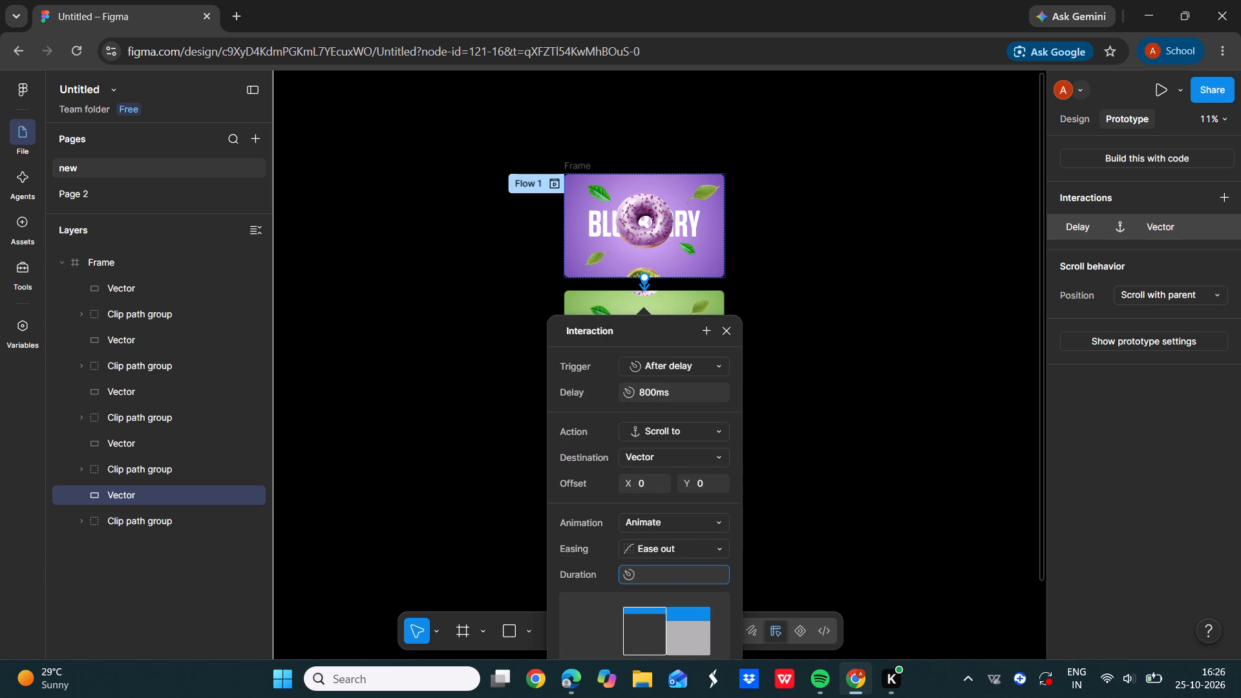
text(800)
key(Return)
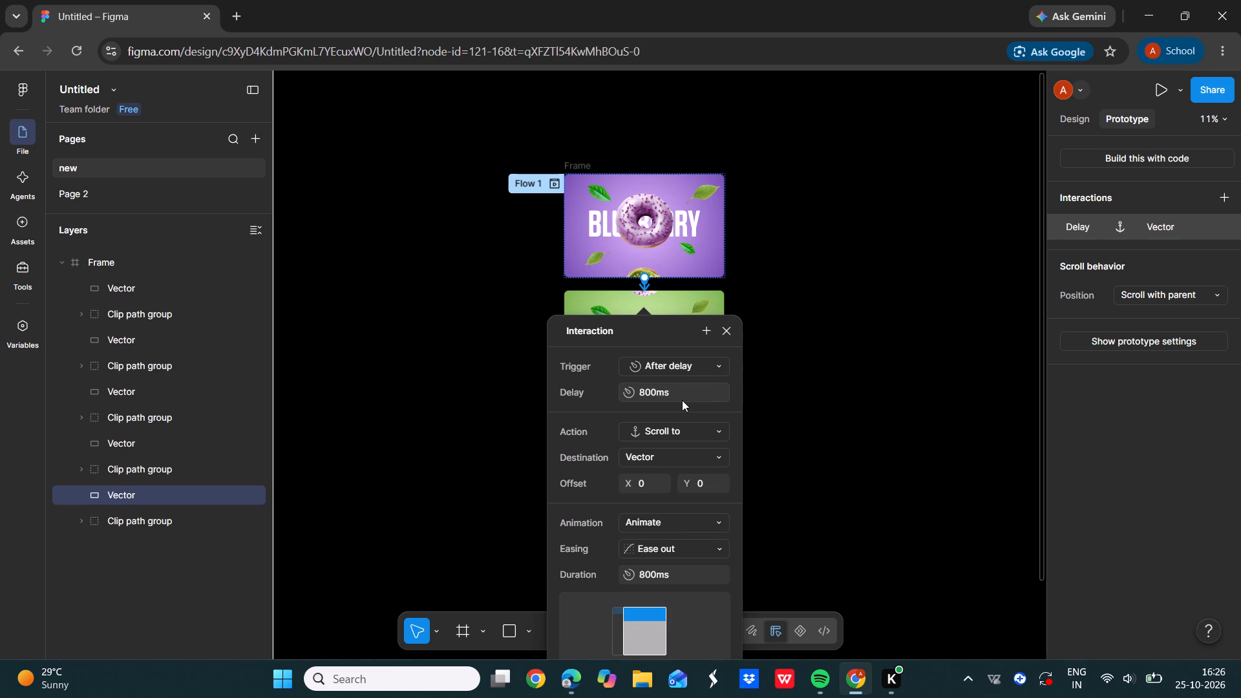
click(682, 400)
key(BackSpace)
text(600)
key(Return)
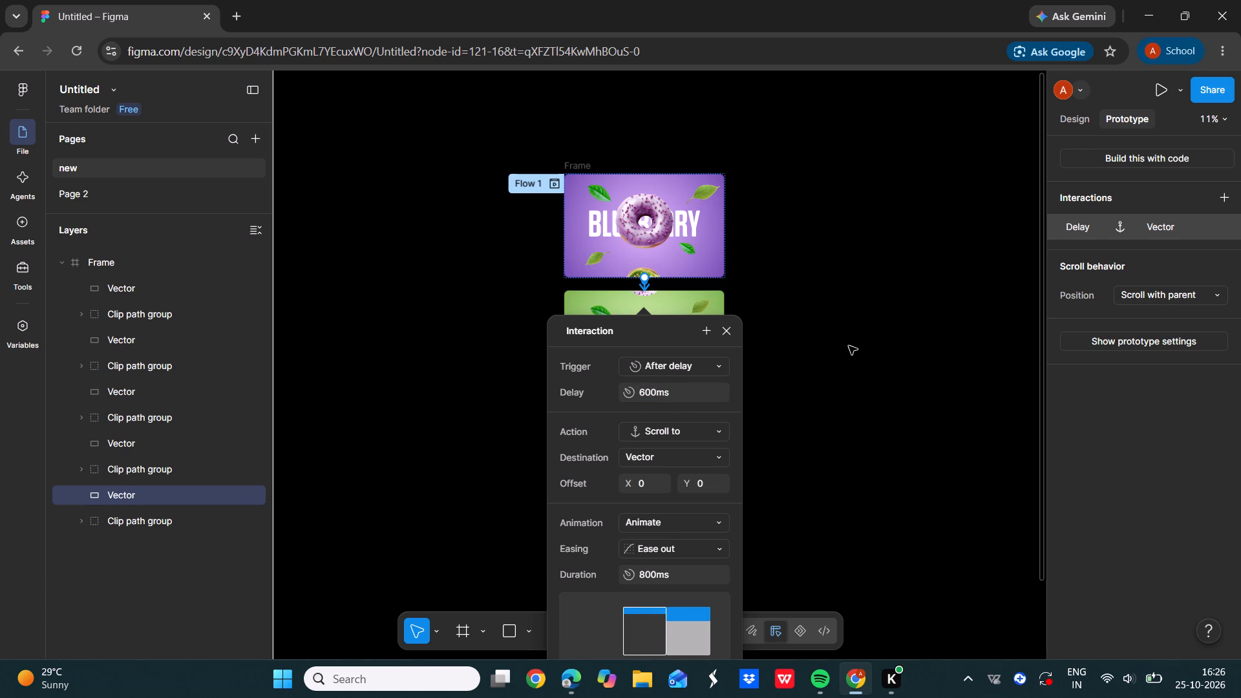
click(667, 548)
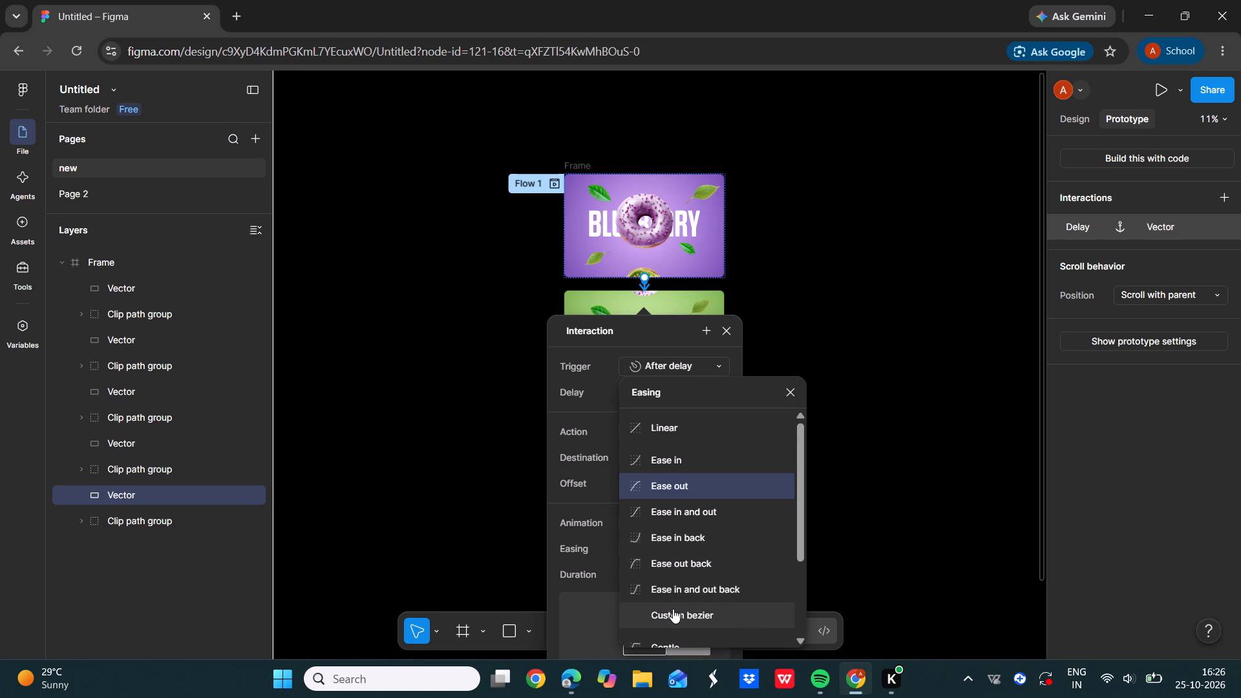
click(683, 595)
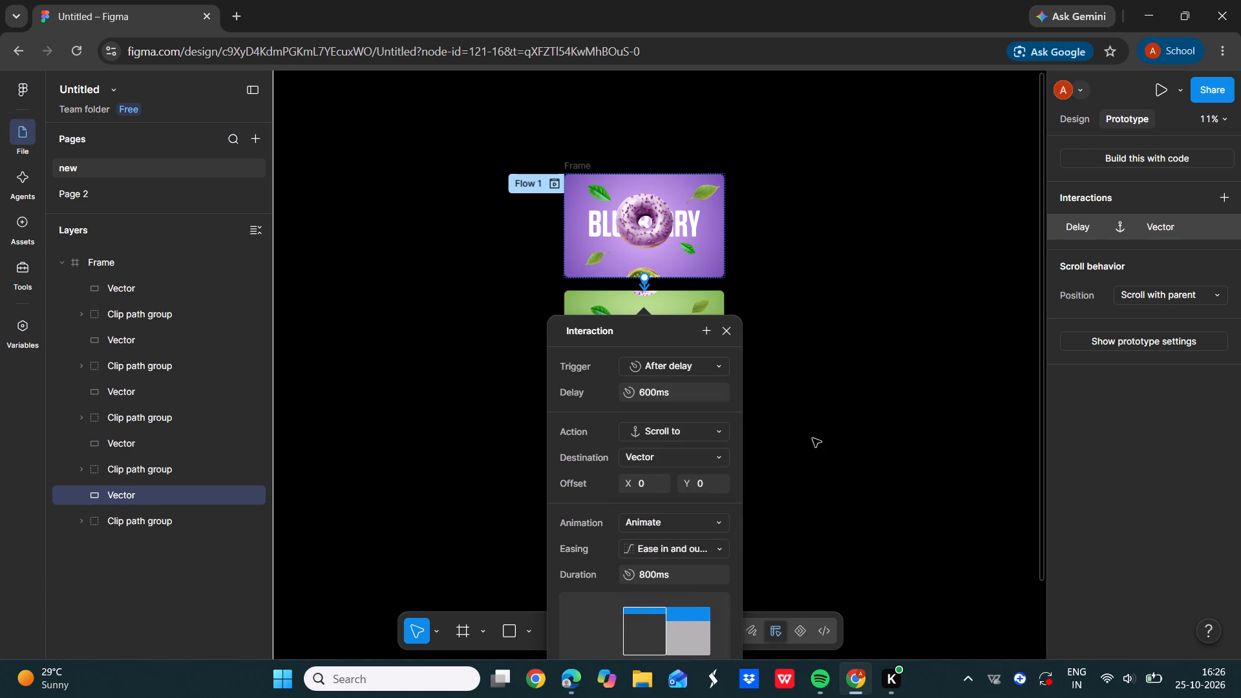
click(812, 438)
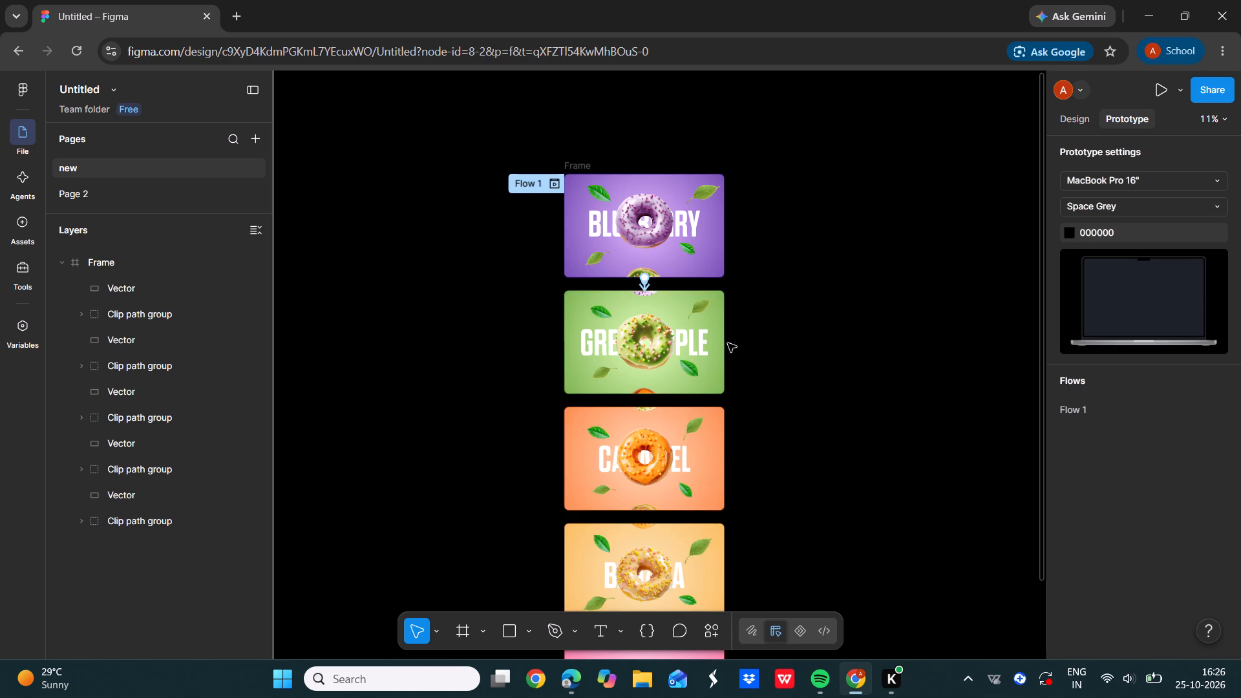
Link the Green Apple background back to the Blueberry background with a Scroll to interaction triggered after a 600 ms delay.
drag(725, 341, 662, 244)
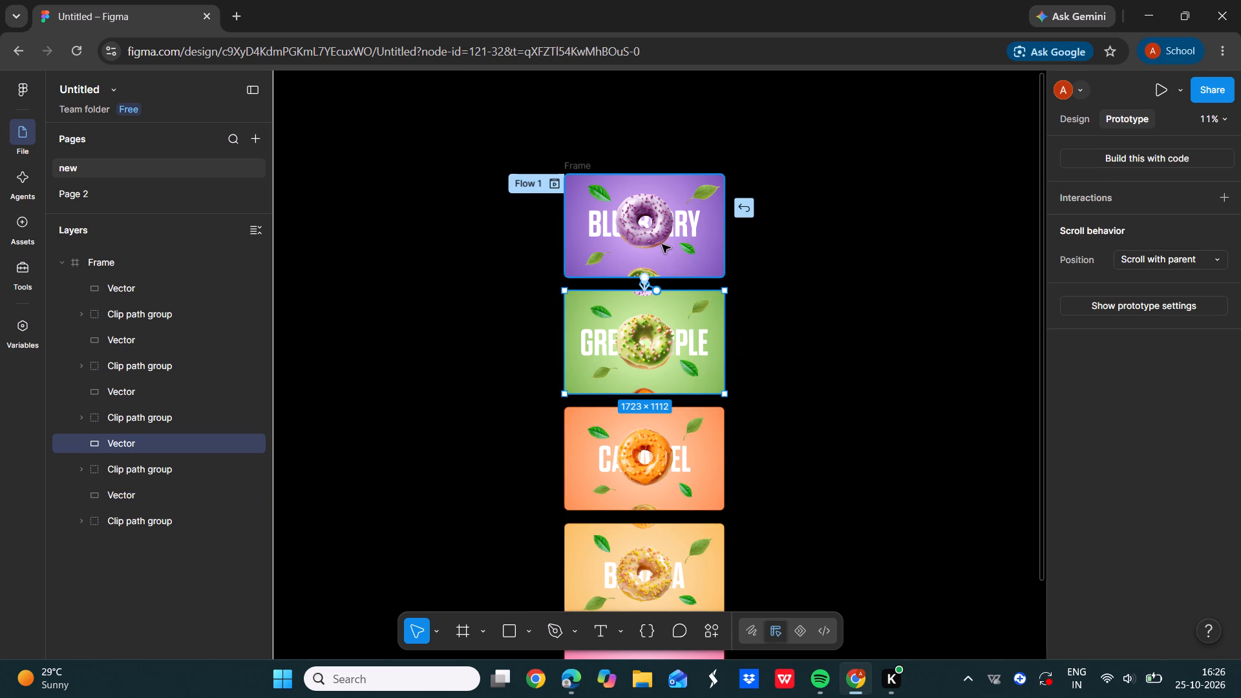
drag(662, 244, 653, 244)
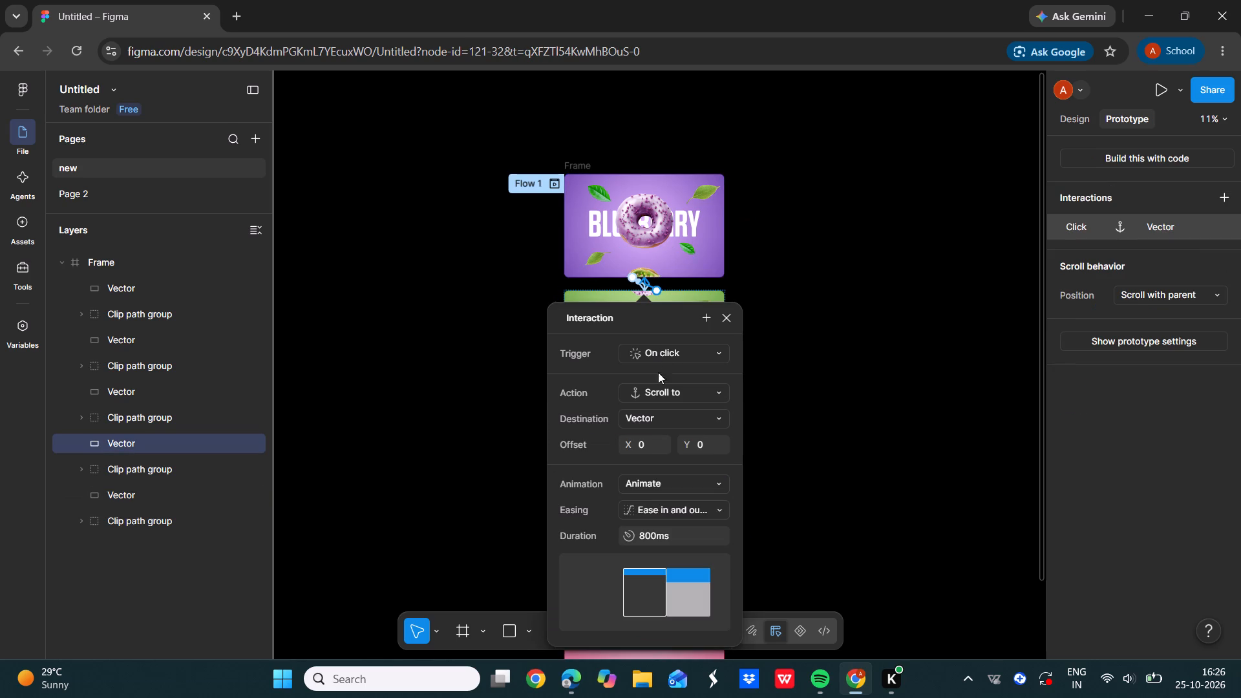
click(684, 350)
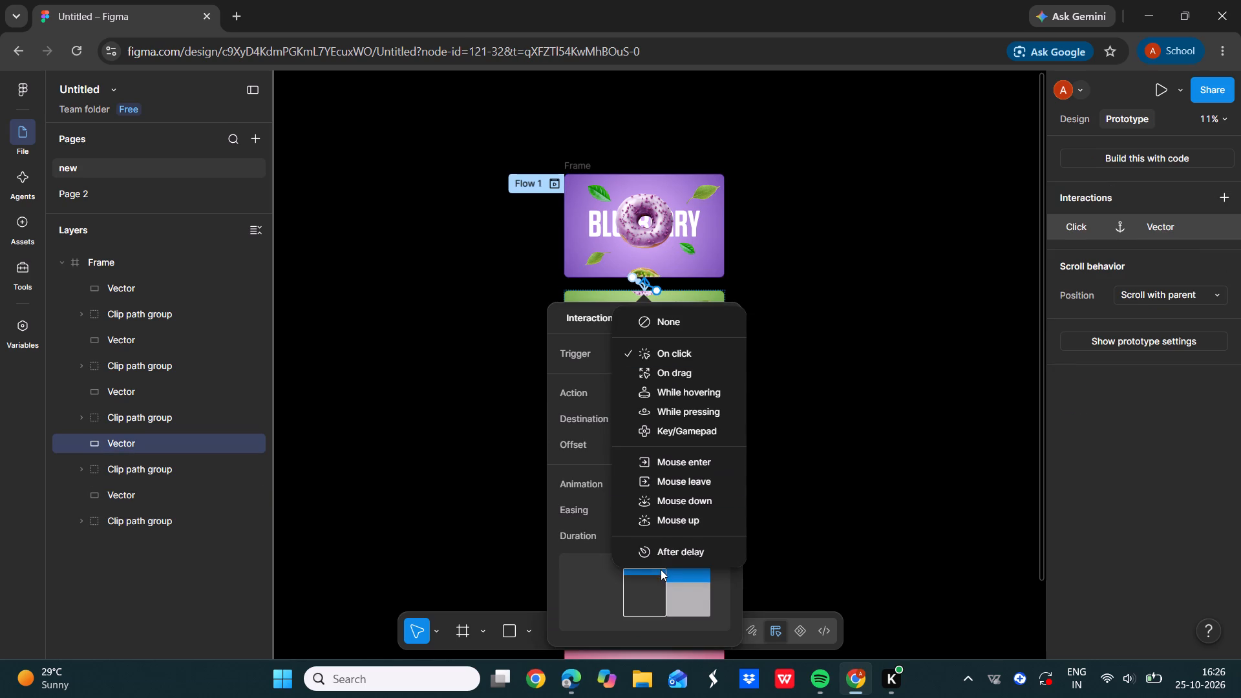
click(664, 542)
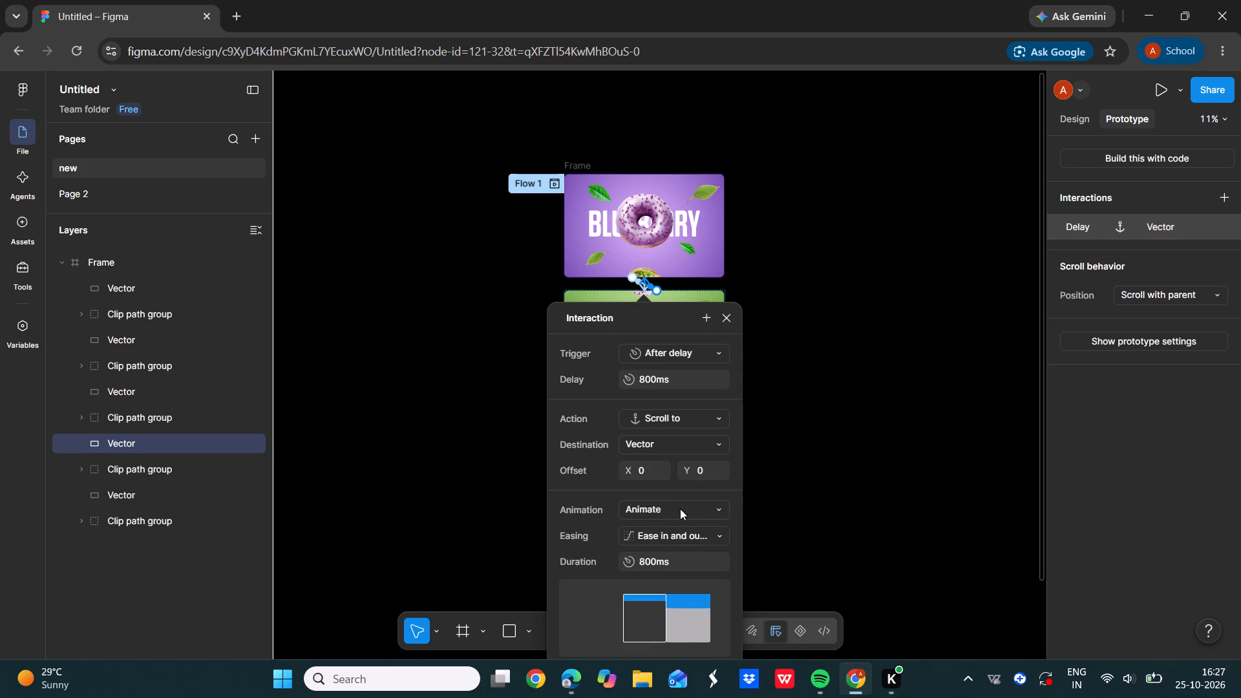
click(674, 382)
key(BackSpace)
text(600)
key(Return)
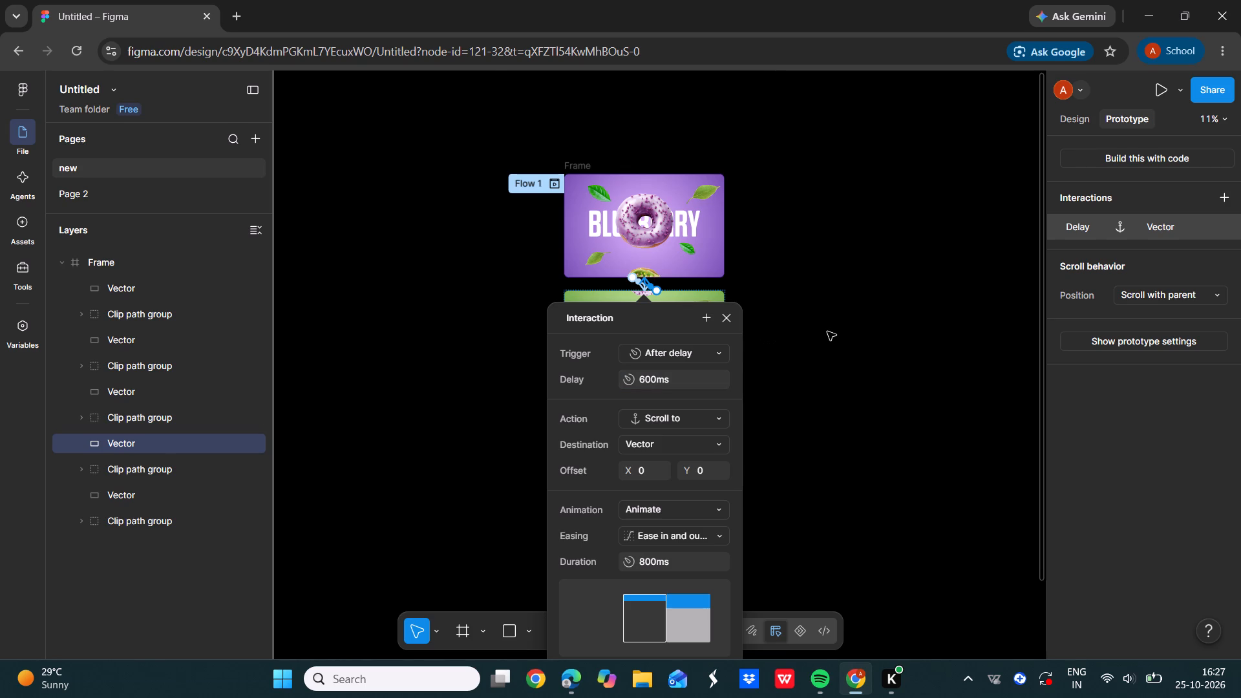
click(827, 332)
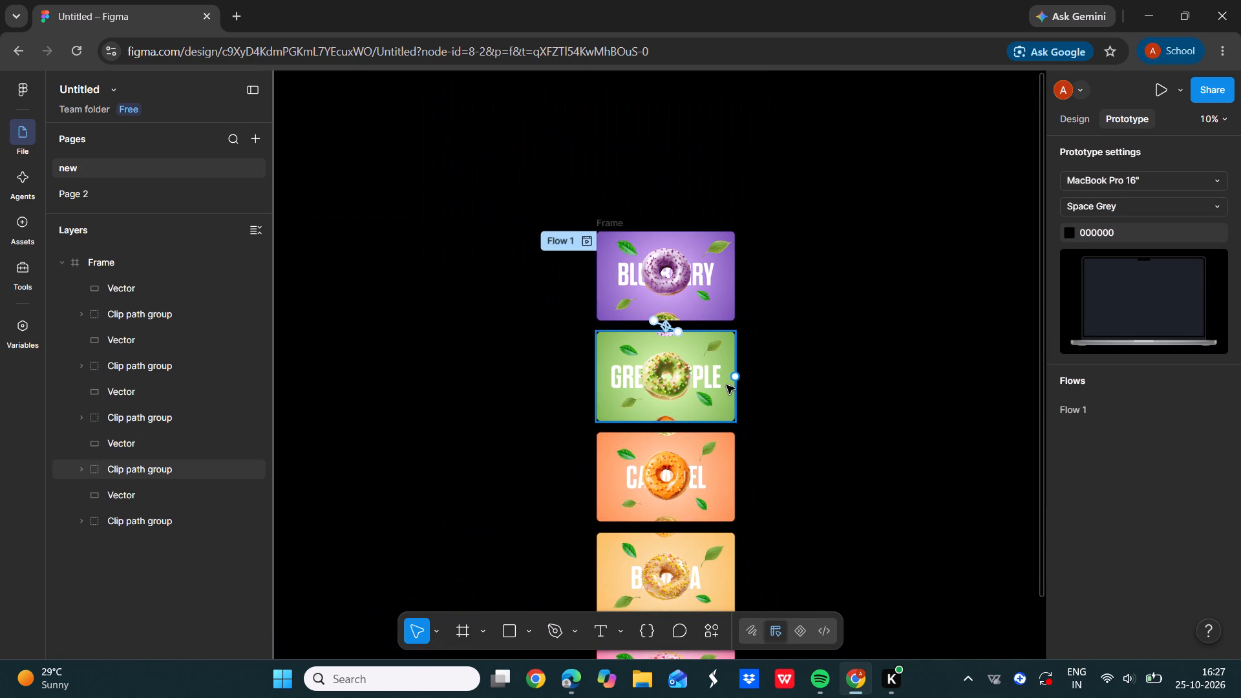
Link the Green Apple background to the Caramel background with an On click, Scroll to interaction using Animate.
drag(733, 377, 695, 482)
click(705, 449)
scroll(691, 600, down, 1)
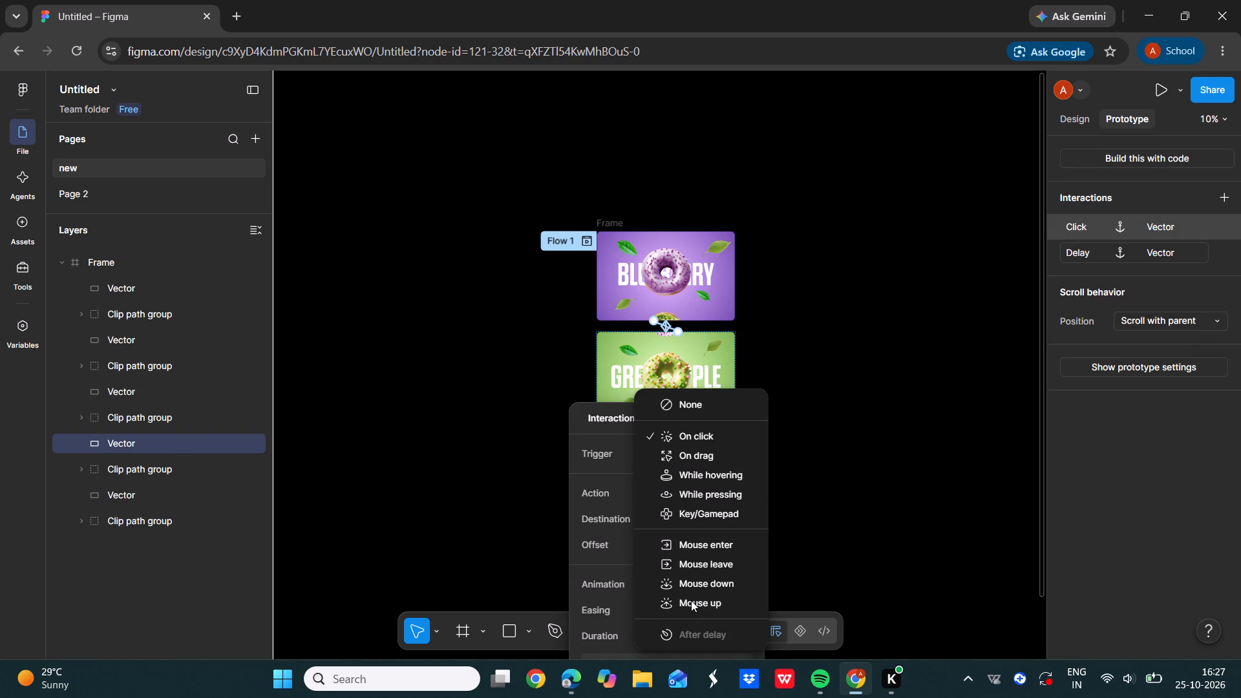
scroll(691, 600, down, 1)
click(691, 642)
click(802, 510)
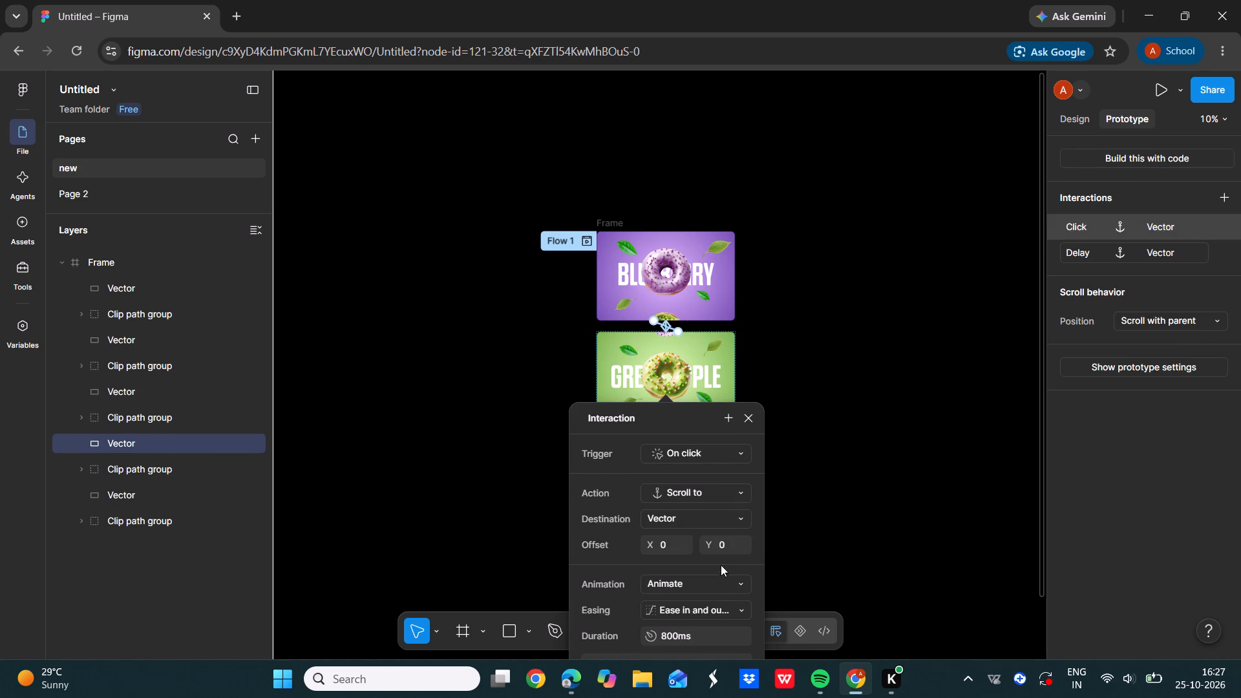
click(831, 450)
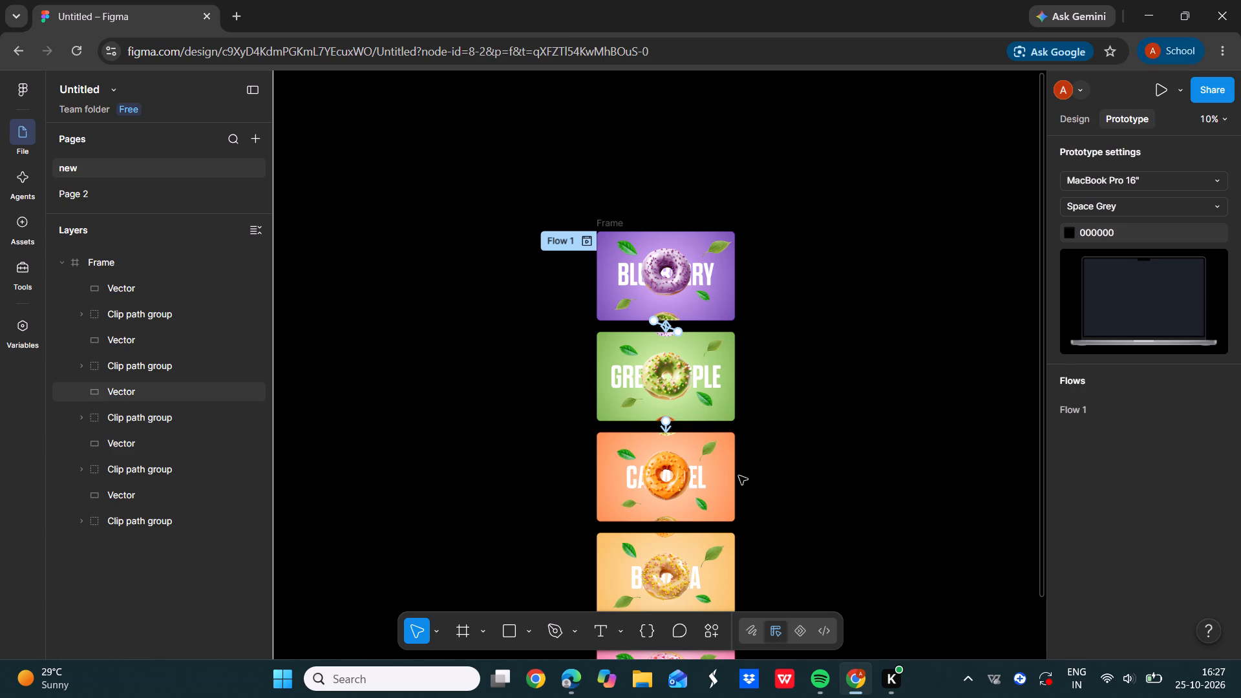
Link the Caramel background back to the Green Apple background with a Scroll to interaction triggered after a 600 ms delay.
drag(733, 476, 681, 379)
click(688, 448)
scroll(683, 524, down, 1)
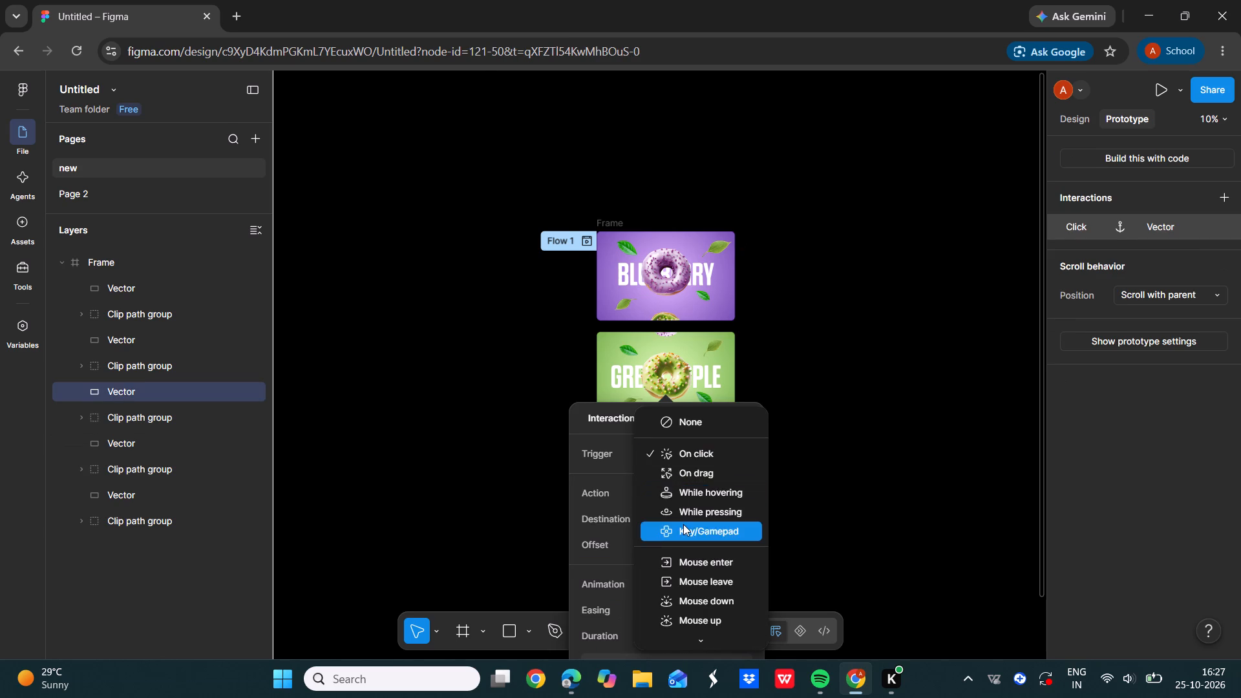
scroll(683, 524, down, 1)
click(676, 640)
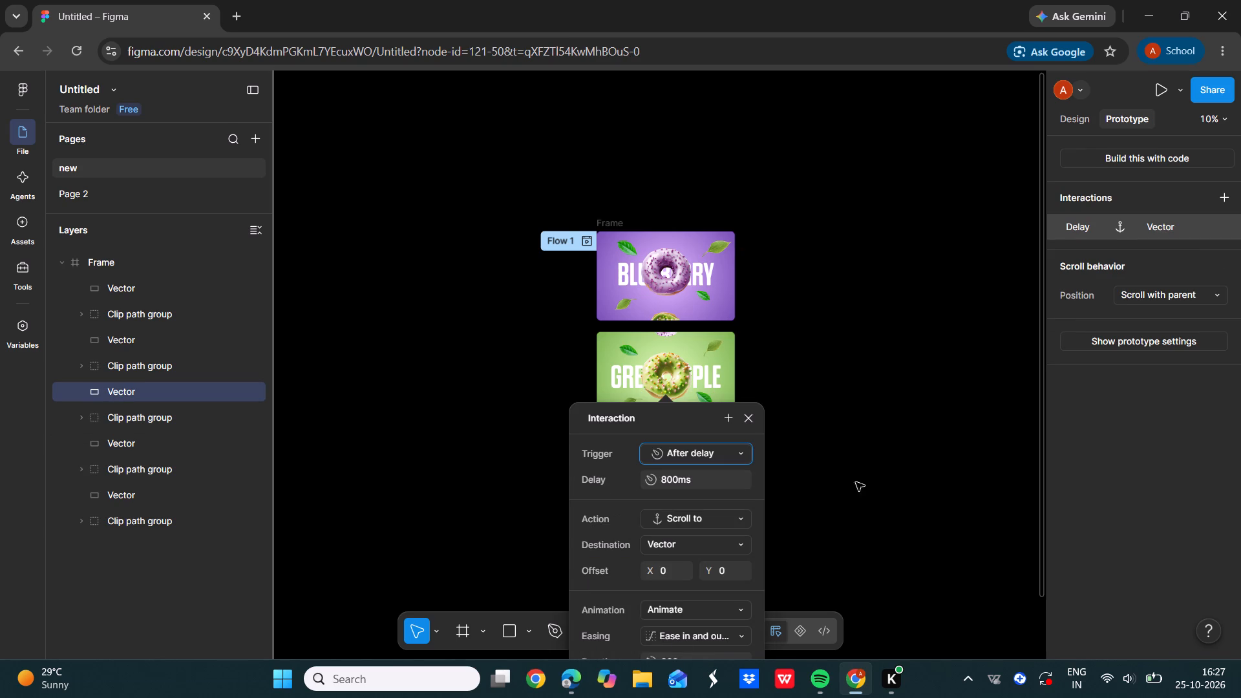
click(700, 478)
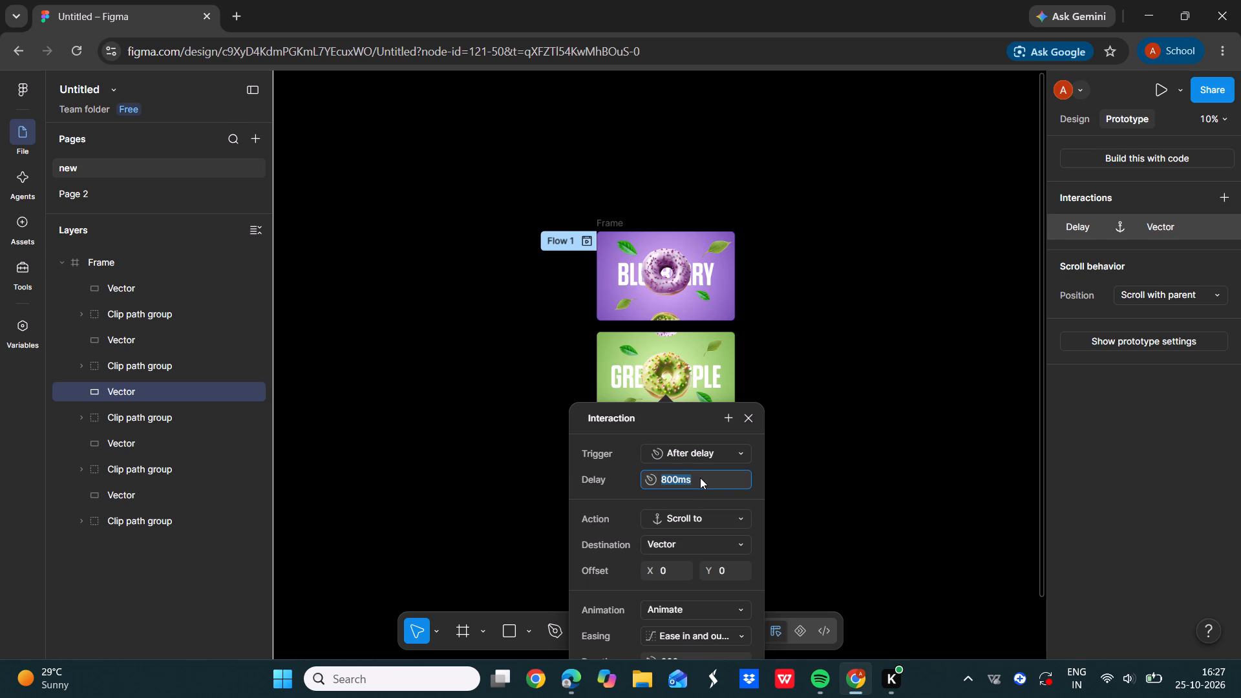
key(BackSpace)
text(600)
key(Return)
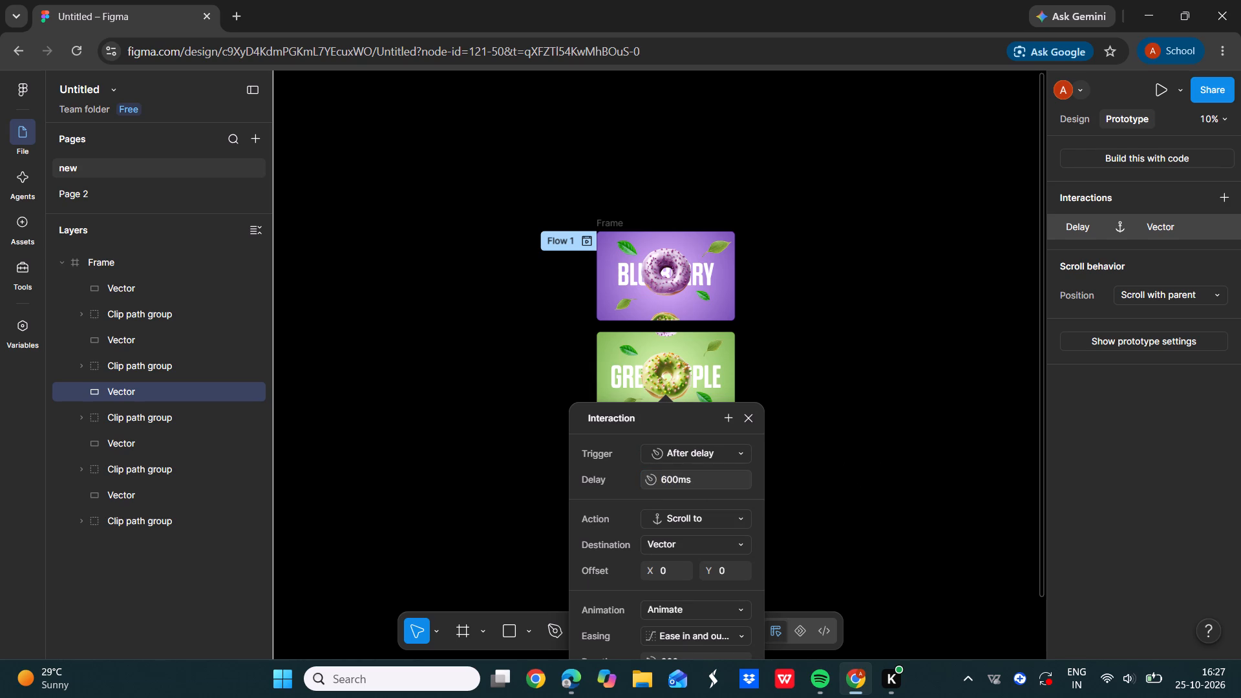
click(845, 381)
Link the Caramel background to the Banana background with an On click, Scroll to interaction.
scroll(845, 381, down, 1)
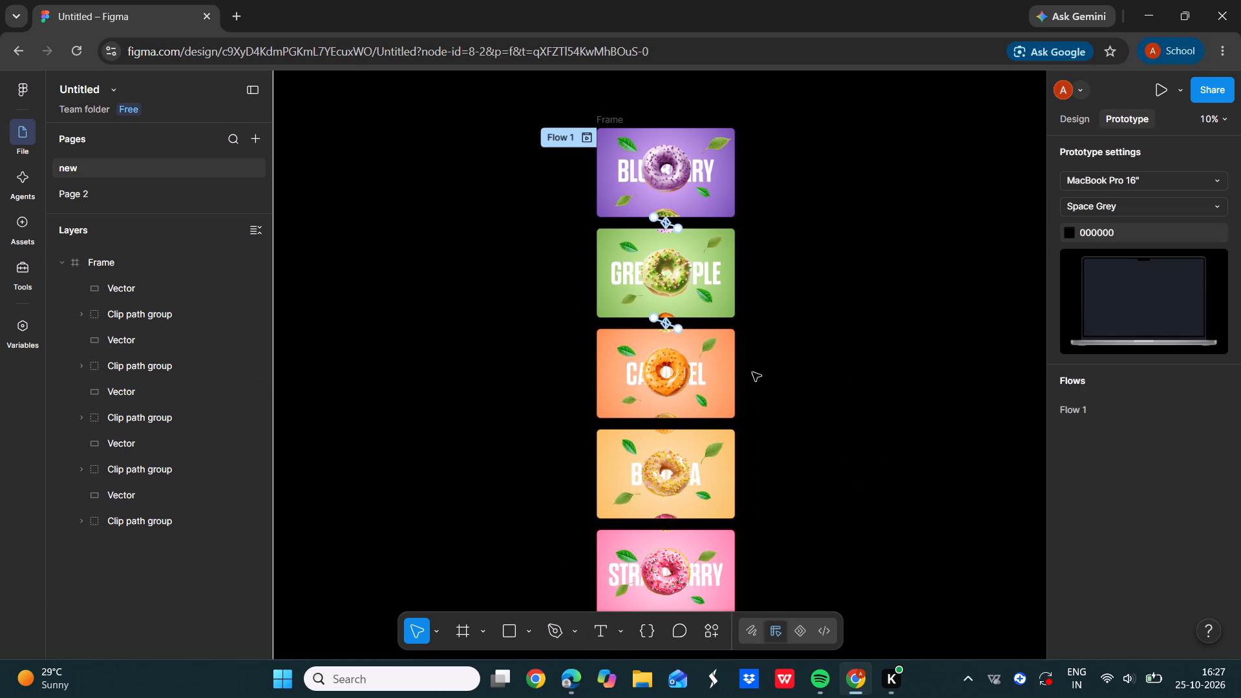
drag(732, 372, 674, 464)
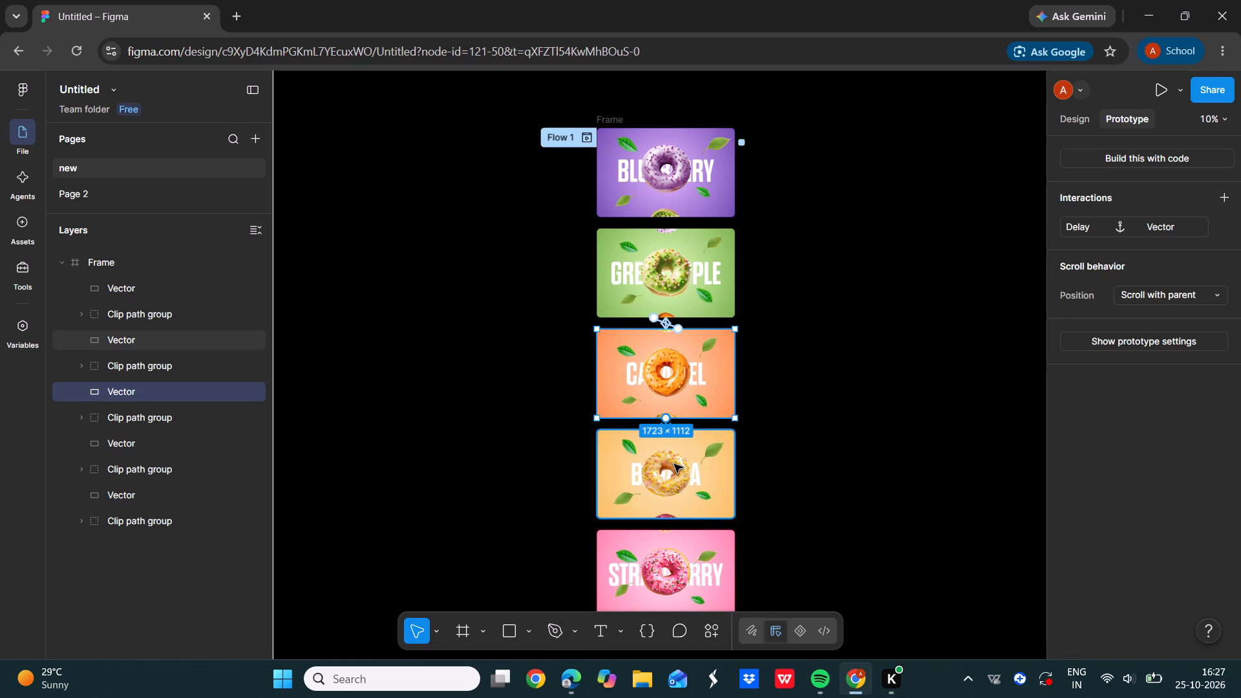
click(682, 444)
scroll(682, 444, down, 4)
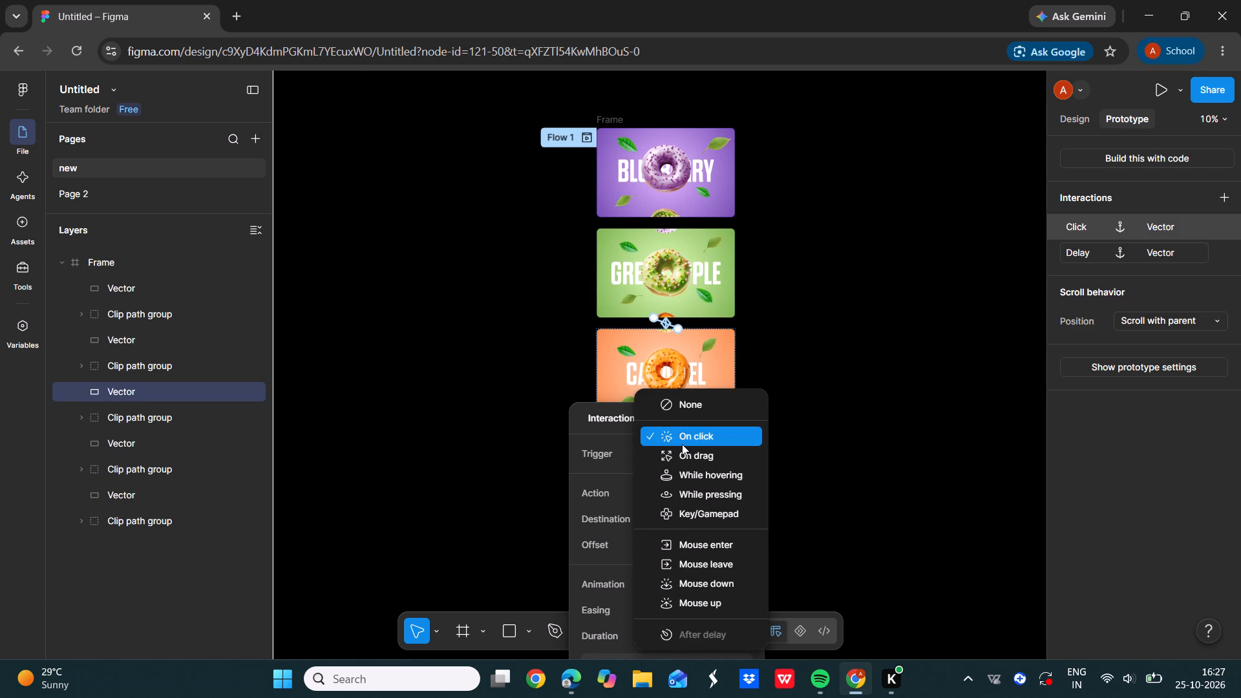
double_click(882, 410)
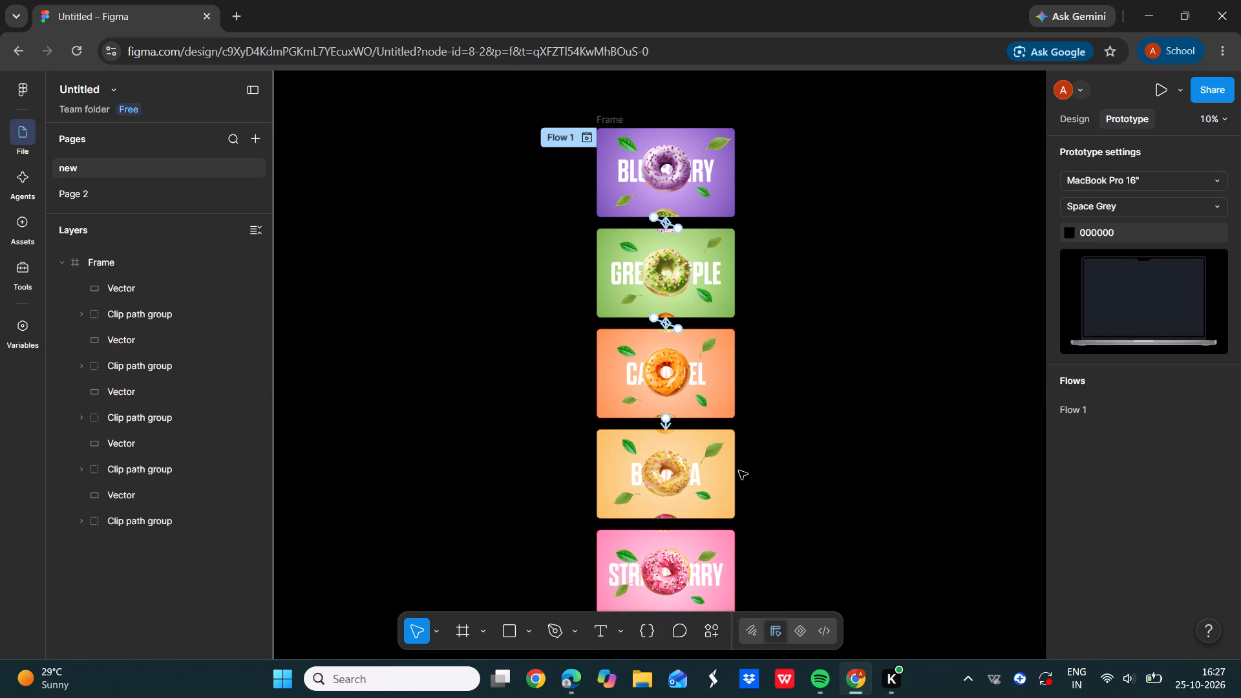
Link the Banana background back to the Caramel background with a Scroll to interaction triggered after a 600 ms delay.
drag(732, 472, 684, 363)
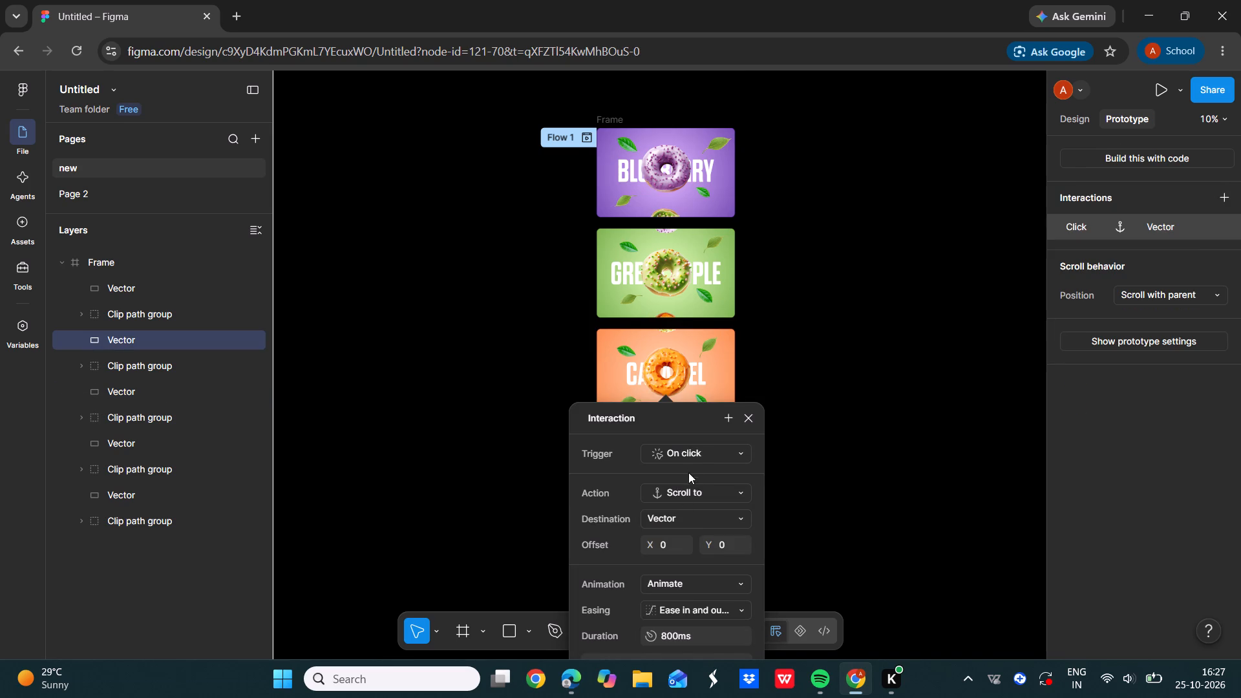
click(694, 457)
scroll(697, 581, down, 3)
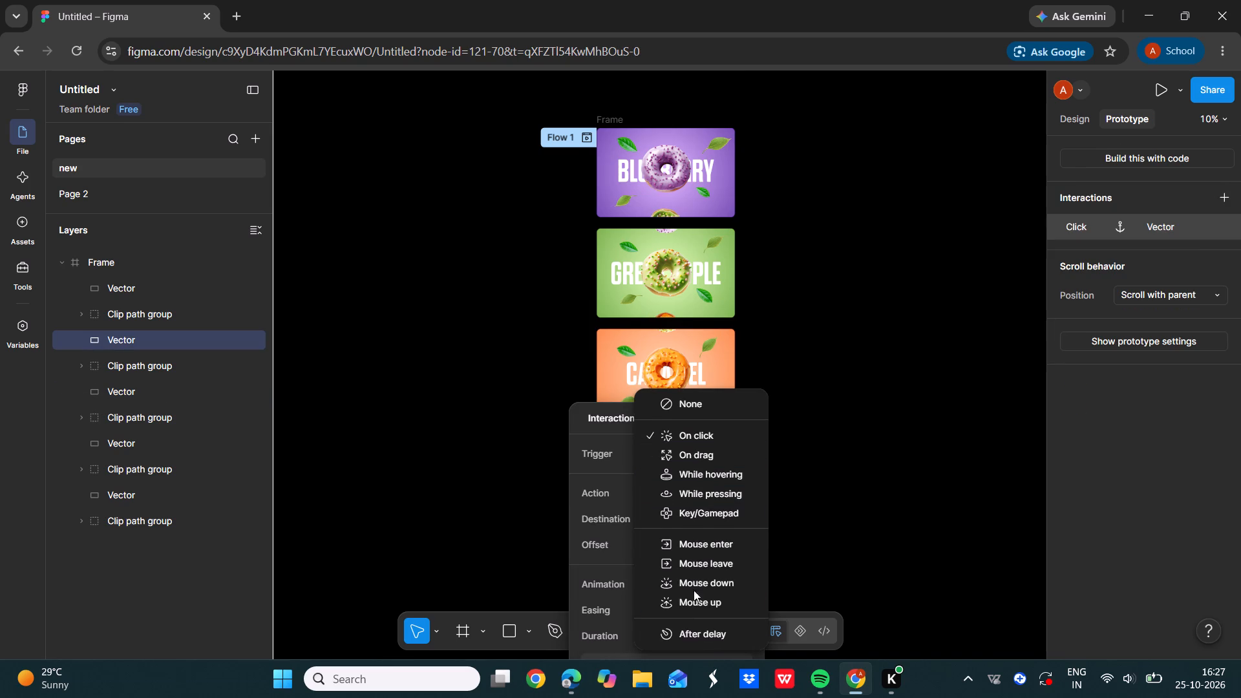
click(683, 637)
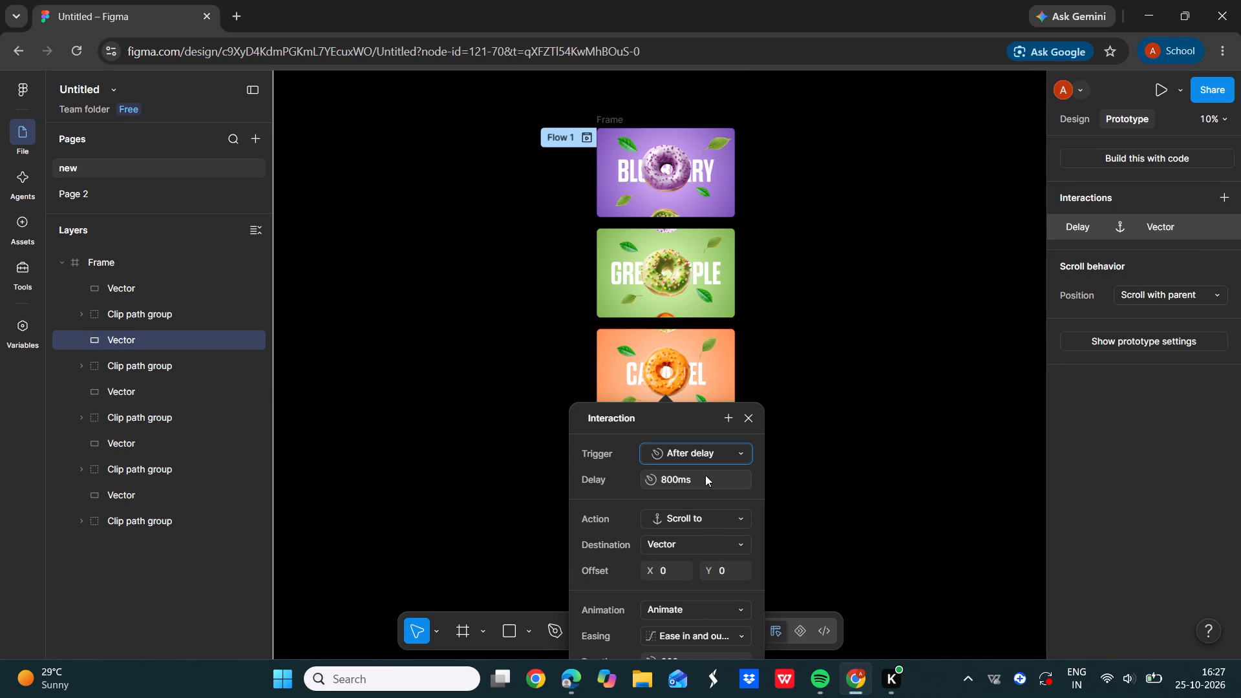
click(705, 475)
key(BackSpace)
text(600)
key(Return)
click(827, 421)
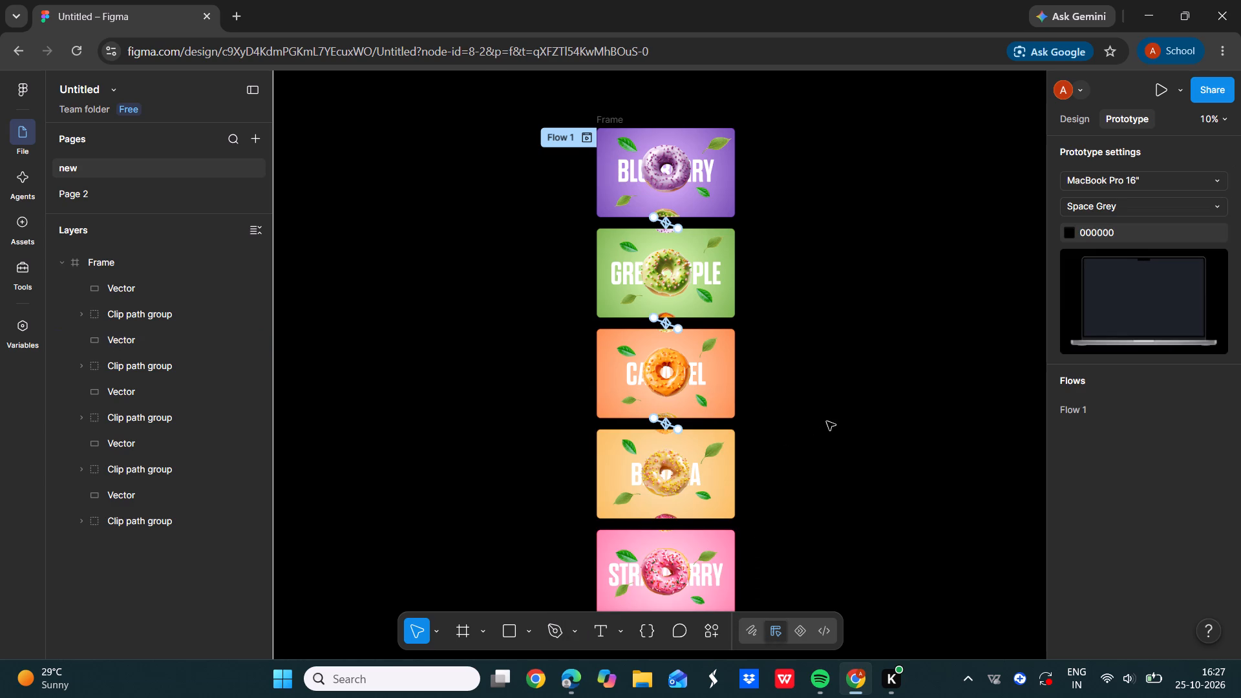
Link the Banana background to the Strawberry background with an On click, Scroll to interaction using Animate.
drag(734, 475, 684, 561)
click(732, 452)
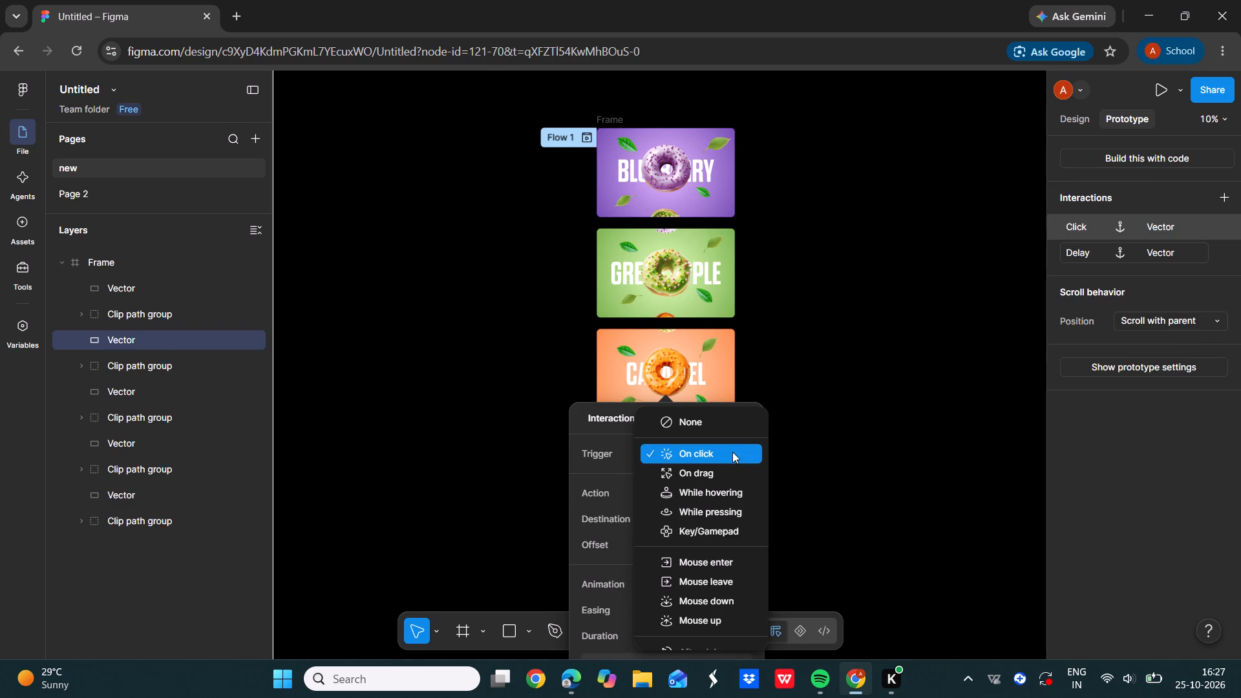
scroll(680, 578, down, 4)
click(851, 467)
click(843, 474)
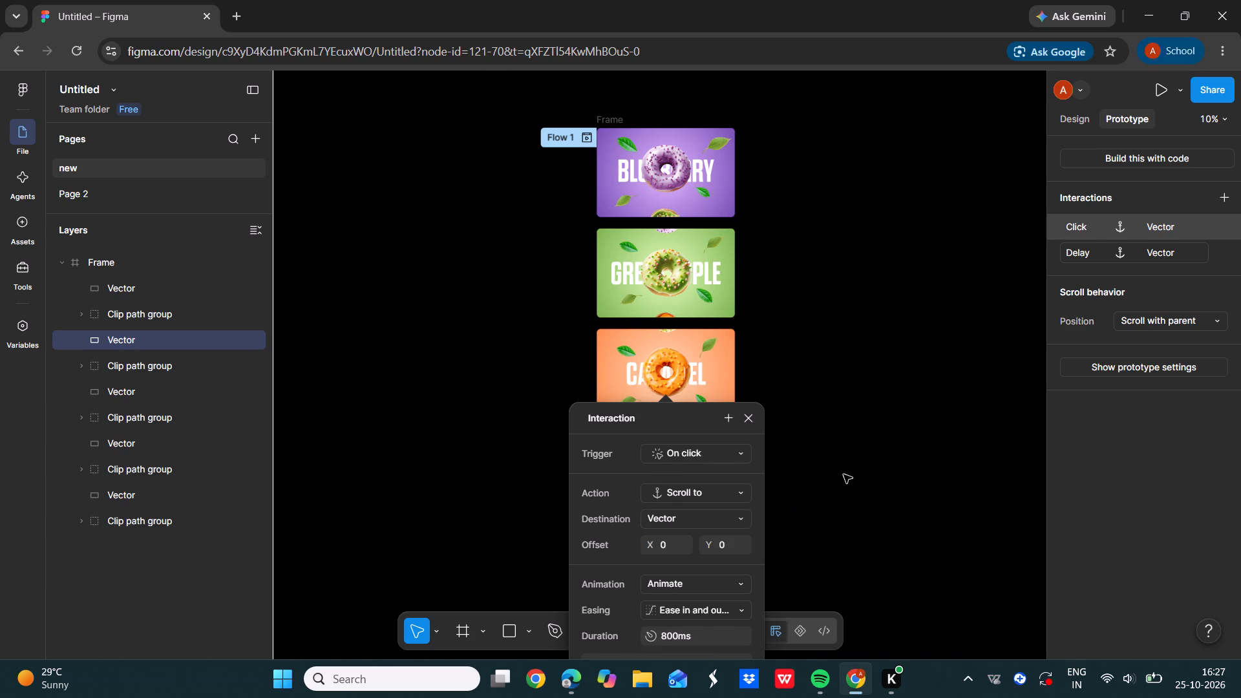
Link the Strawberry background back to the Banana background with a Scroll to interaction triggered after a 600 ms delay.
drag(734, 571, 733, 567)
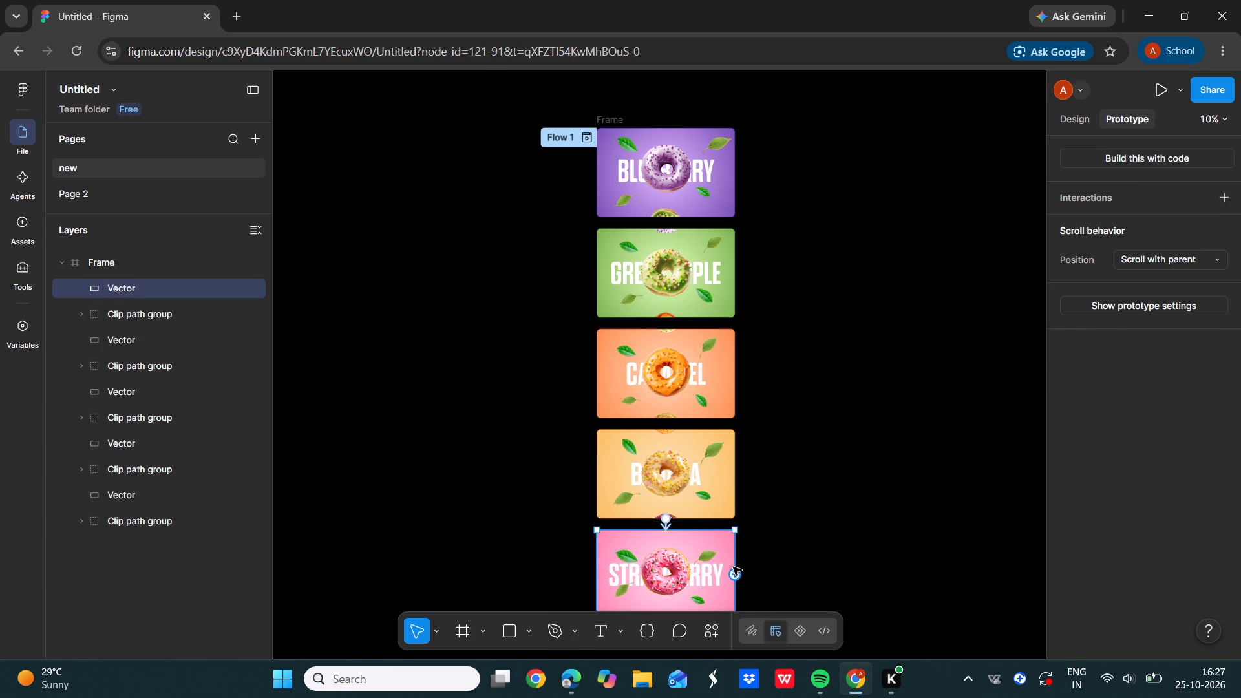
drag(733, 567, 699, 483)
click(708, 445)
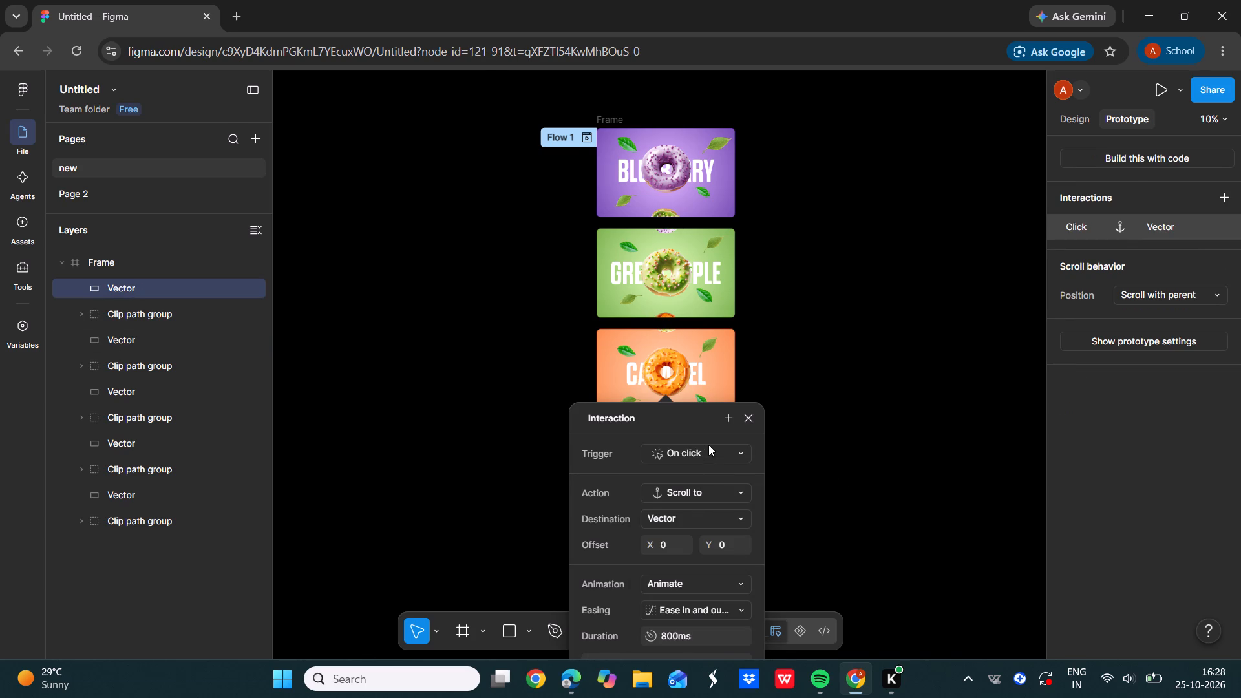
scroll(703, 497, down, 2)
click(669, 627)
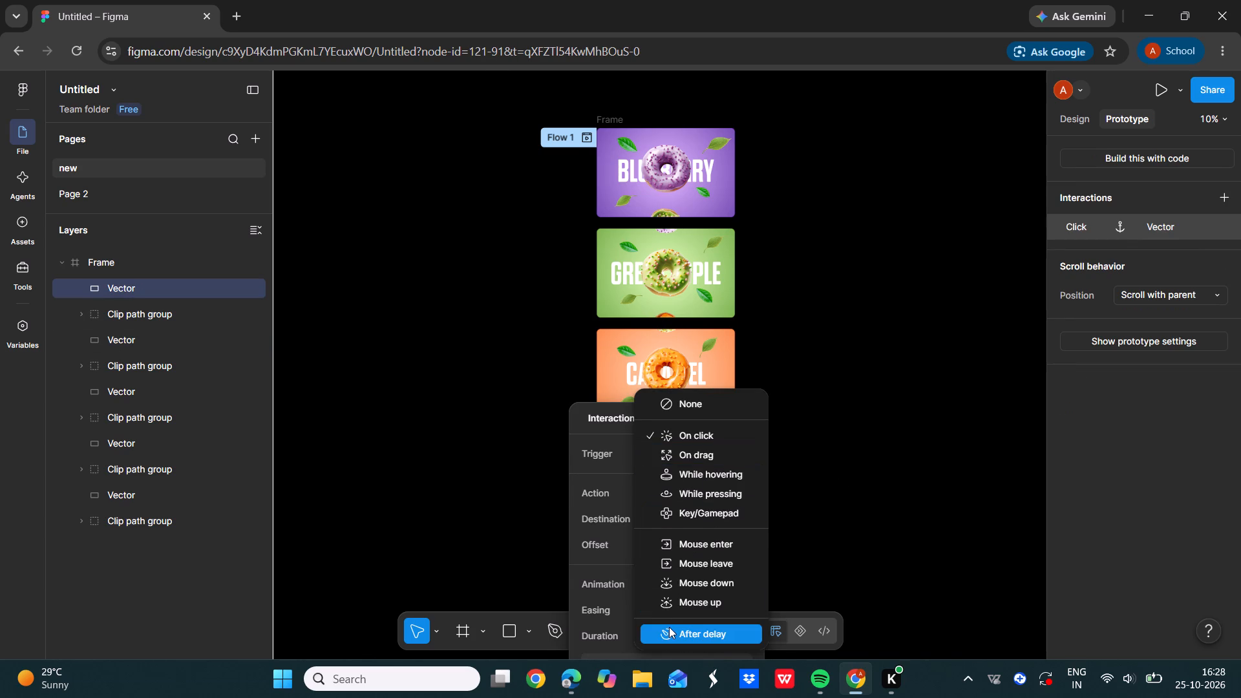
click(687, 470)
key(BackSpace)
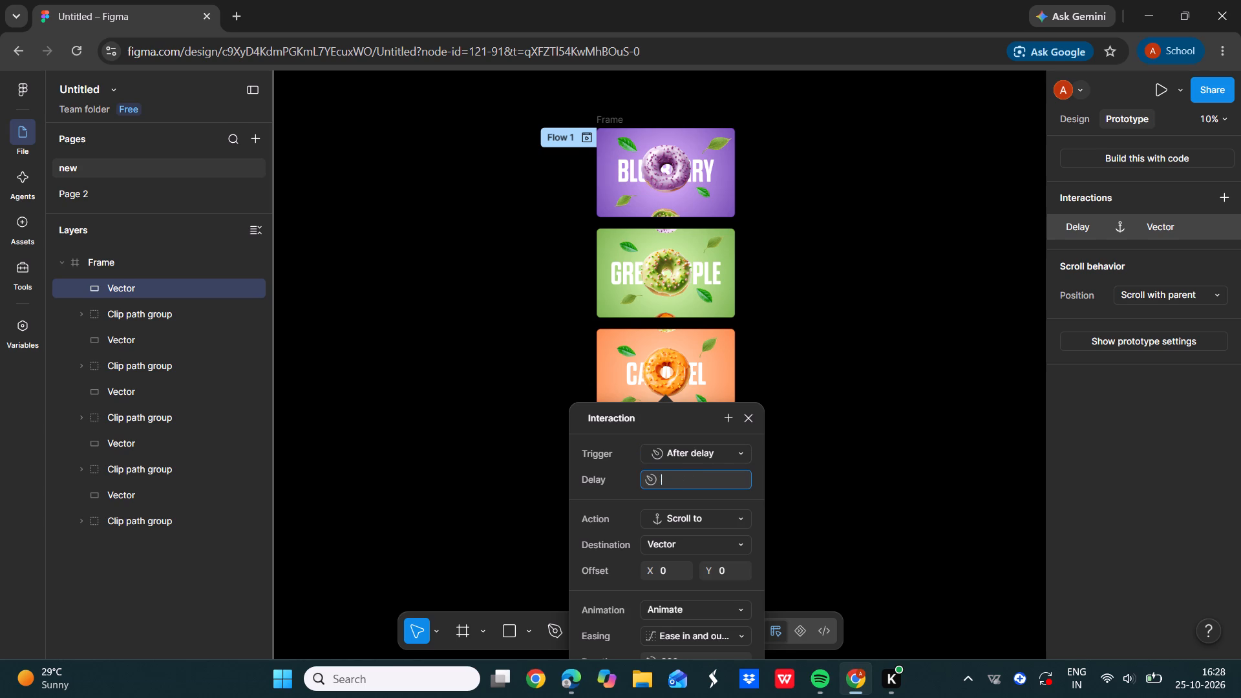
text(600)
key(Return)
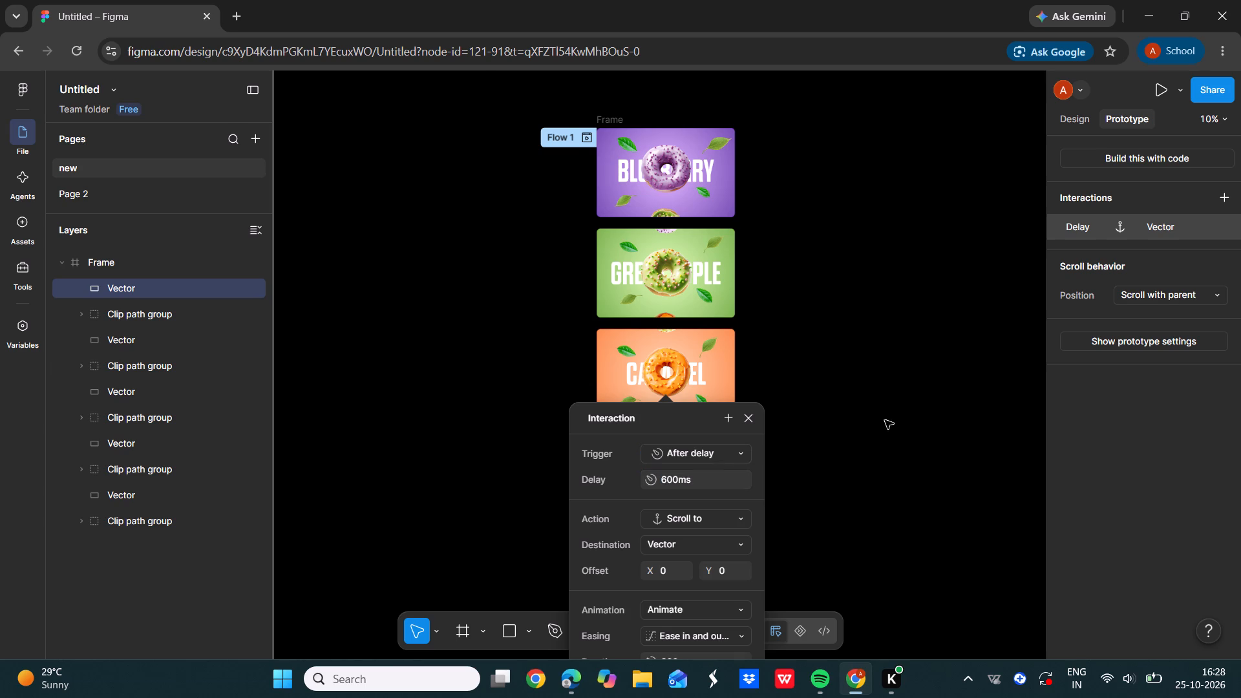
click(885, 420)
Link the Strawberry background to the Blueberry background with an On click, Scroll to interaction, closing the slide loop.
scroll(885, 420, down, 1)
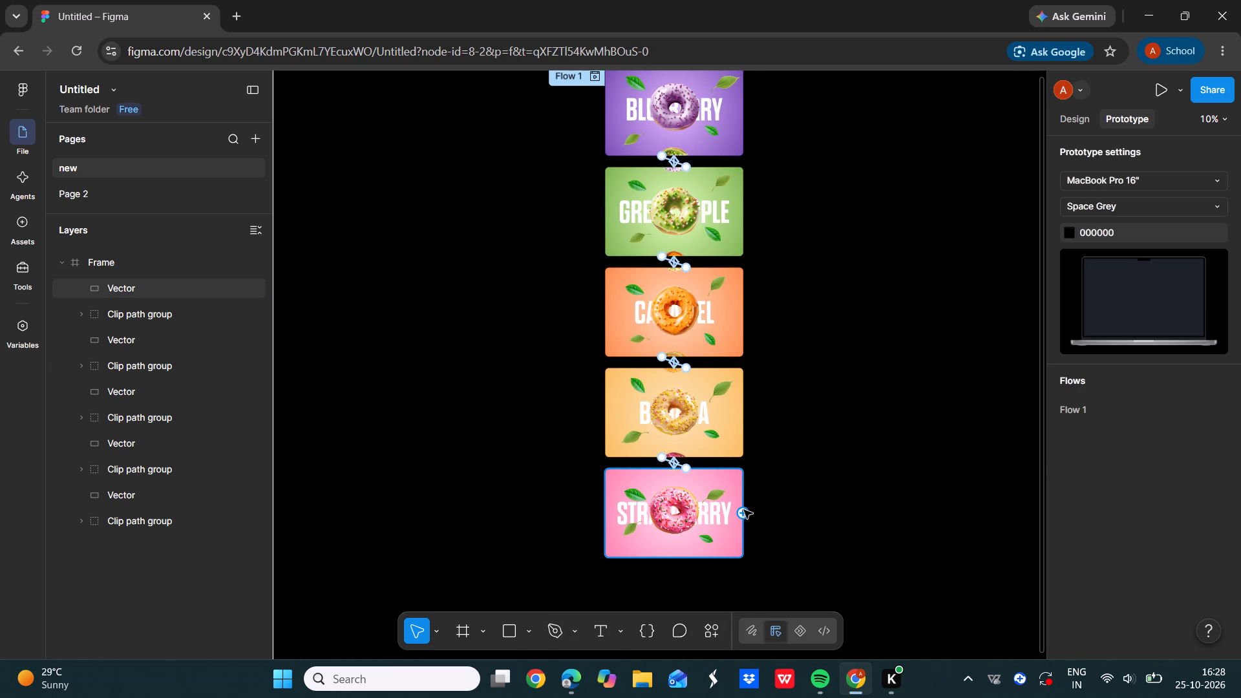
drag(739, 513, 736, 500)
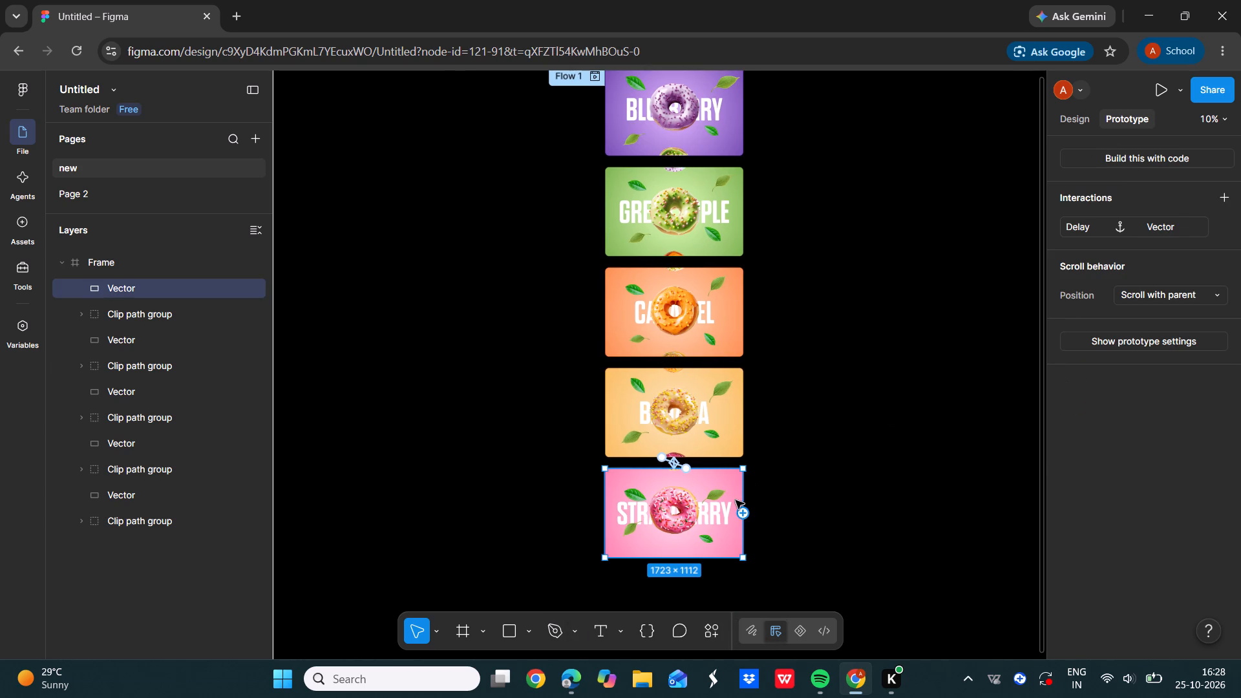
drag(736, 500, 681, 257)
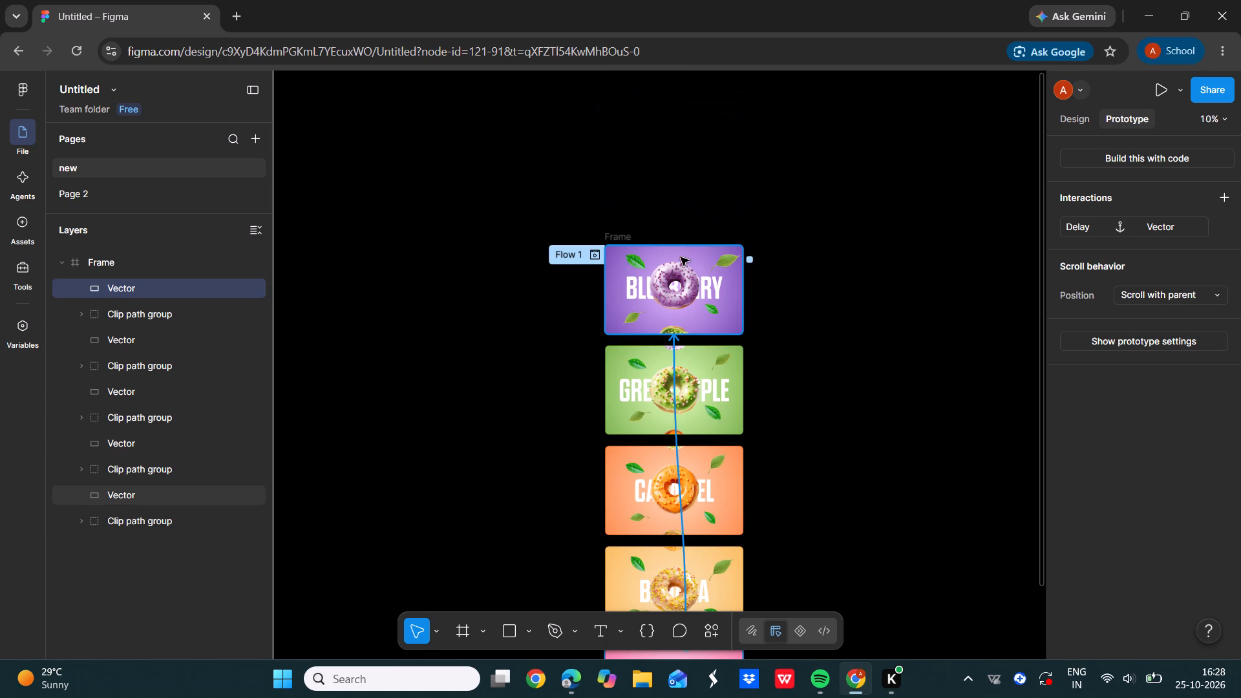
drag(681, 257, 680, 265)
click(688, 412)
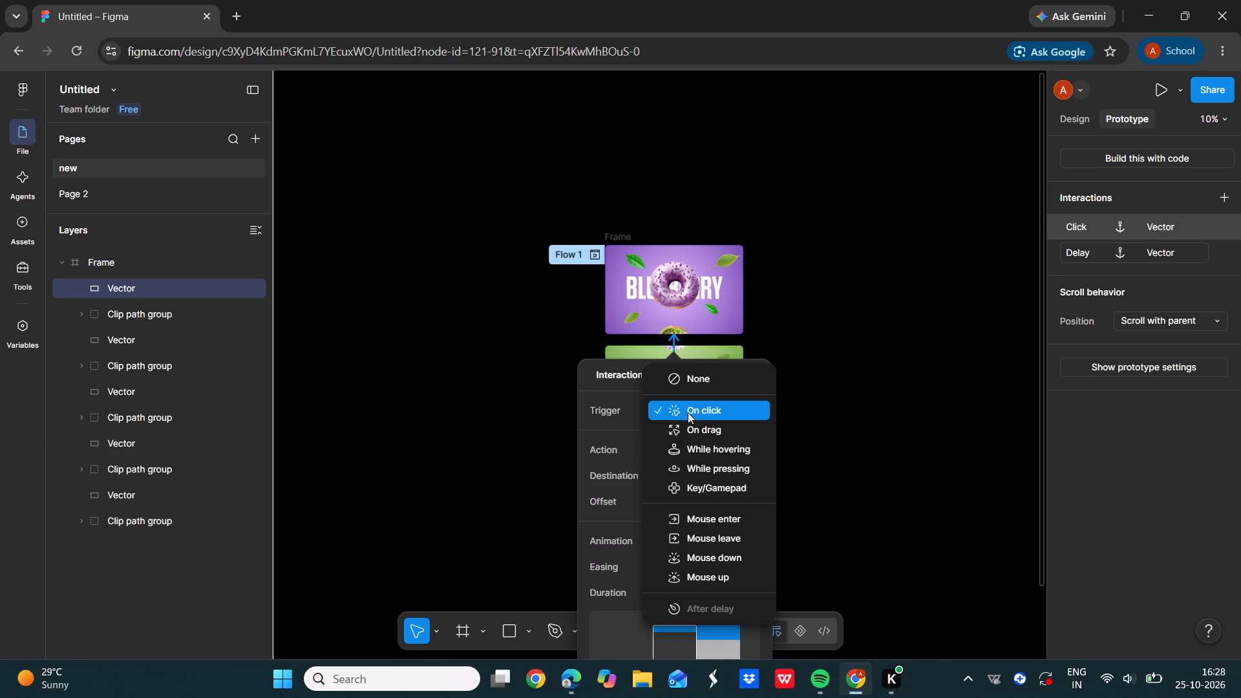
scroll(692, 527, down, 2)
double_click(900, 458)
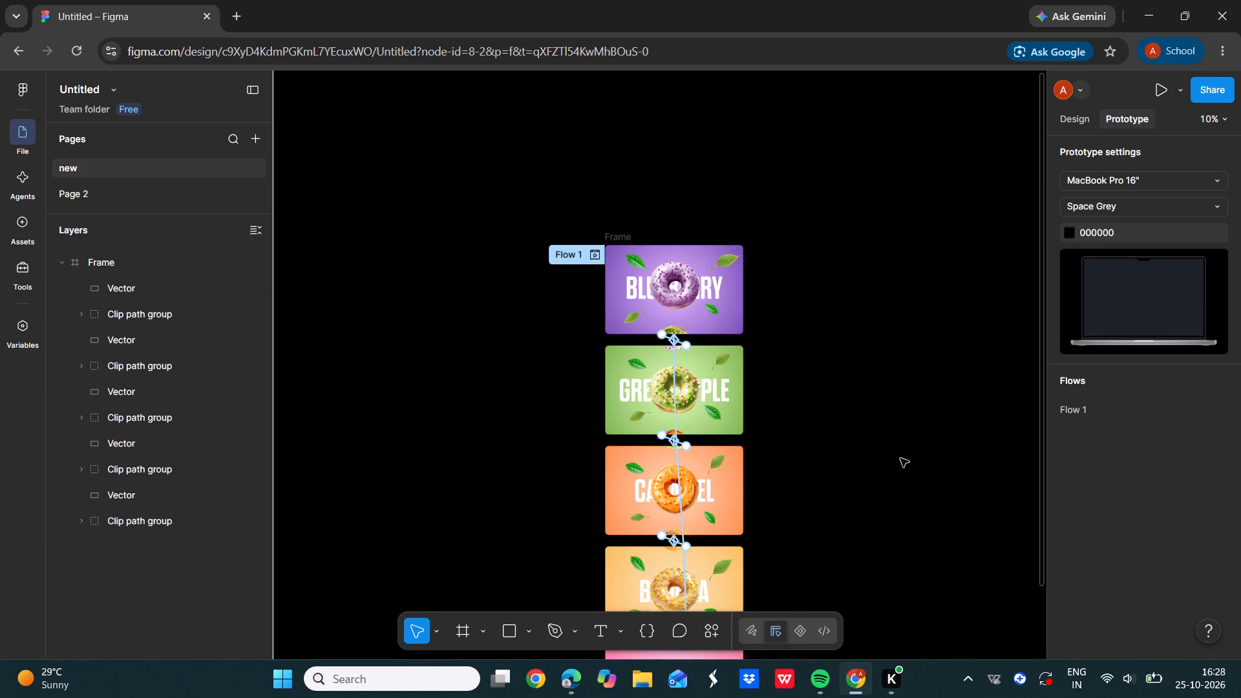
click(900, 458)
Preview the linked prototype and move through the slides between Blueberry and Banana to check the scrolling.
scroll(900, 458, down, 1)
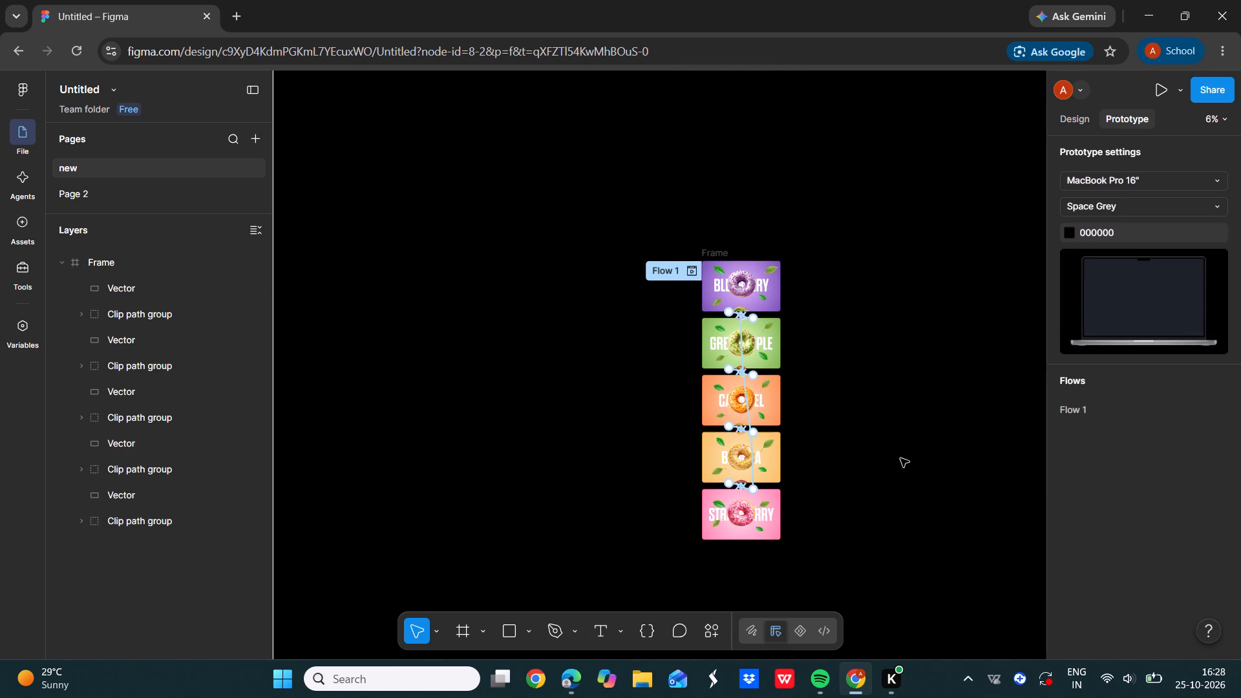
click(1158, 89)
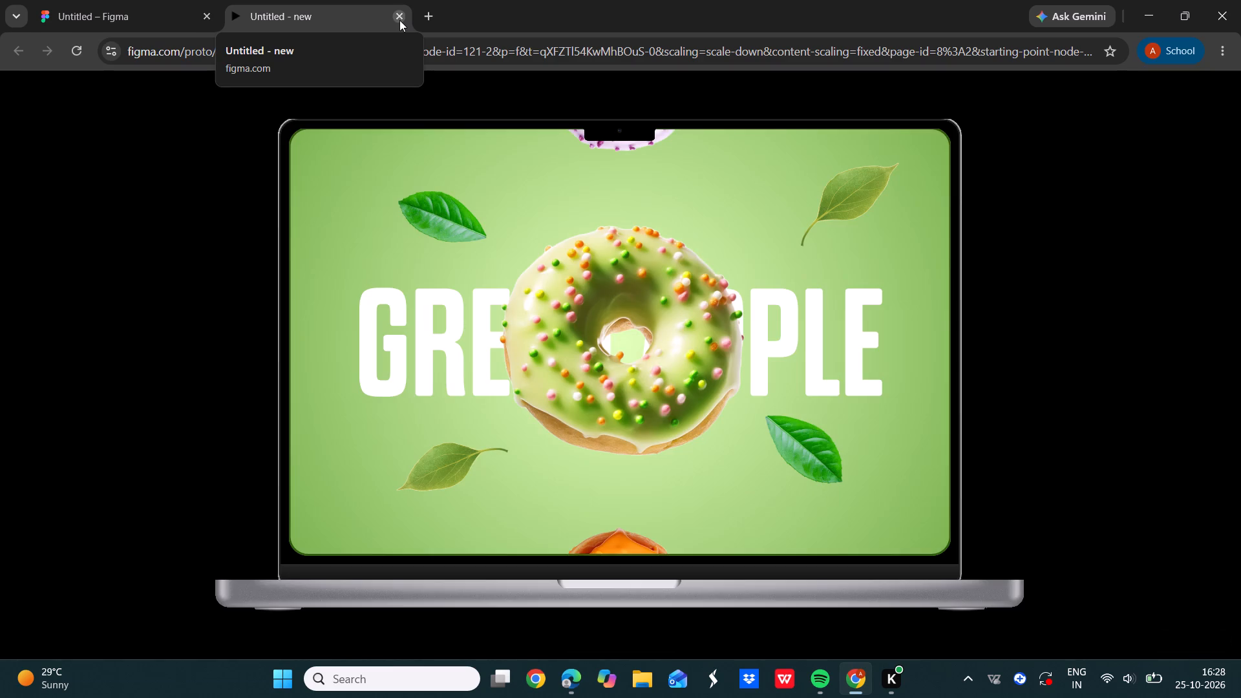
drag(517, 228, 536, 280)
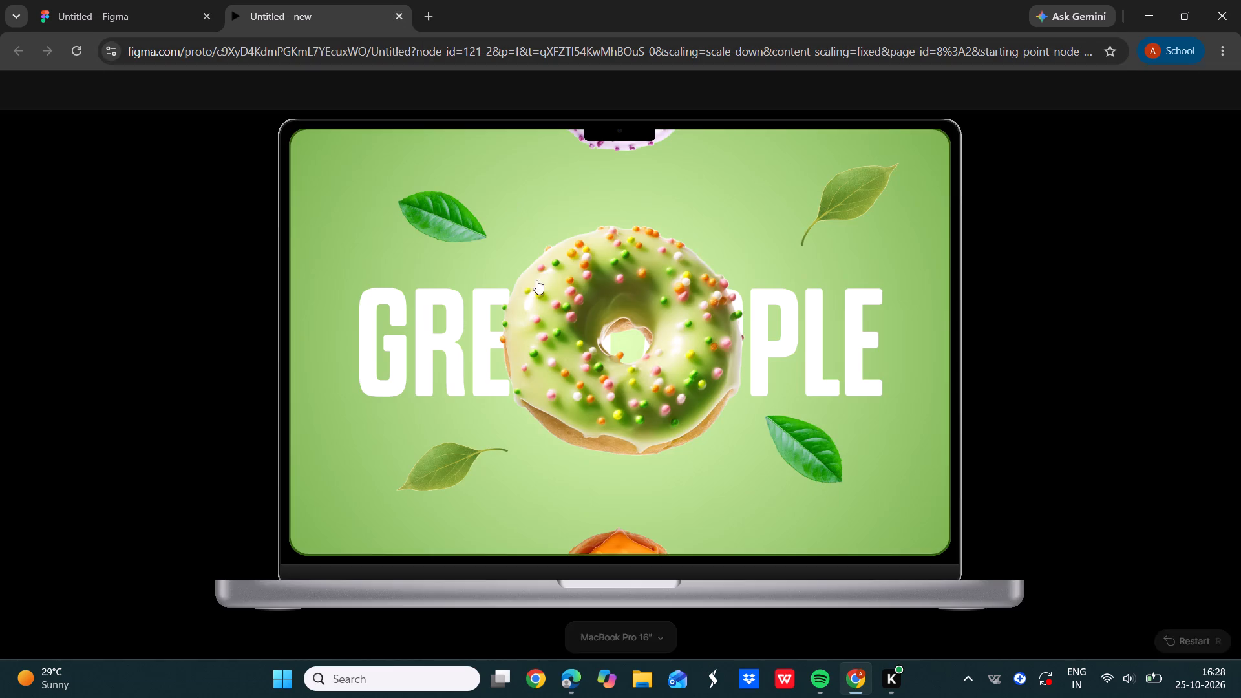
drag(536, 280, 569, 474)
drag(661, 377, 661, 460)
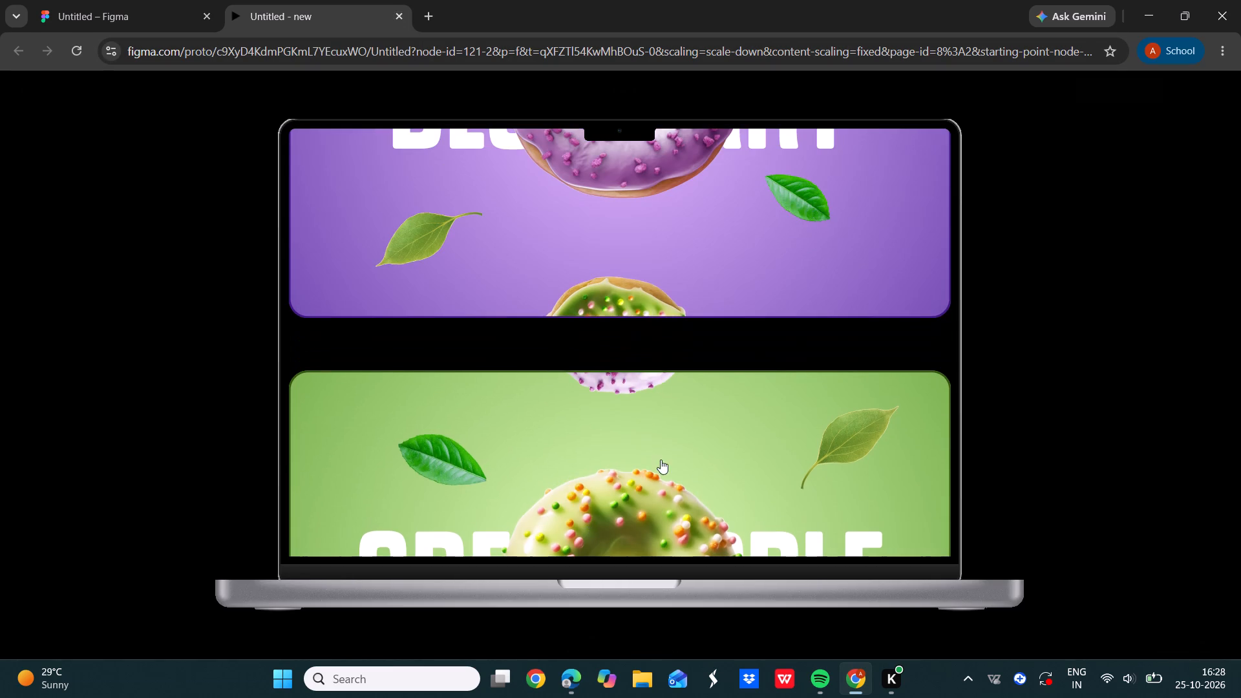
drag(661, 460, 681, 697)
drag(706, 348, 747, 697)
scroll(747, 652, down, 3)
drag(744, 437, 764, 72)
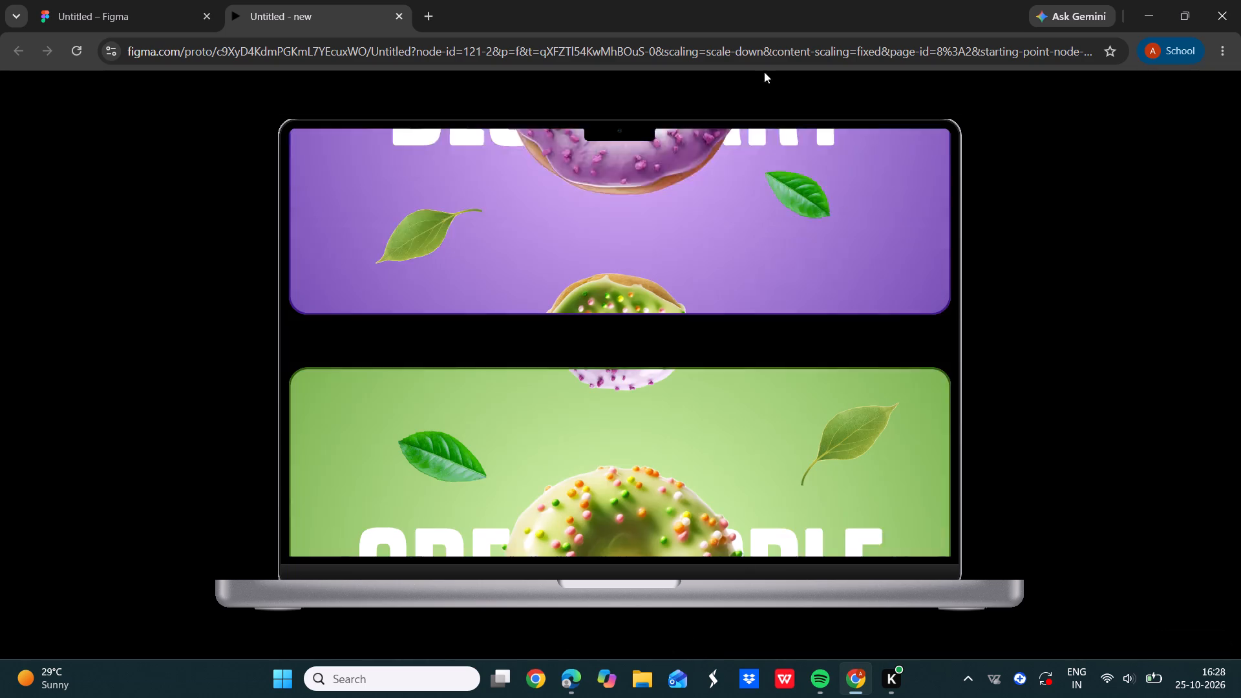
drag(764, 72, 838, 0)
drag(794, 386, 876, 42)
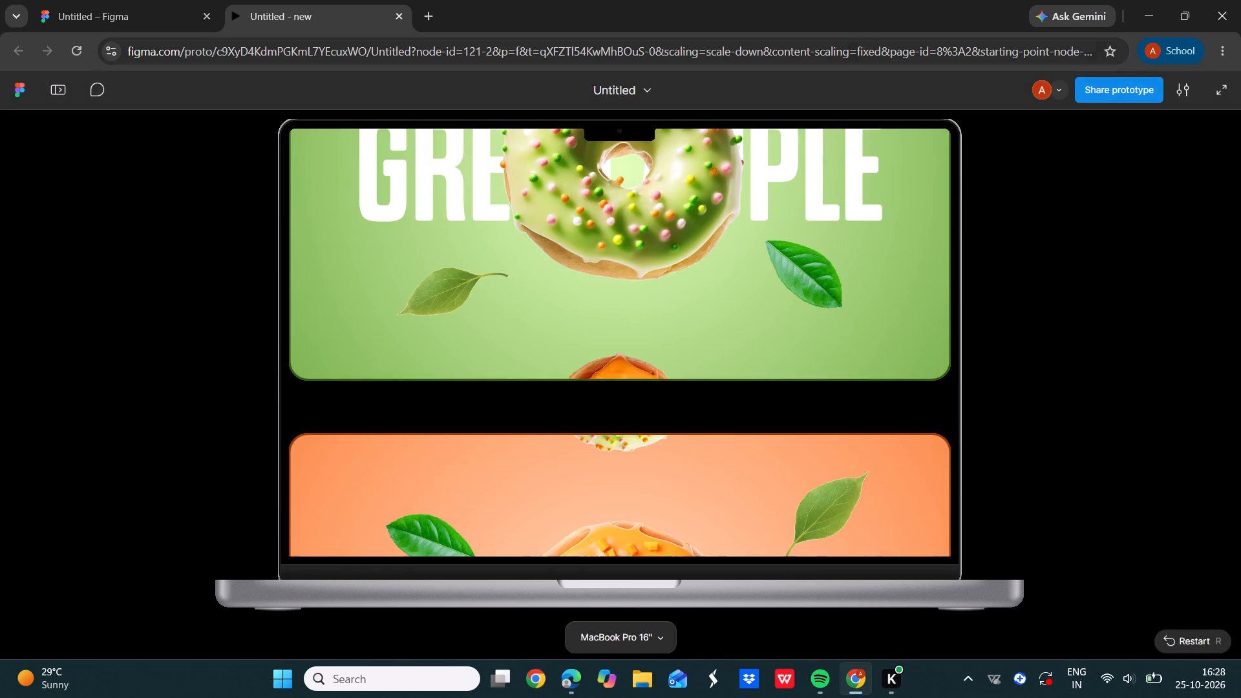
drag(820, 296, 860, 0)
drag(790, 428, 824, 158)
drag(798, 255, 849, 0)
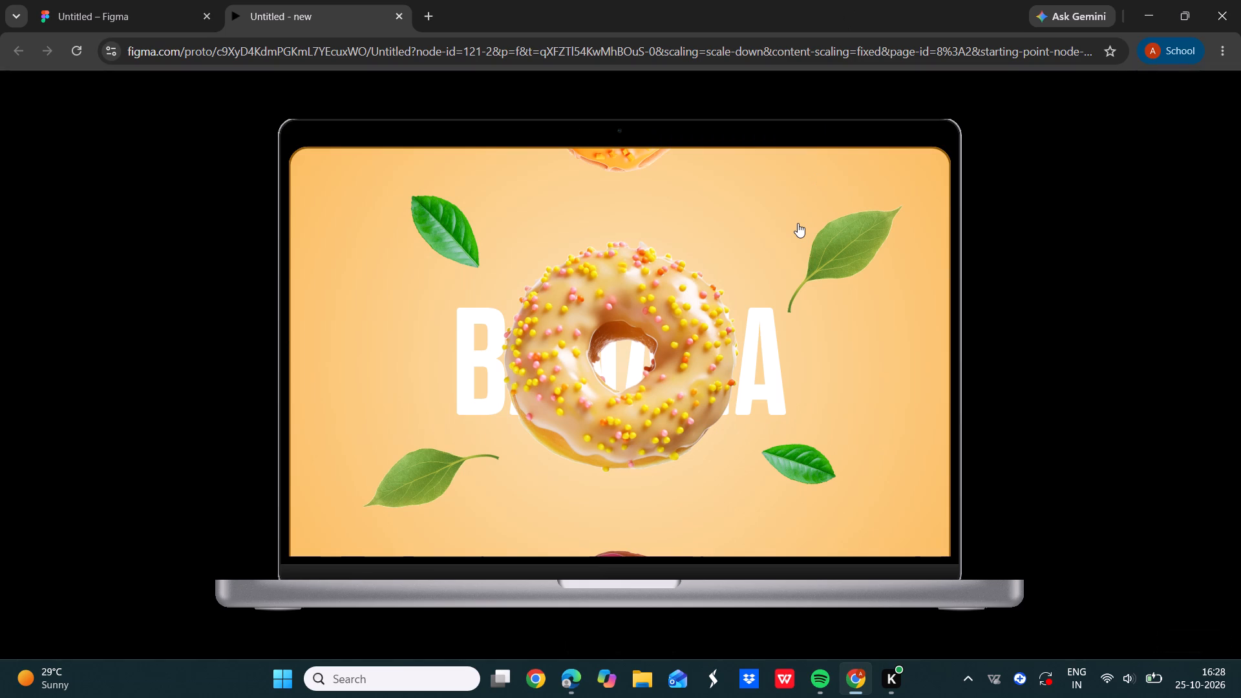
Restart the prototype preview from its starting slide.
key(r)
key(r)
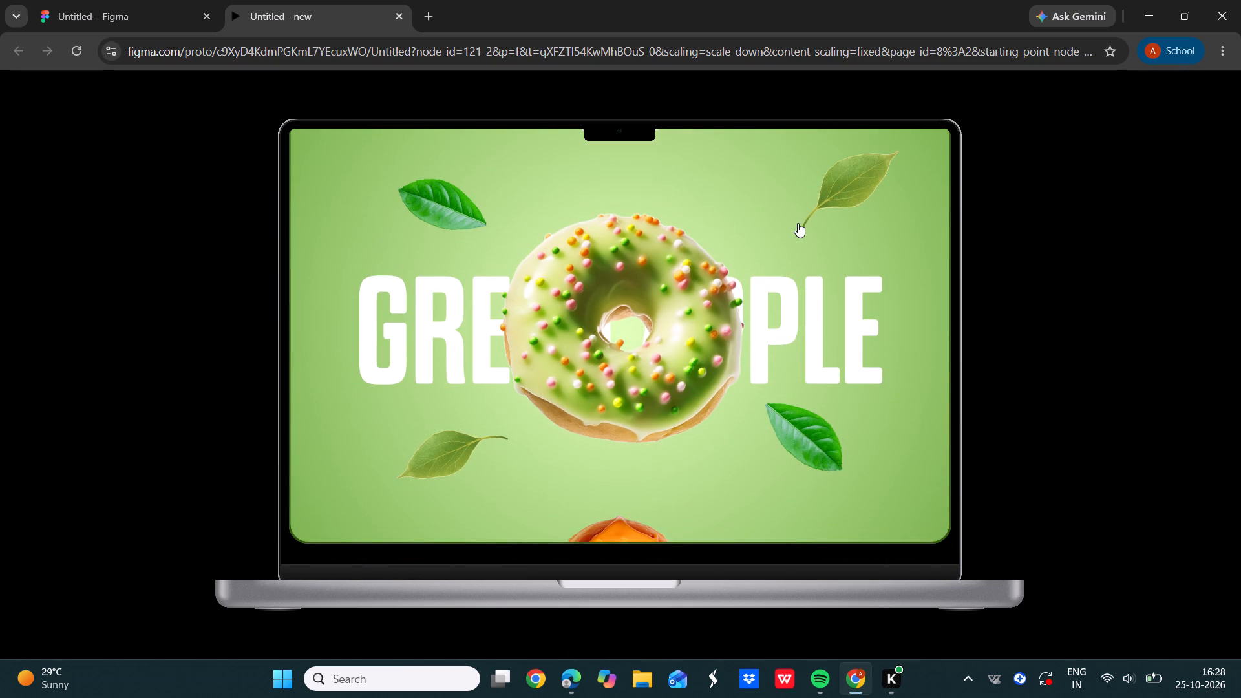
Replay the prototype from its starting slide, watch the automatic scrolling, and close the preview.
text(rr)
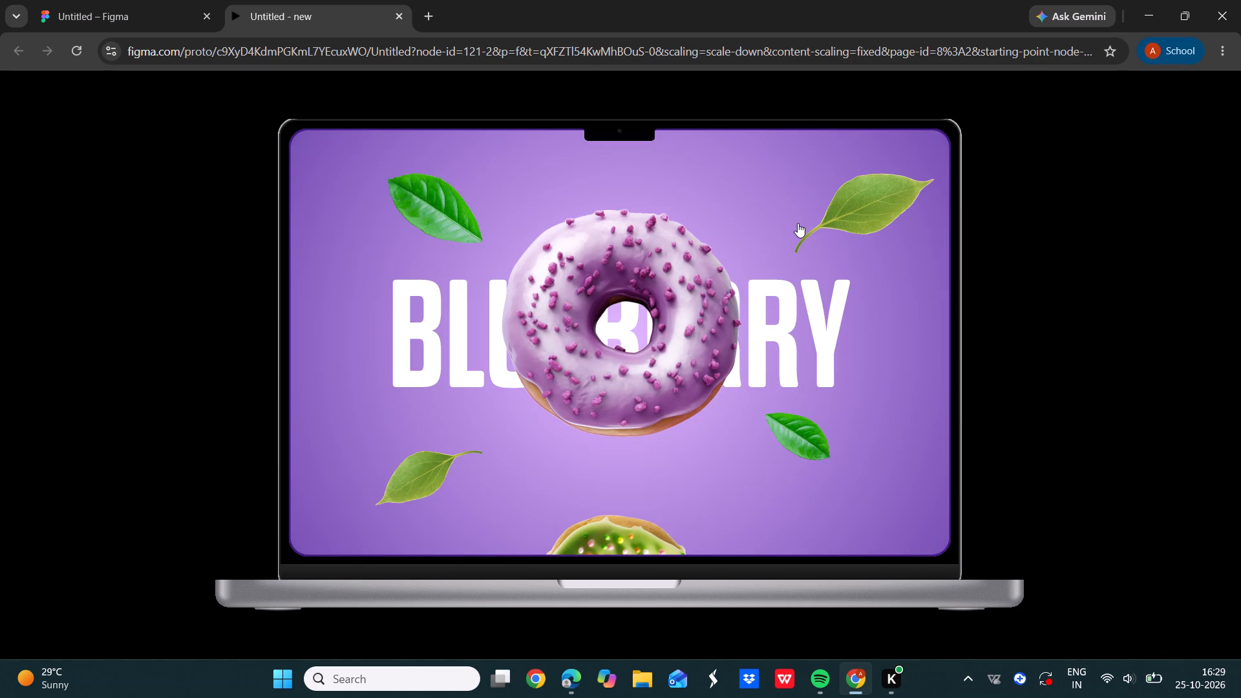
text(rr)
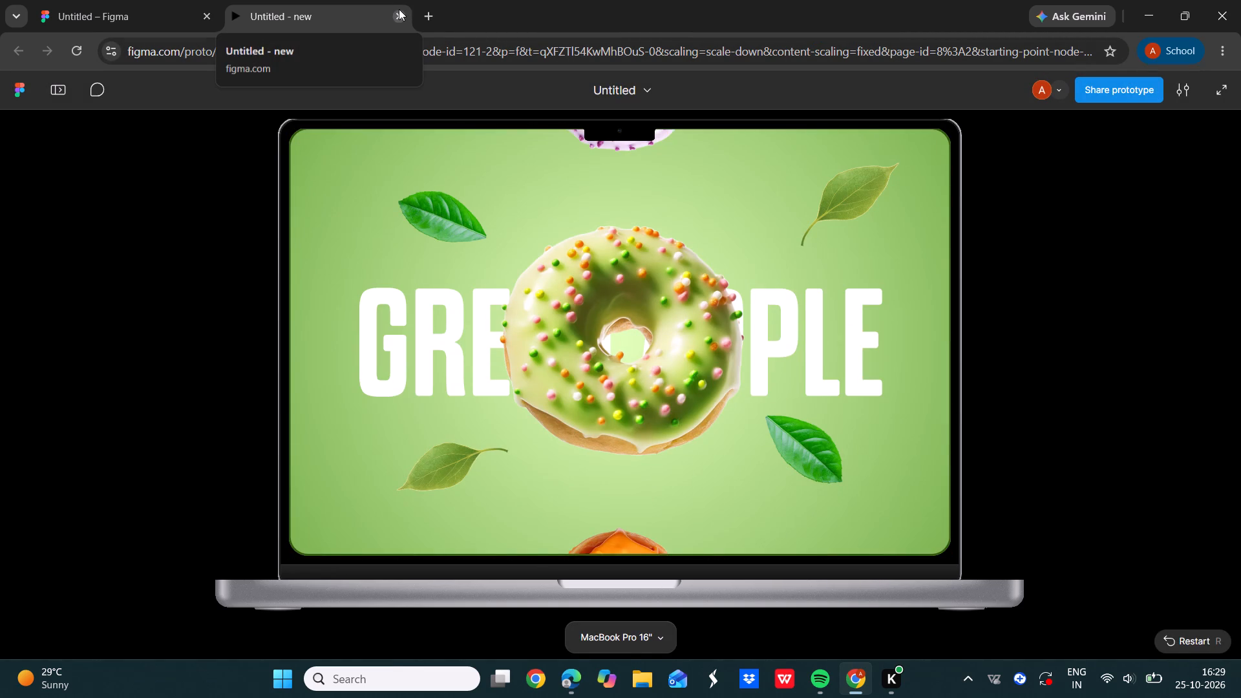
click(399, 9)
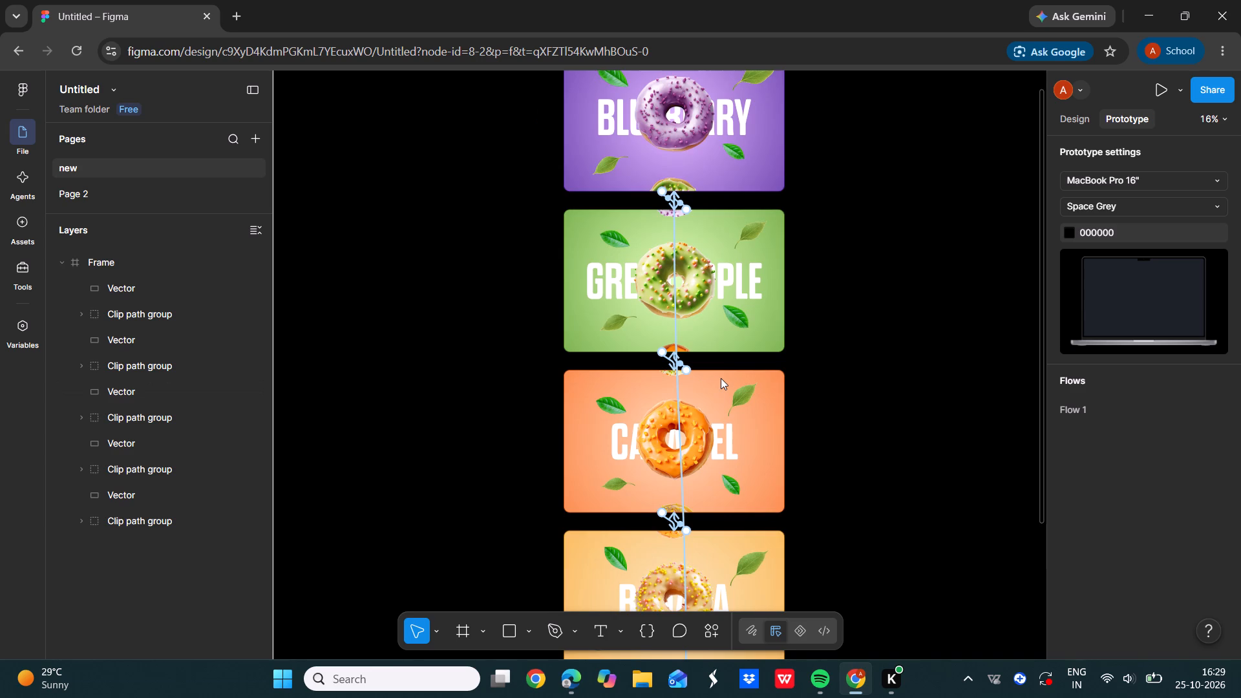
Play Flow 1 in the inline preview over the canvas, try dragging the slides, and close the preview.
scroll(785, 69, up, 3)
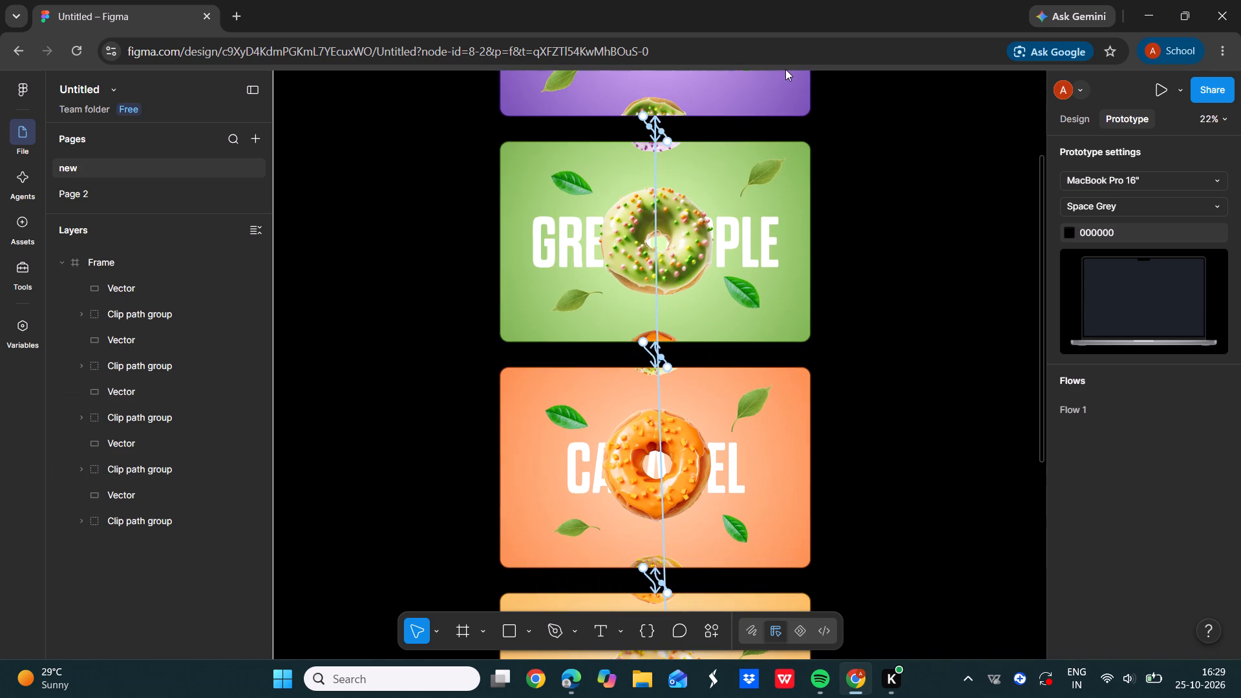
scroll(785, 69, up, 1)
ctrl+scroll(785, 69, down, 2)
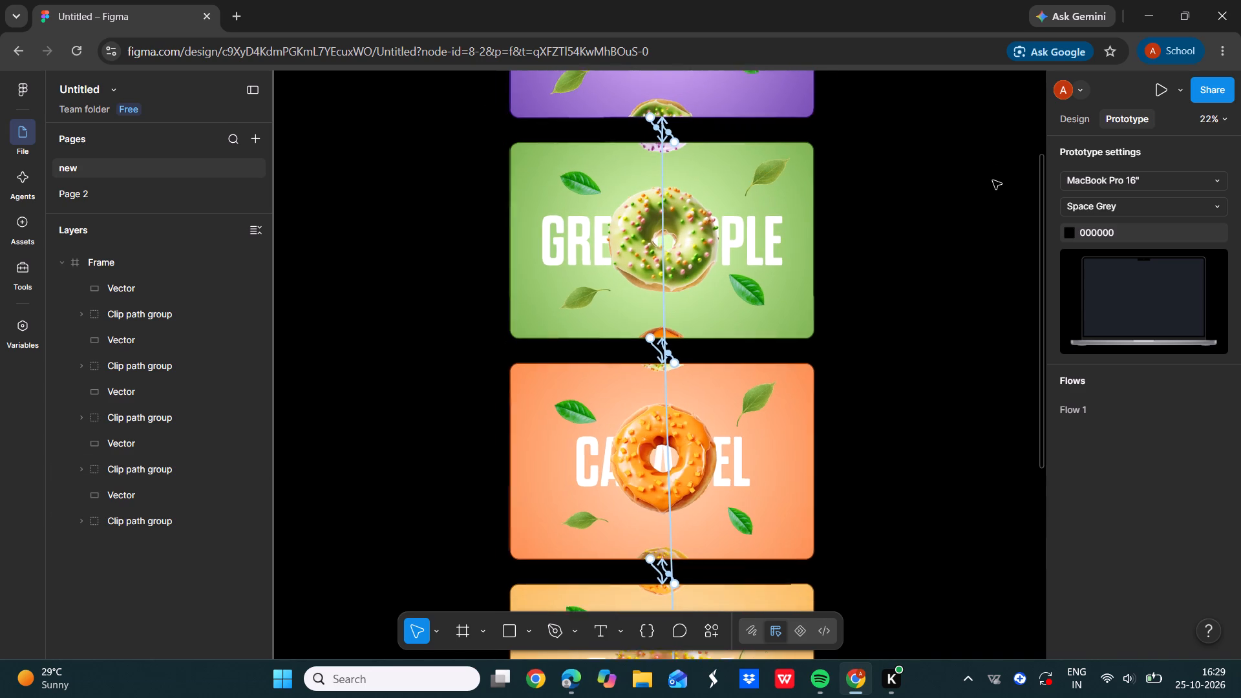
scroll(993, 180, up, 1)
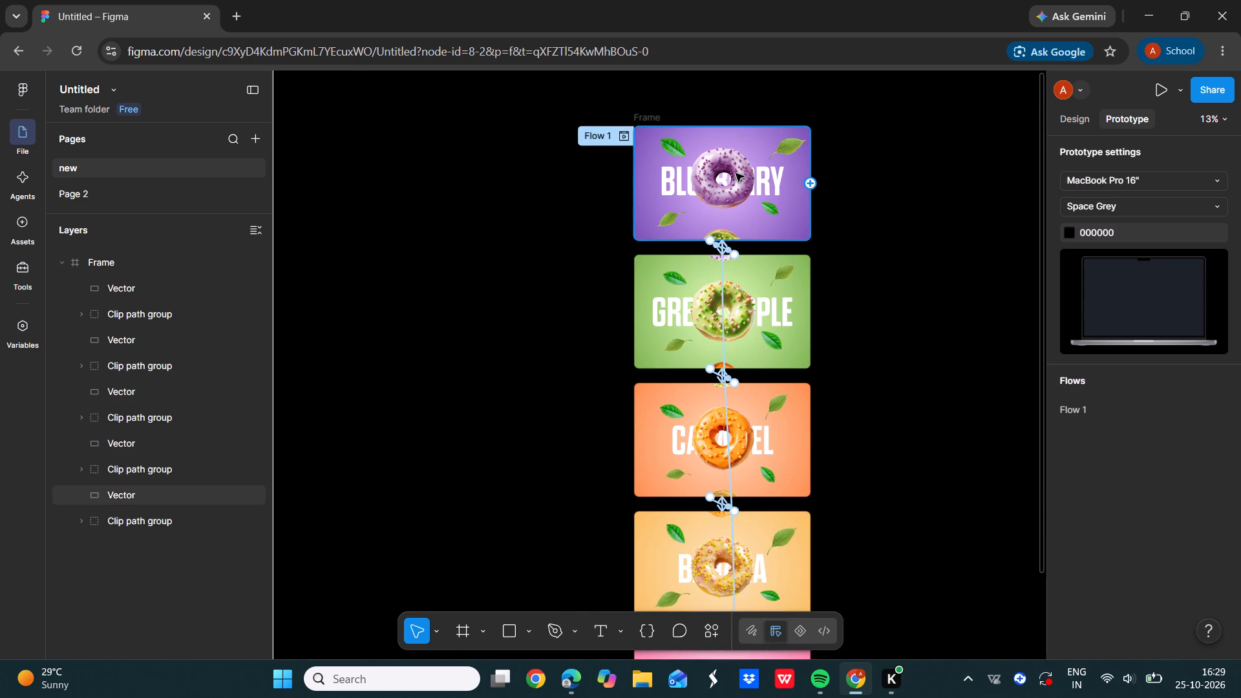
click(623, 142)
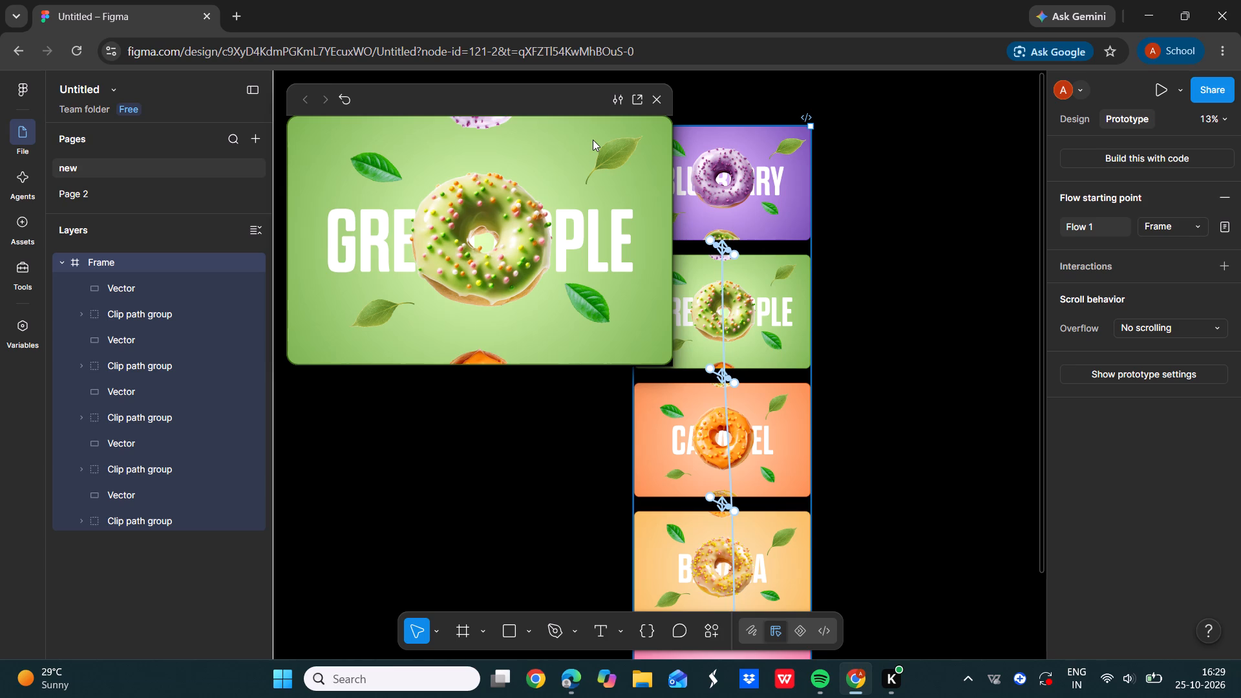
drag(562, 177, 572, 361)
drag(588, 246, 614, 477)
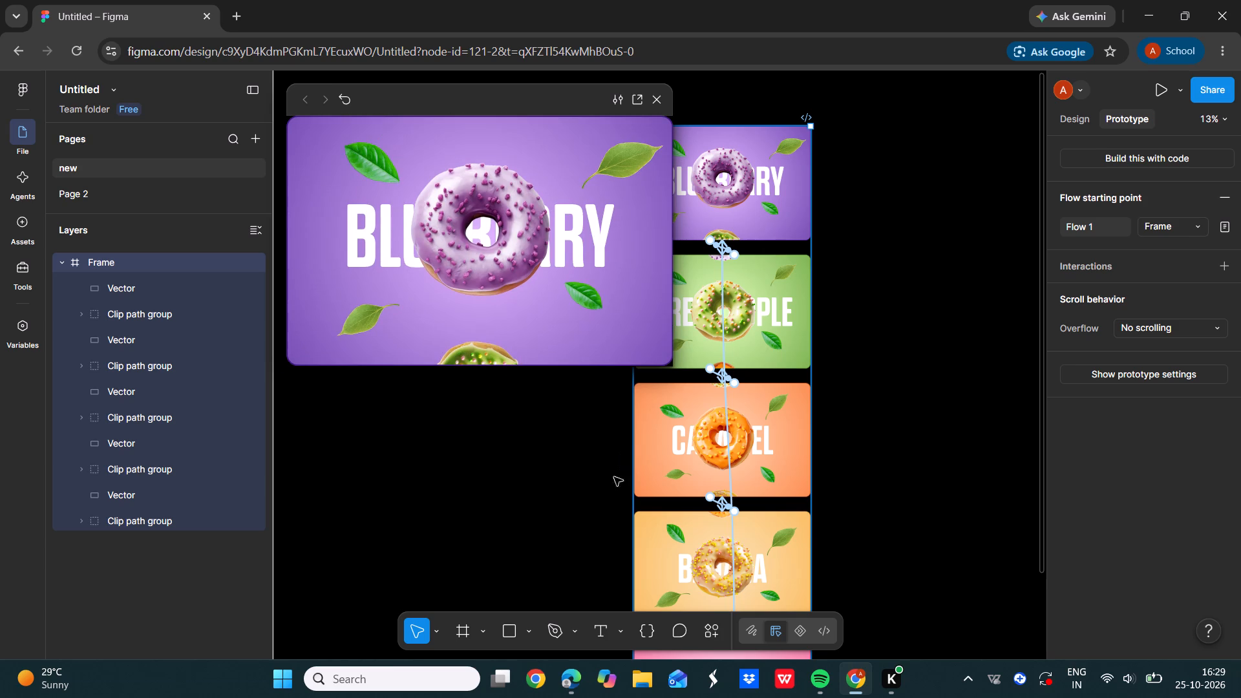
click(659, 103)
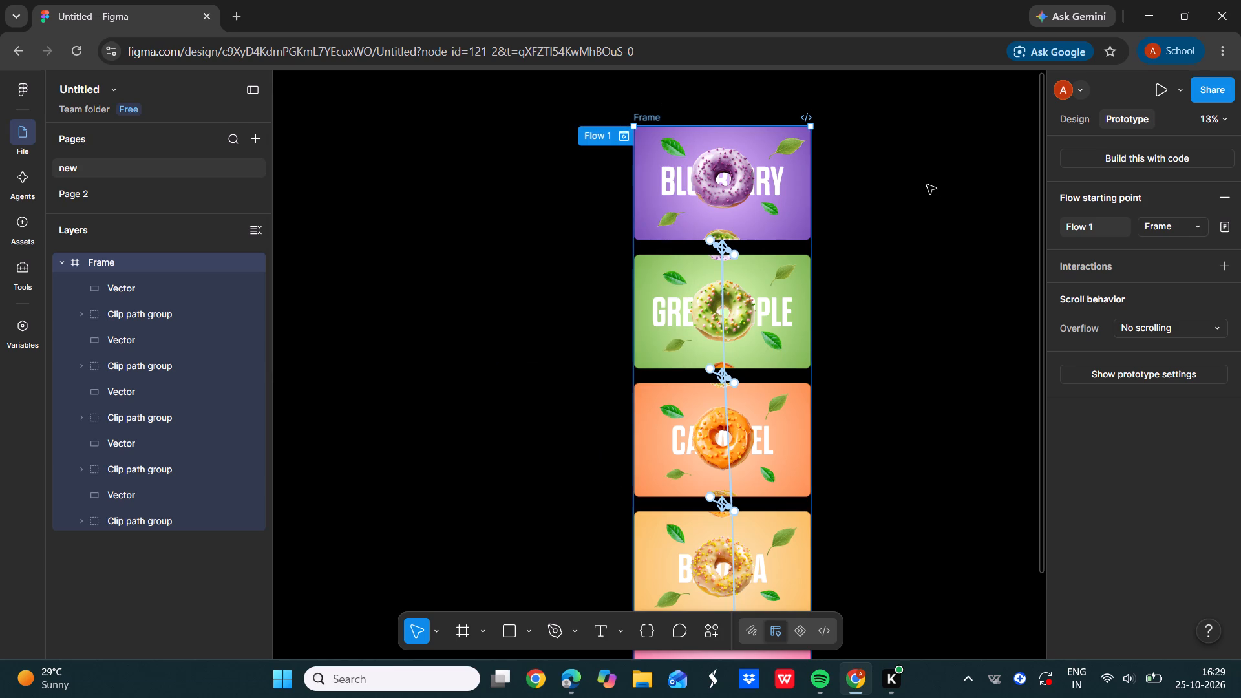
click(869, 113)
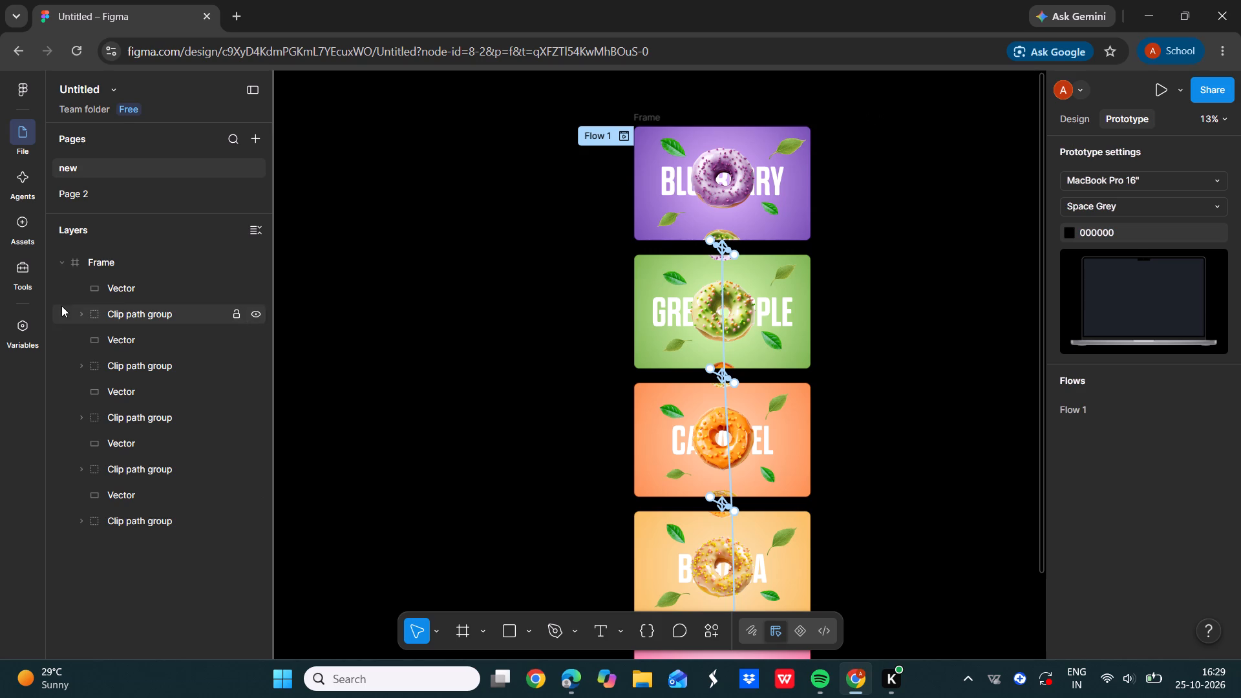
Examine the frame's layer structure, including the contents of the topmost Clip path group.
click(67, 259)
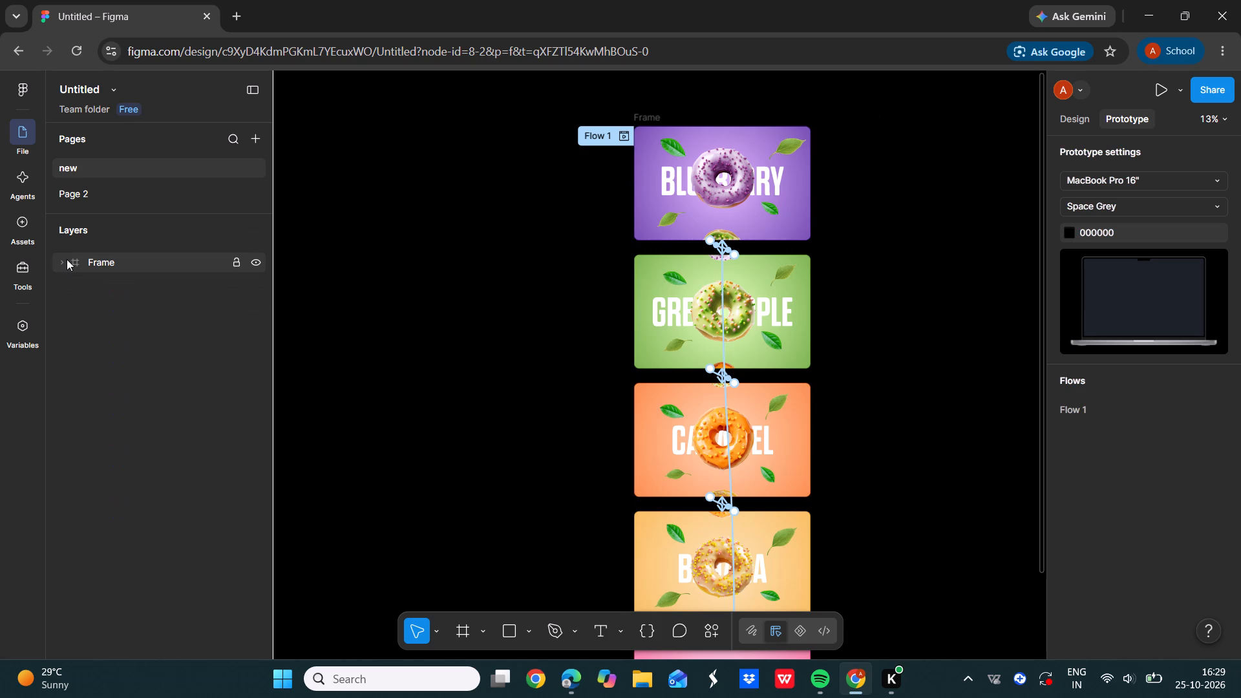
click(67, 259)
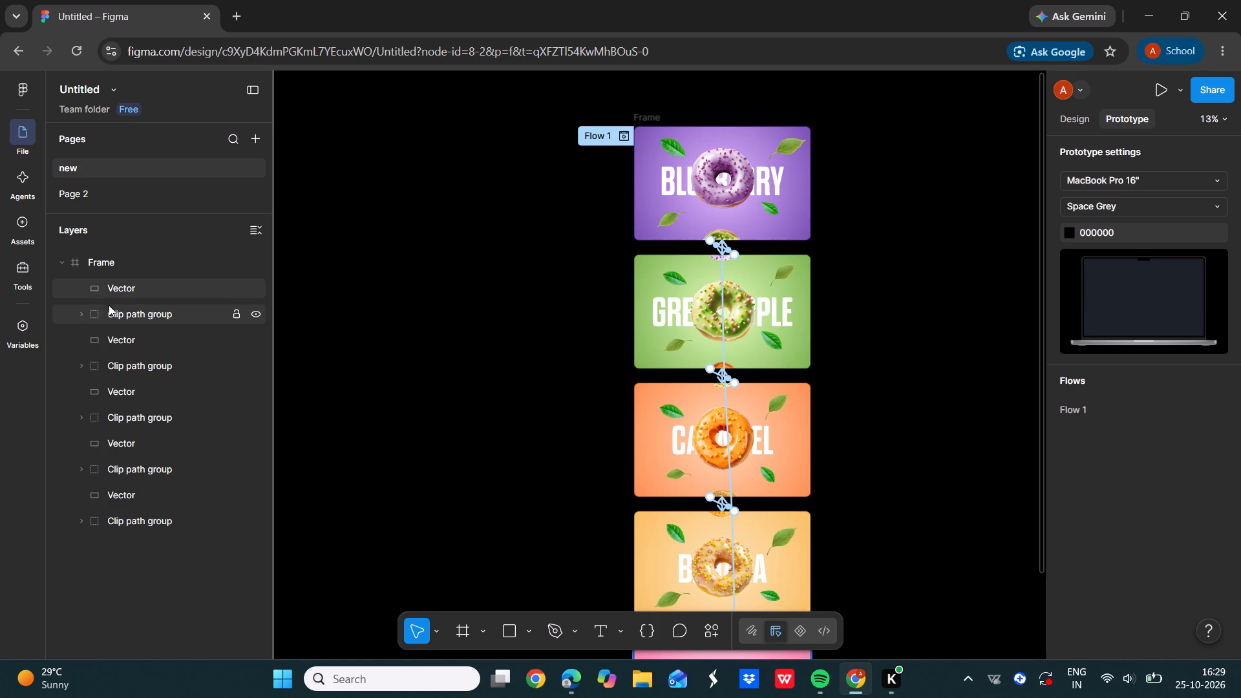
click(114, 323)
click(114, 323)
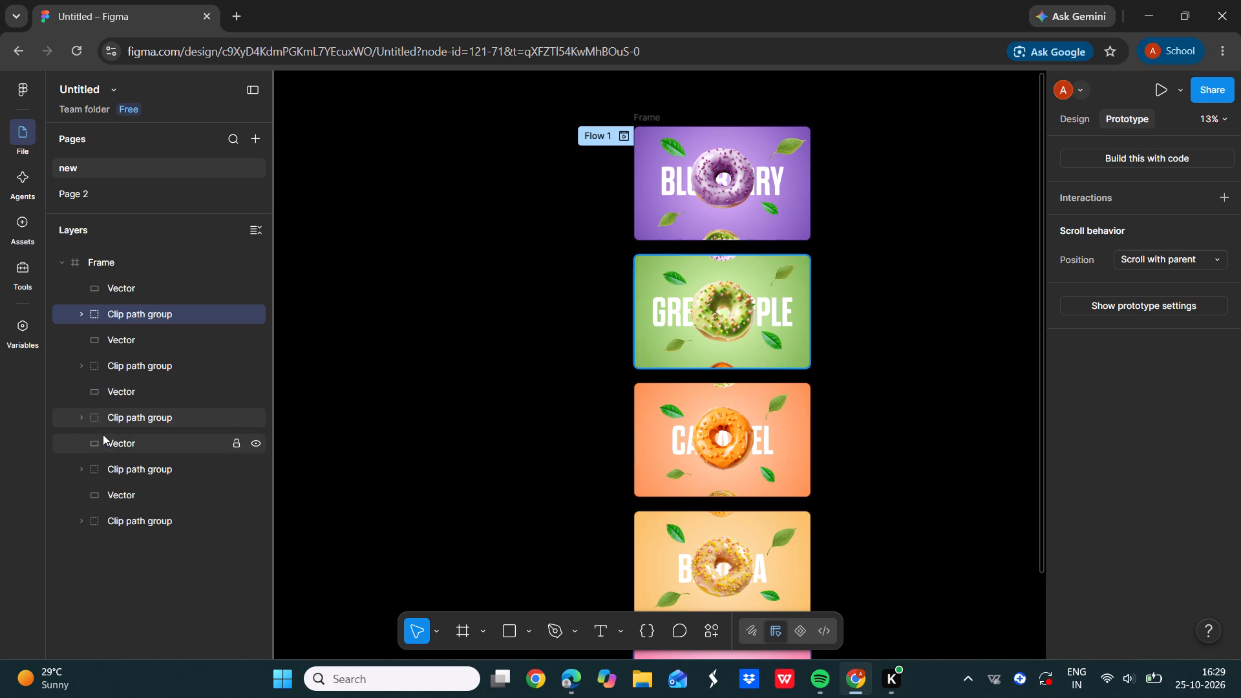
click(116, 352)
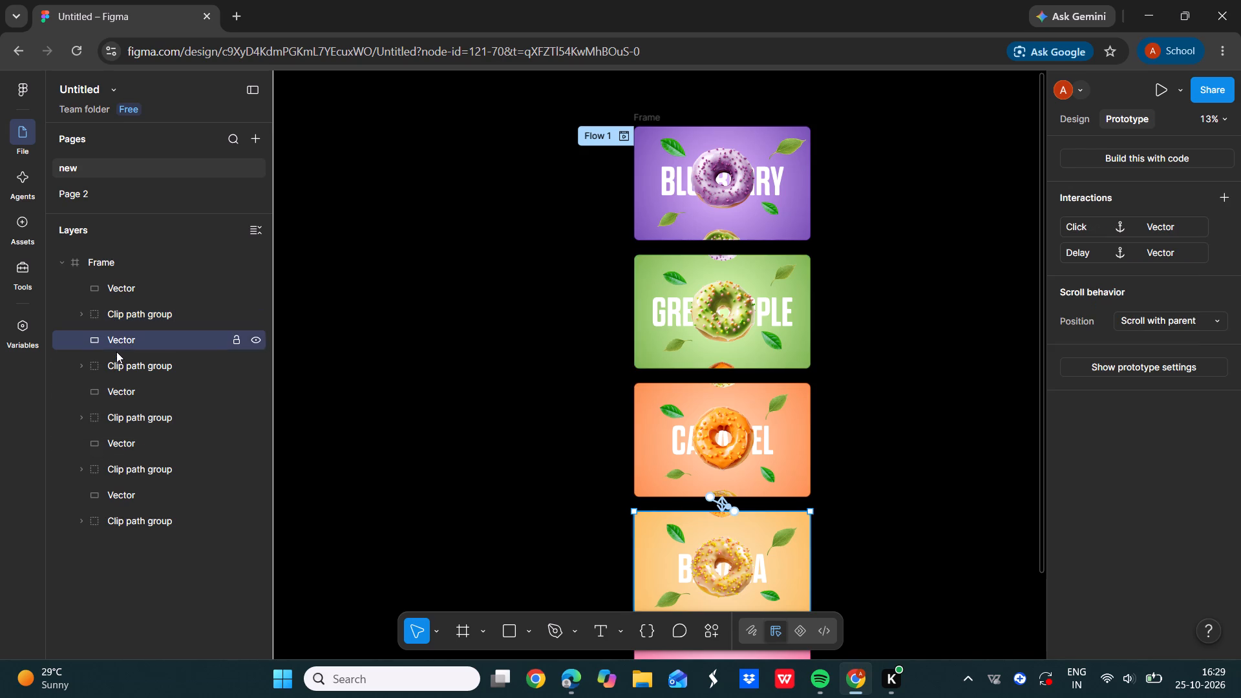
click(136, 313)
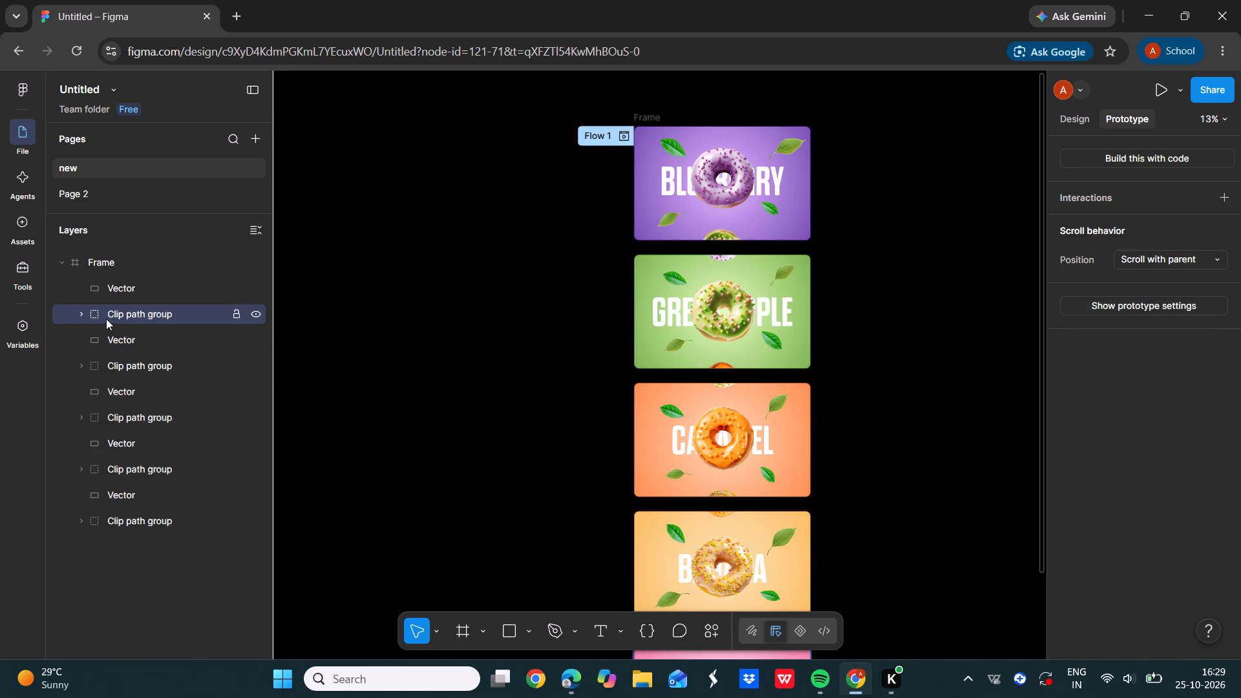
click(80, 310)
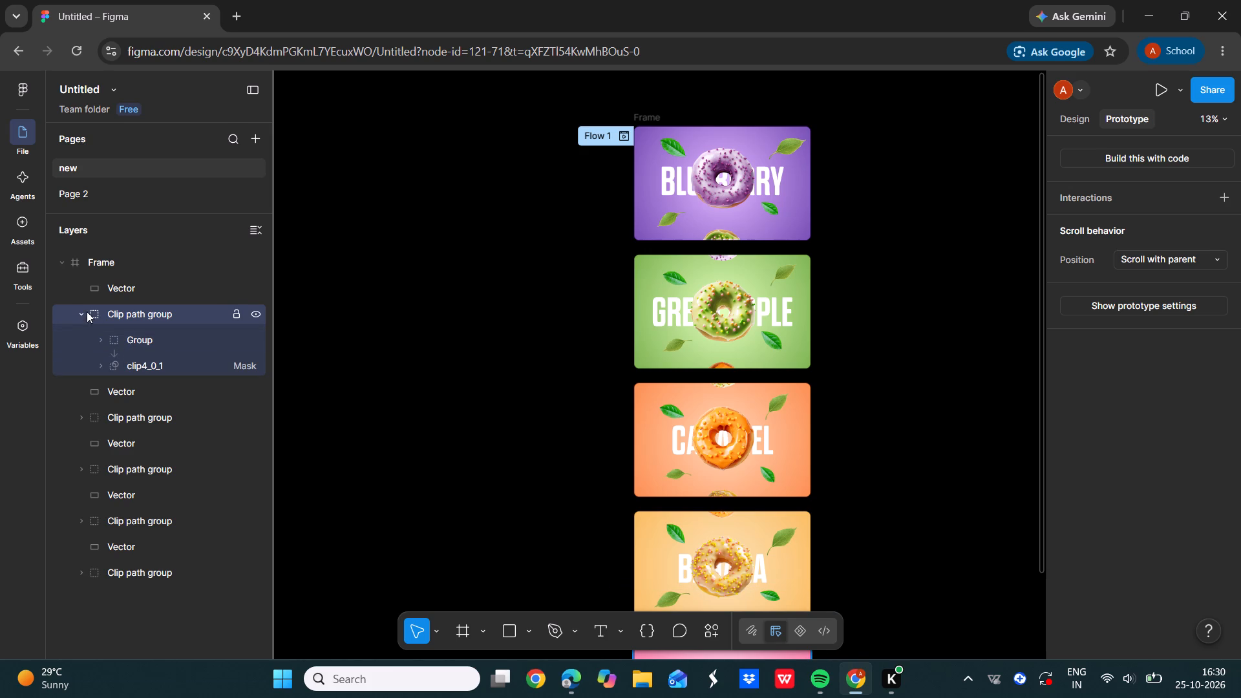
click(82, 308)
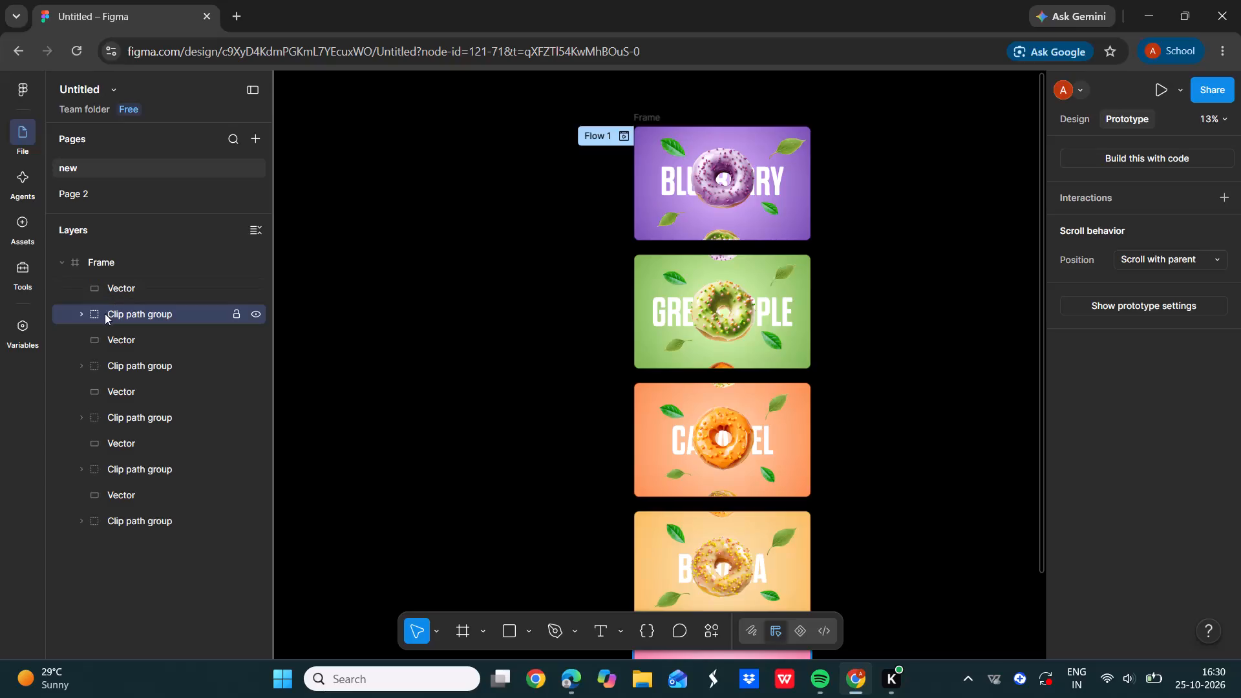
Compare the Vector backgrounds and Clip path group of the Strawberry, Caramel and Banana slides to check which layers carry the interactions.
click(114, 261)
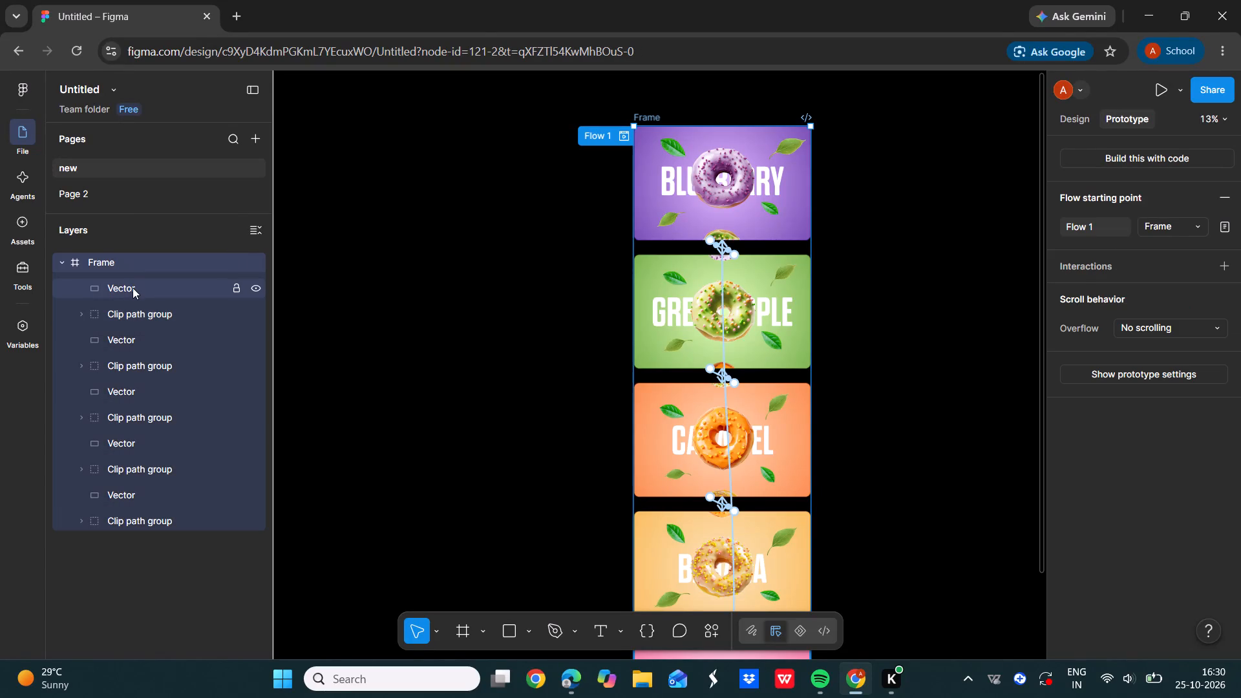
click(133, 291)
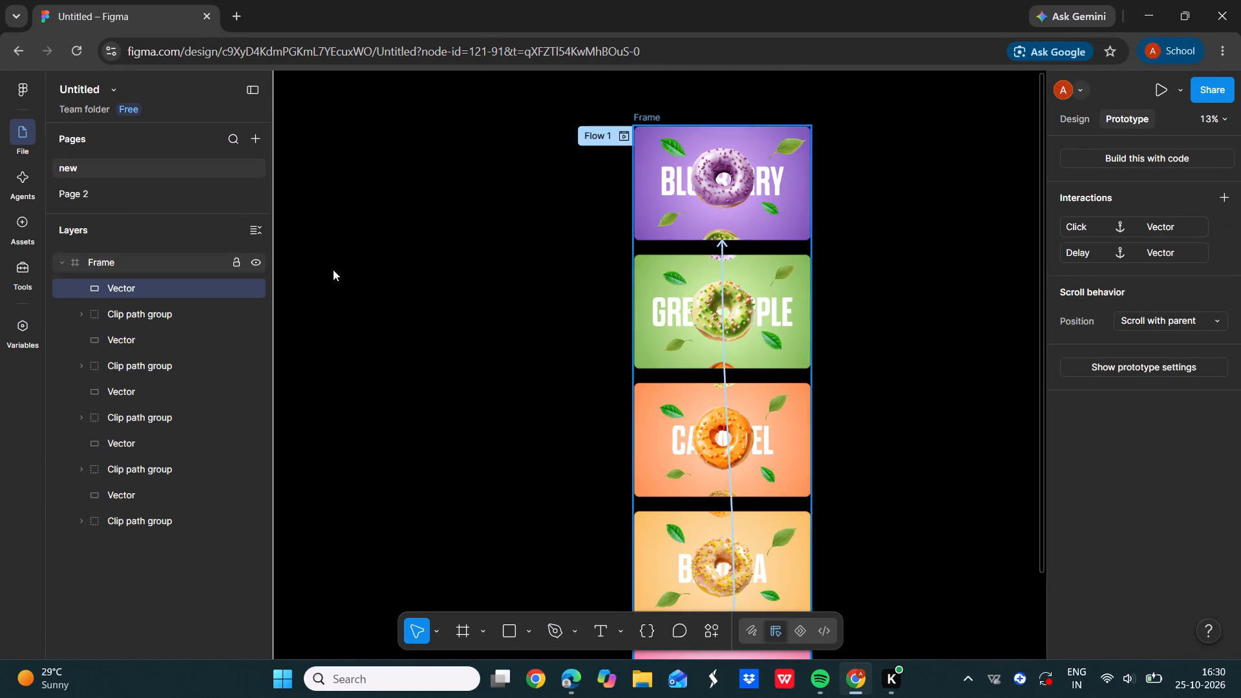
scroll(377, 279, down, 3)
click(152, 292)
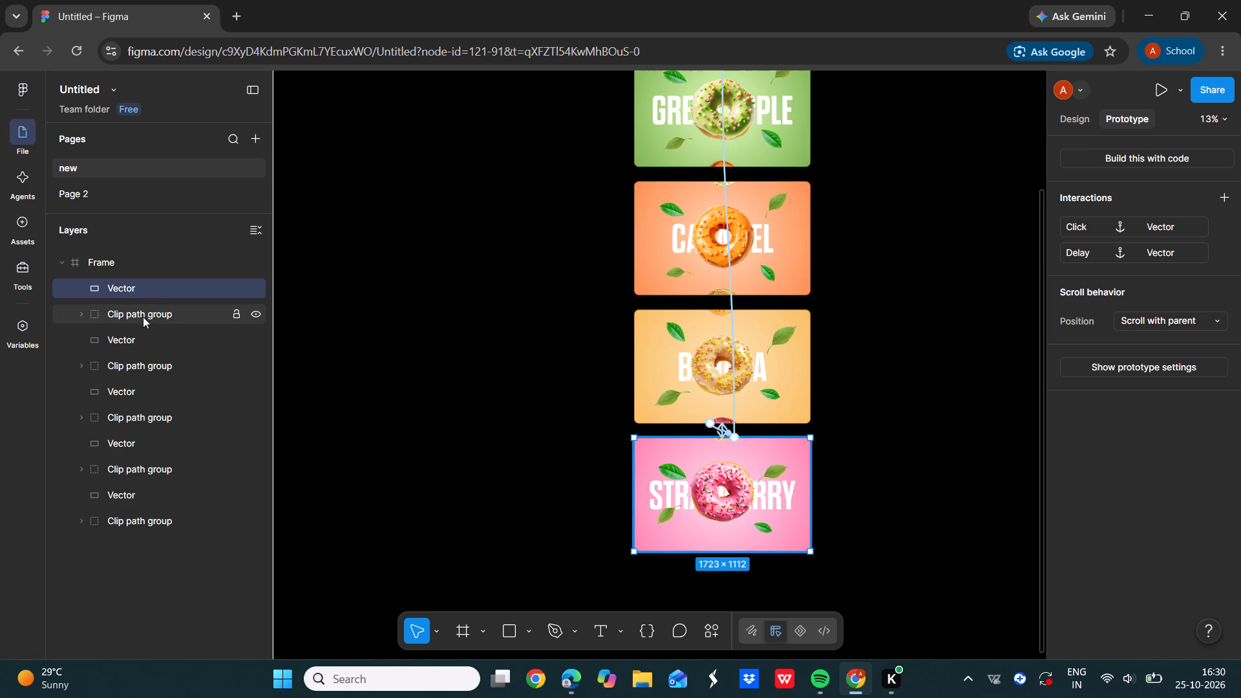
click(124, 390)
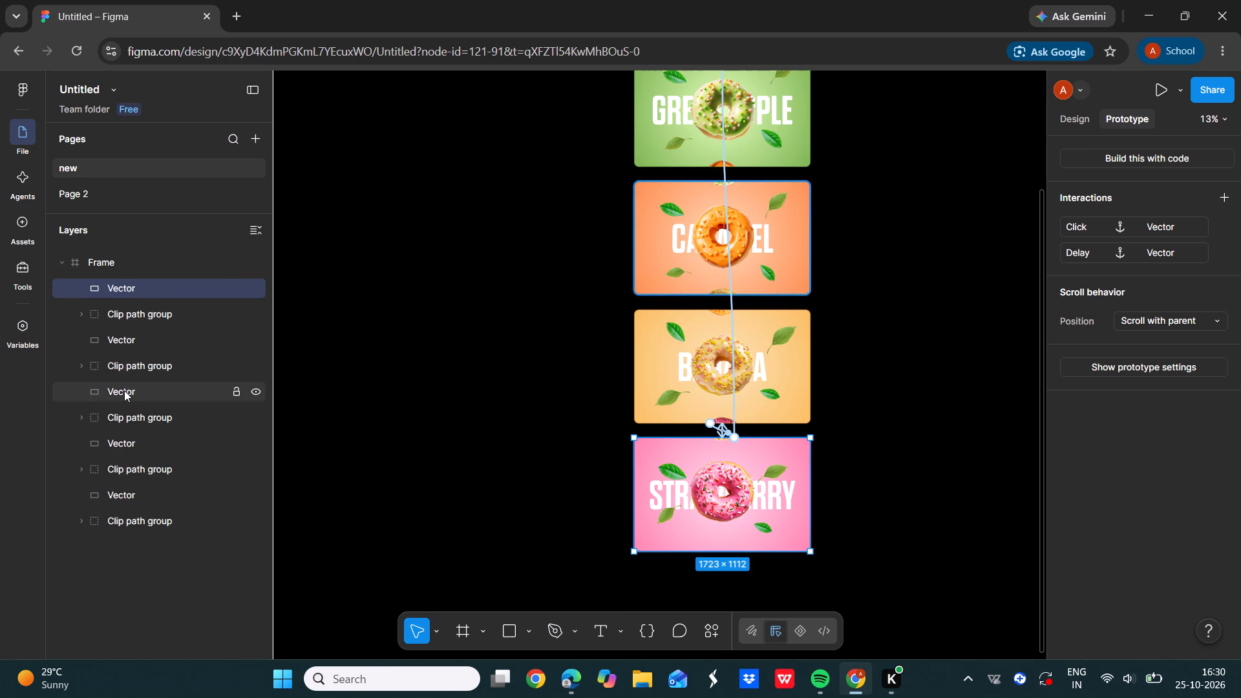
click(152, 290)
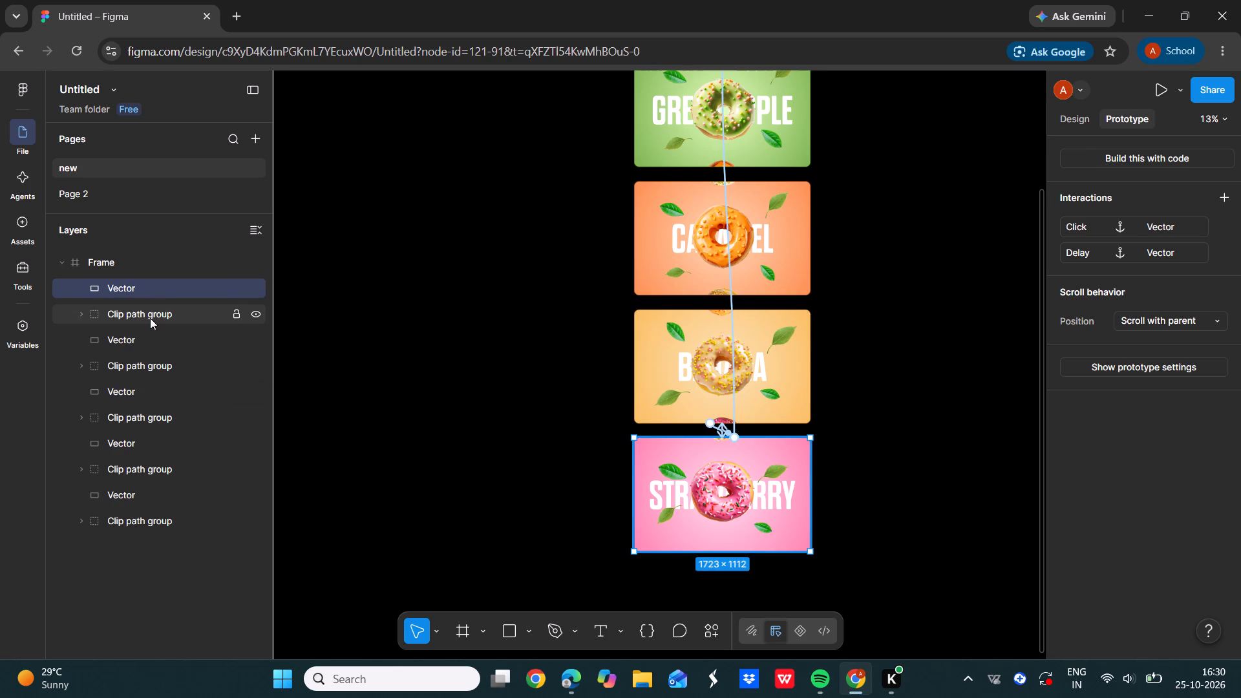
click(150, 318)
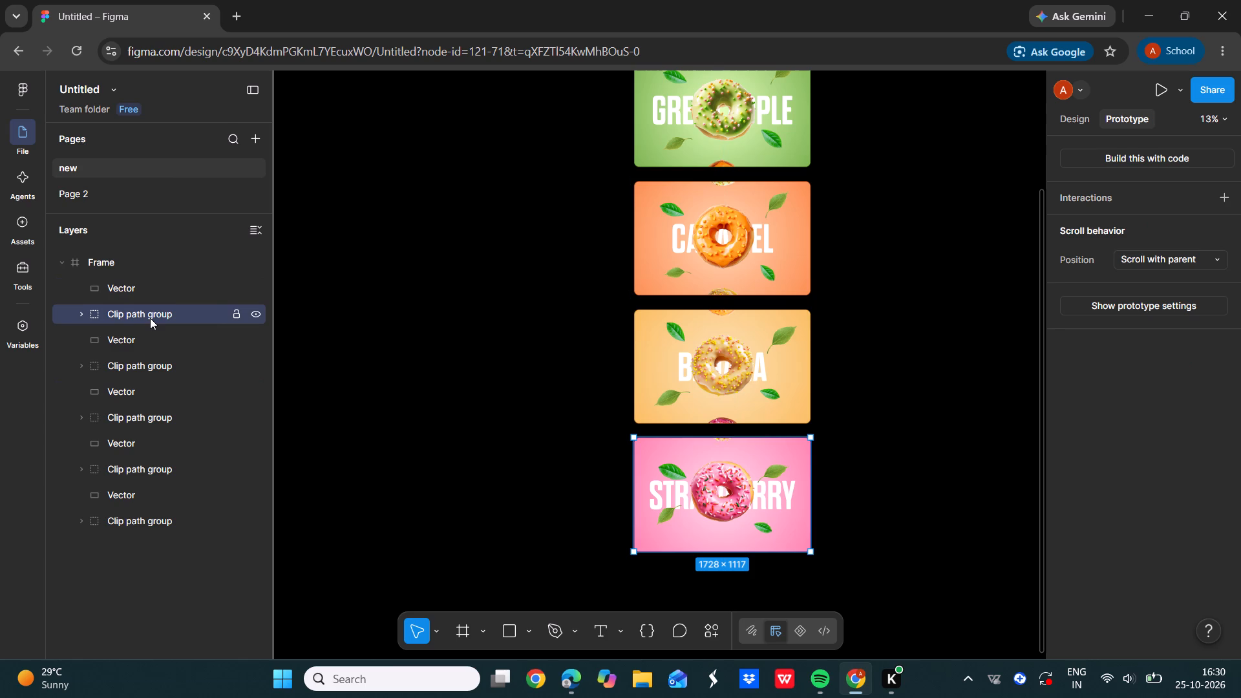
click(171, 286)
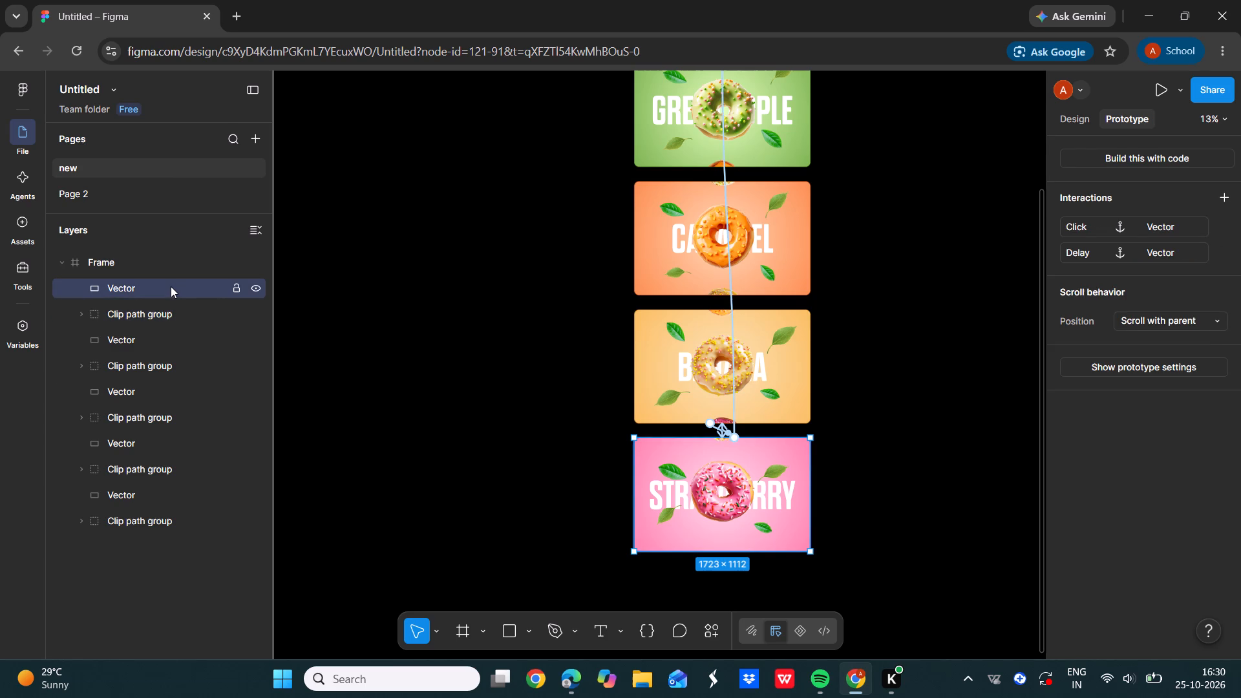
click(156, 311)
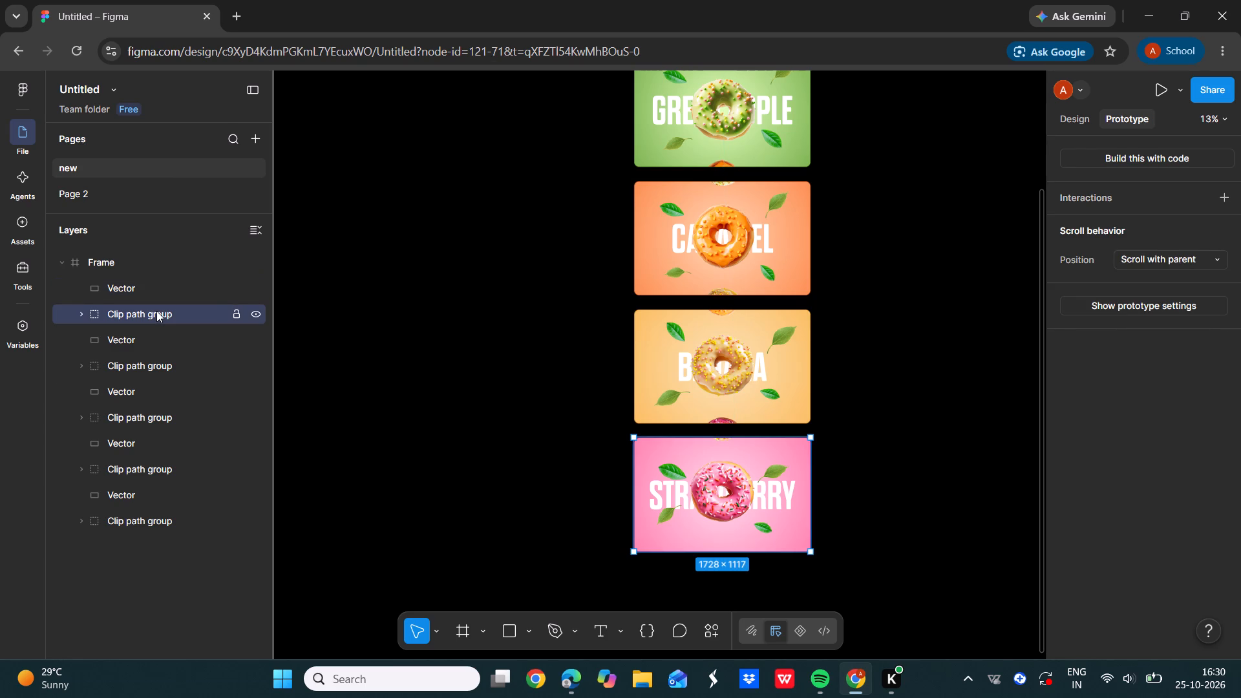
click(134, 341)
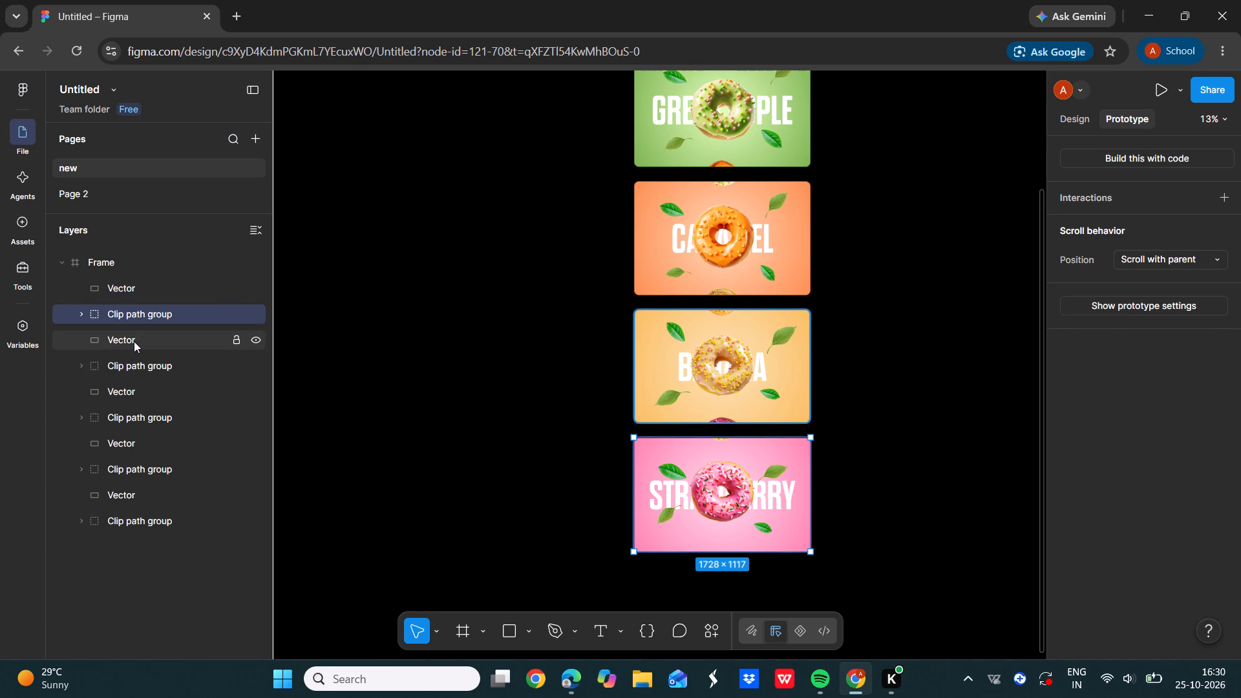
click(134, 341)
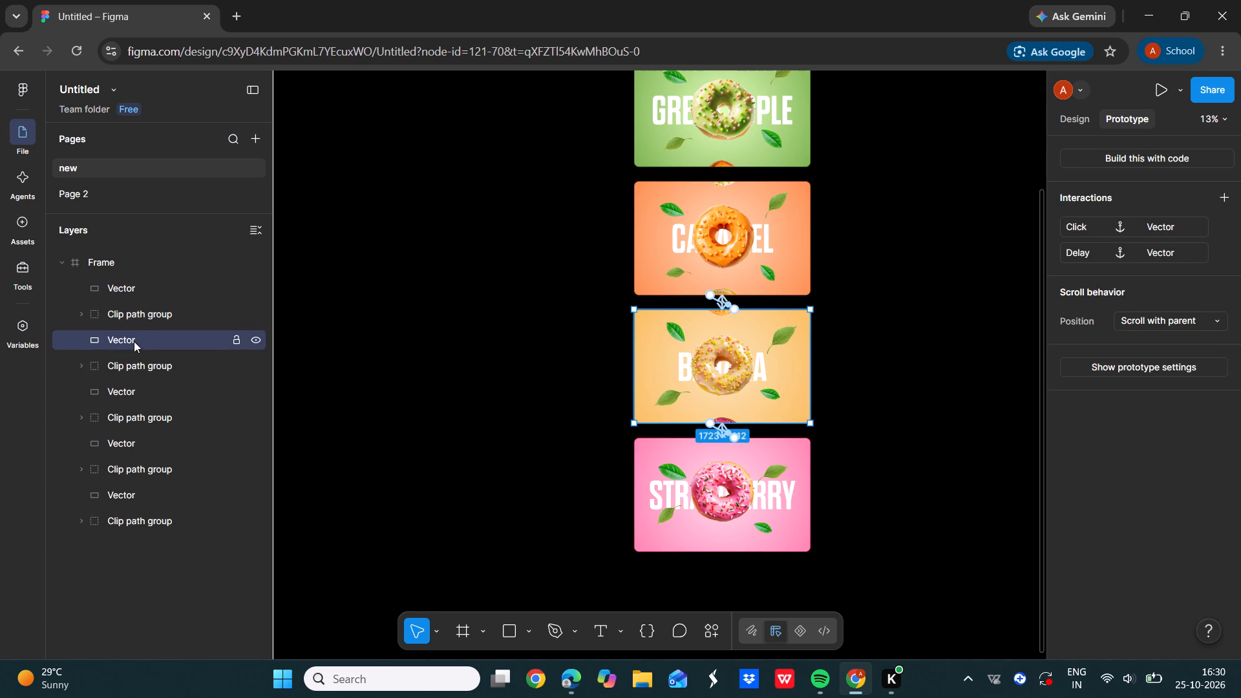
click(698, 390)
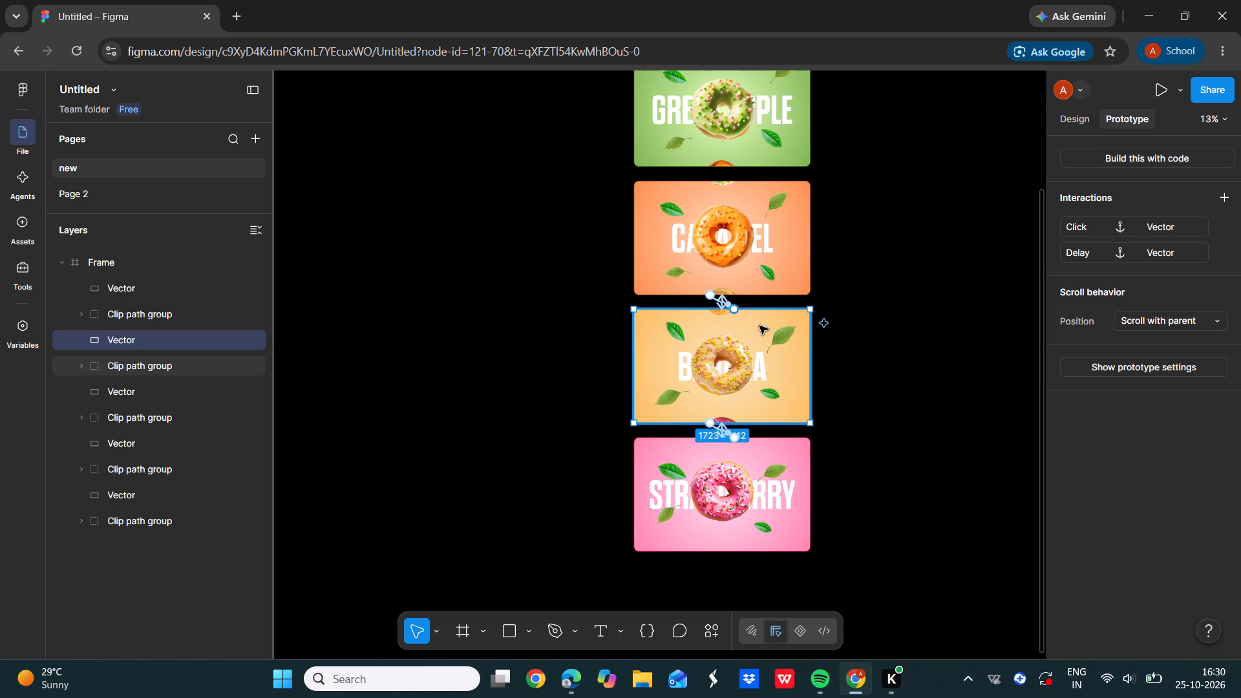
click(154, 332)
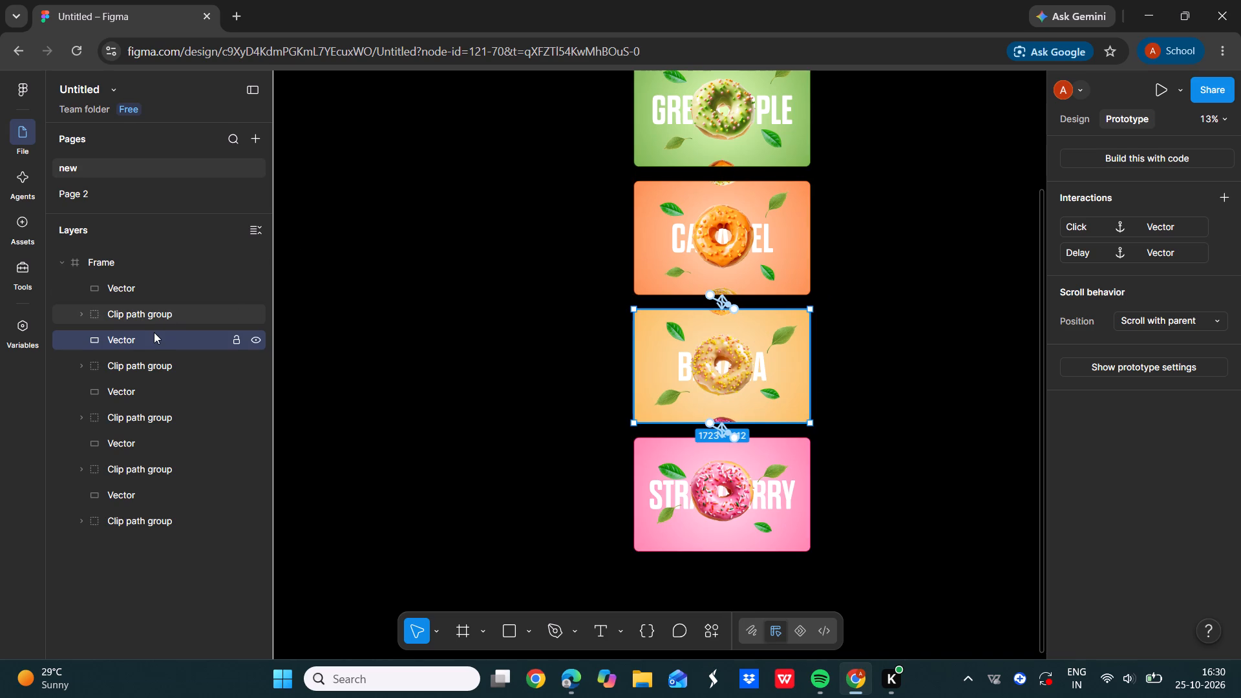
click(527, 374)
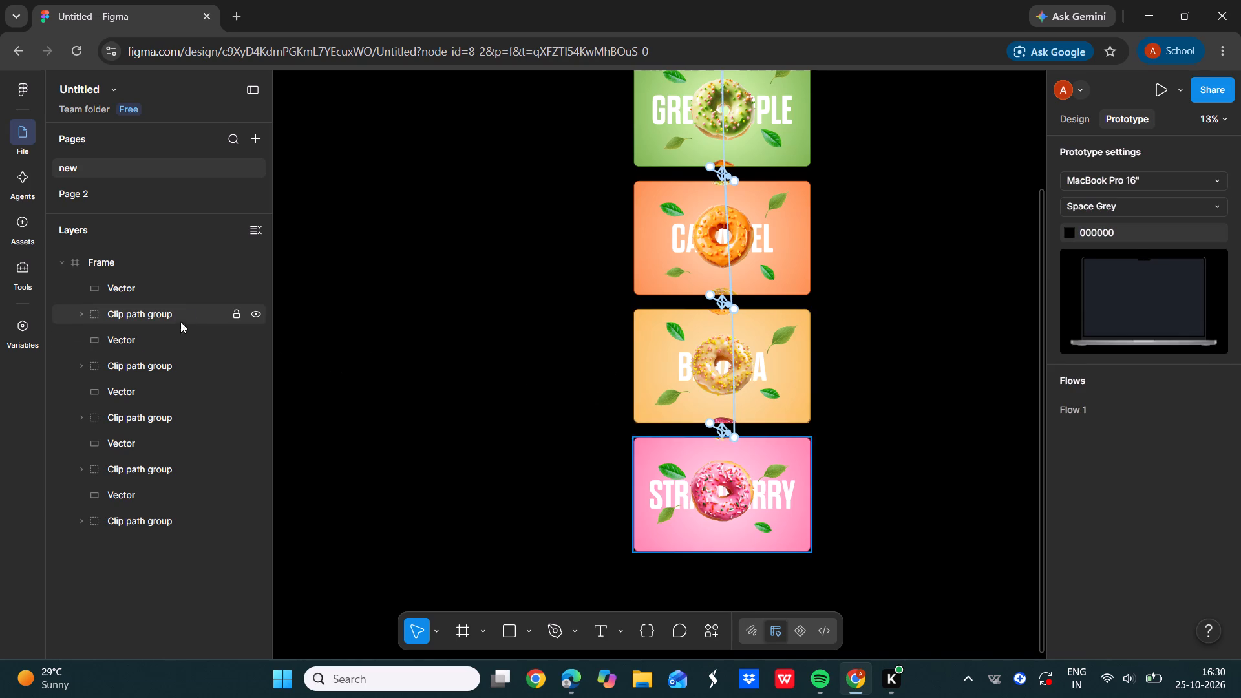
click(168, 337)
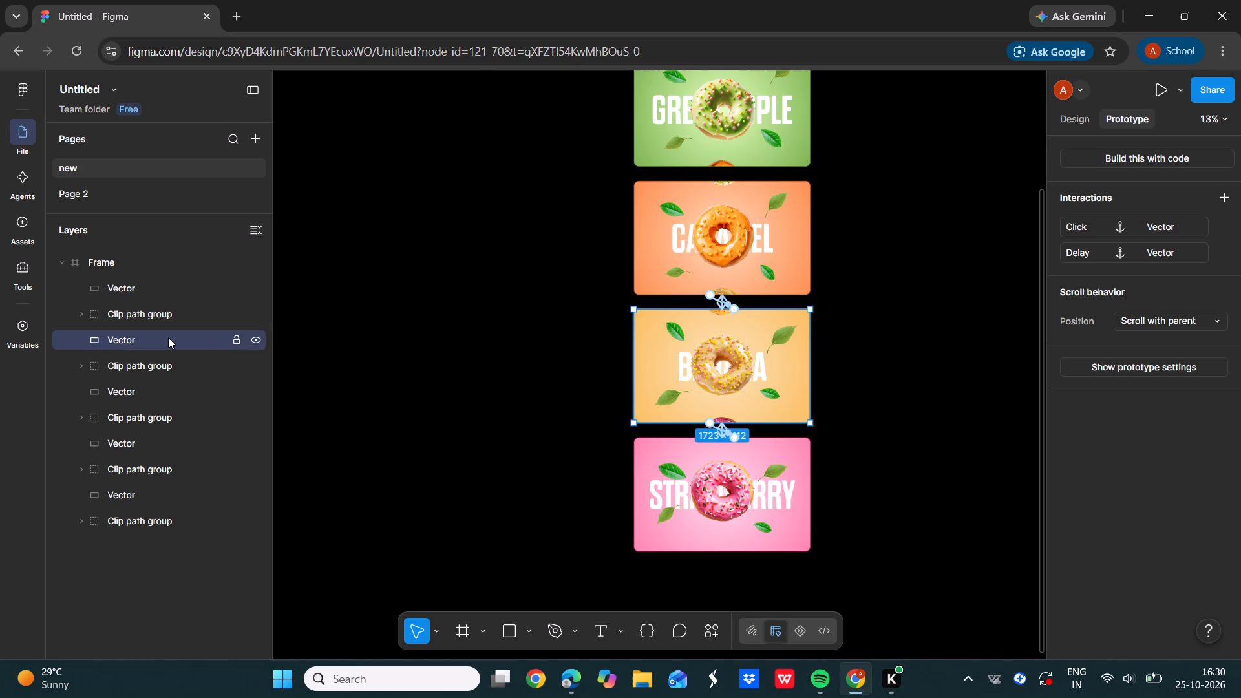
Change the page background colour to white, FFFFFF.
triple_click(966, 251)
click(1075, 111)
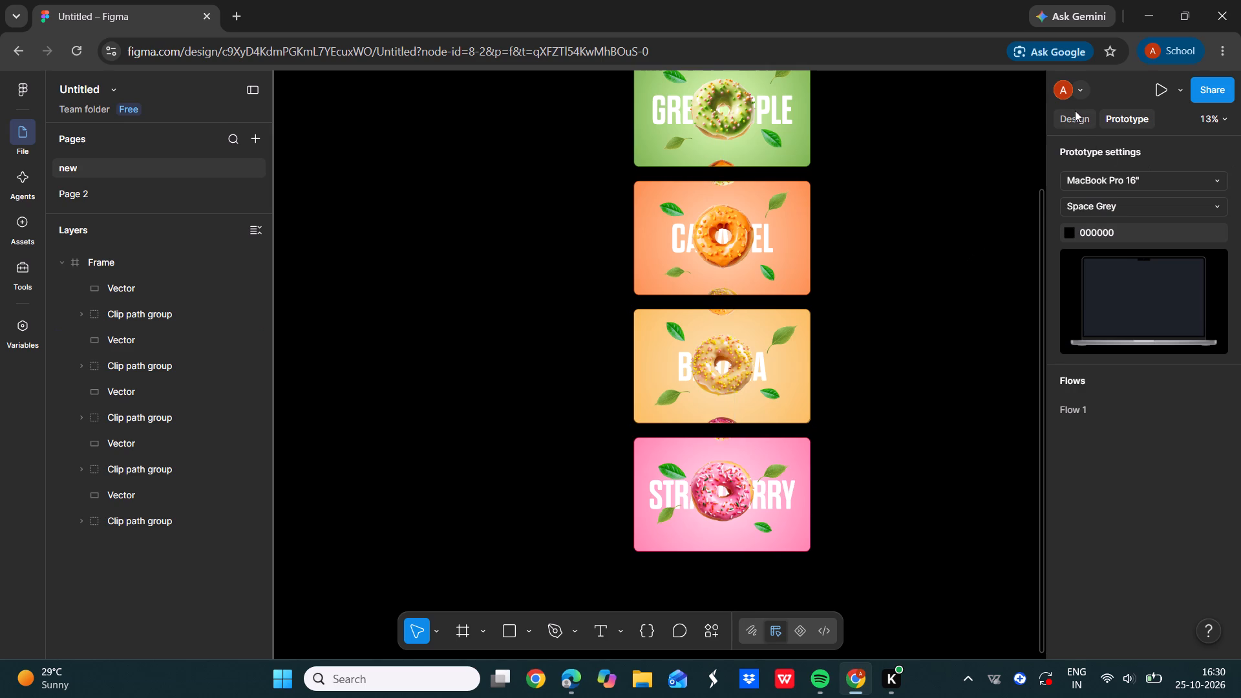
click(1066, 174)
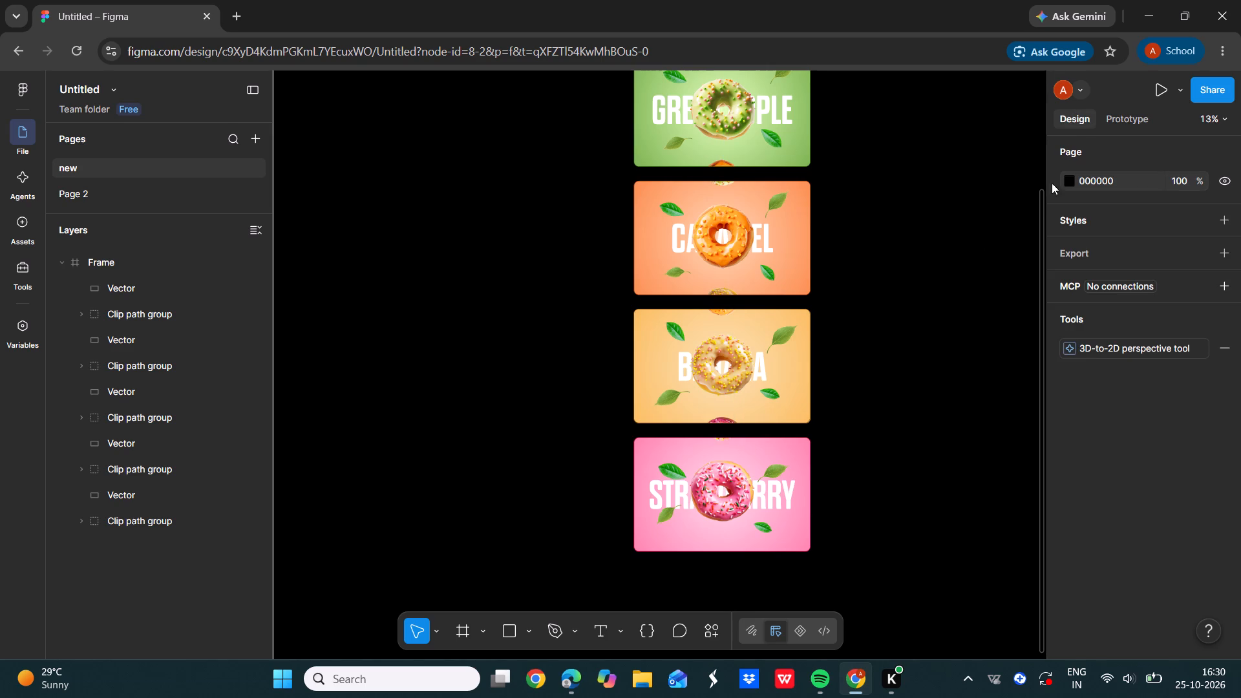
click(1066, 180)
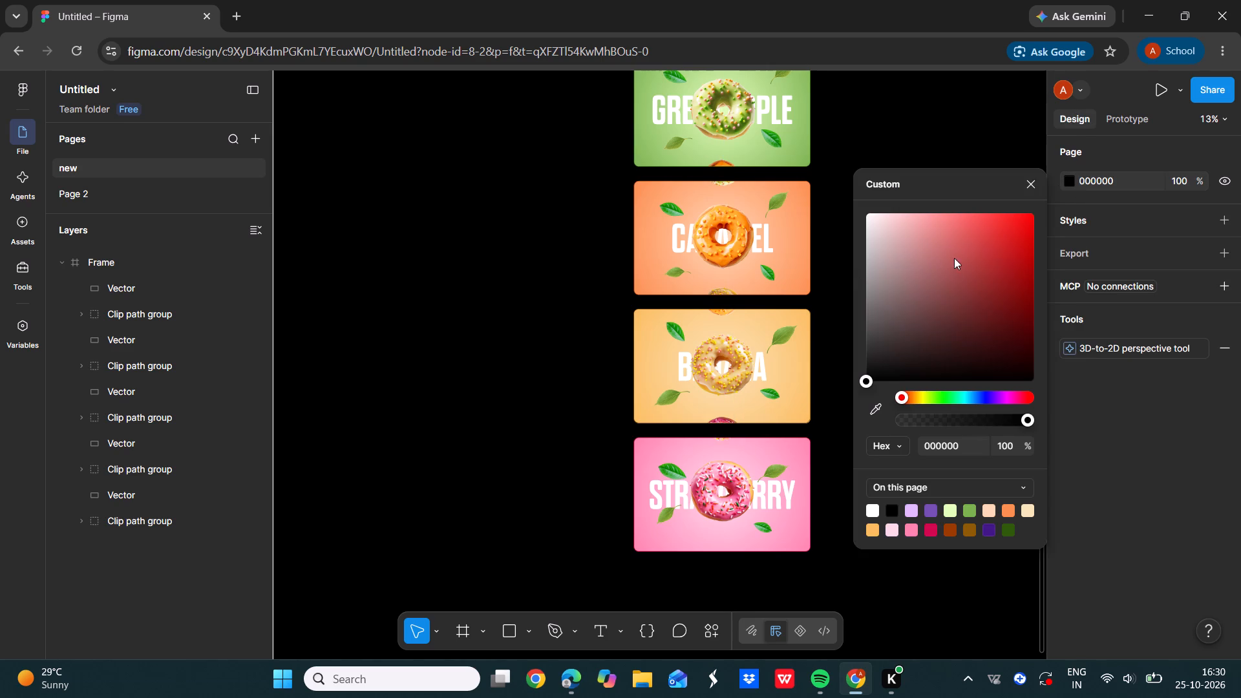
click(971, 255)
drag(909, 229, 763, 132)
scroll(854, 107, right, 1)
click(917, 90)
drag(901, 167, 891, 173)
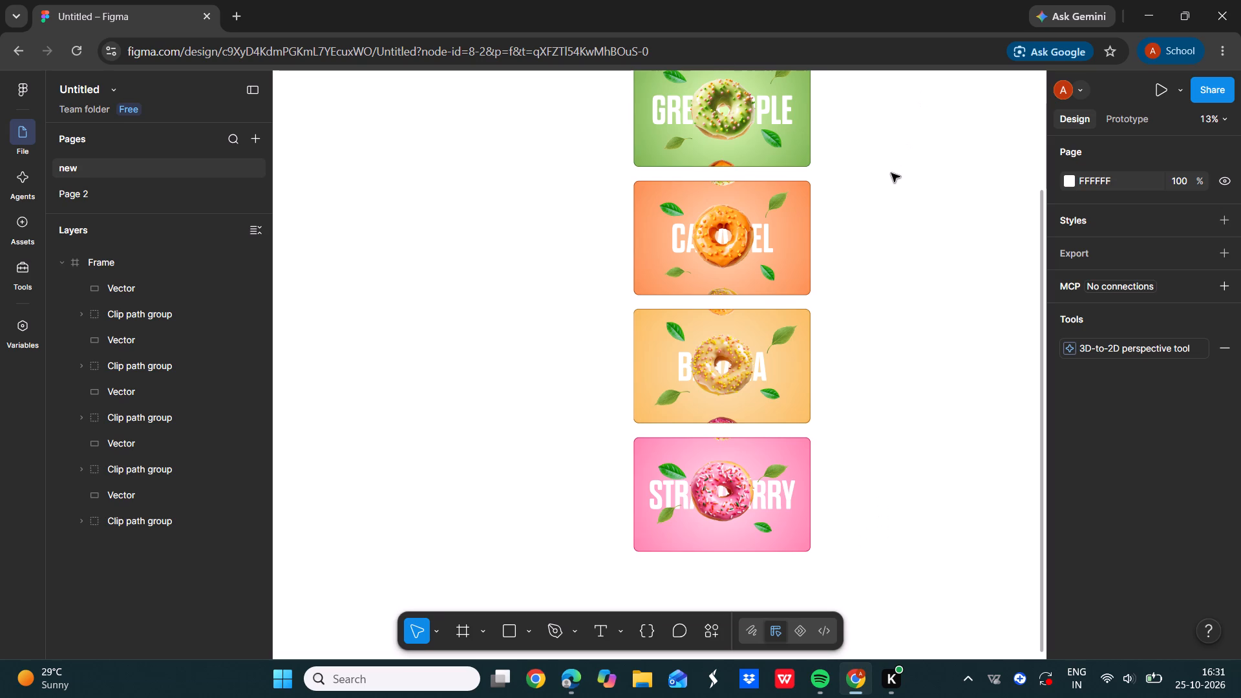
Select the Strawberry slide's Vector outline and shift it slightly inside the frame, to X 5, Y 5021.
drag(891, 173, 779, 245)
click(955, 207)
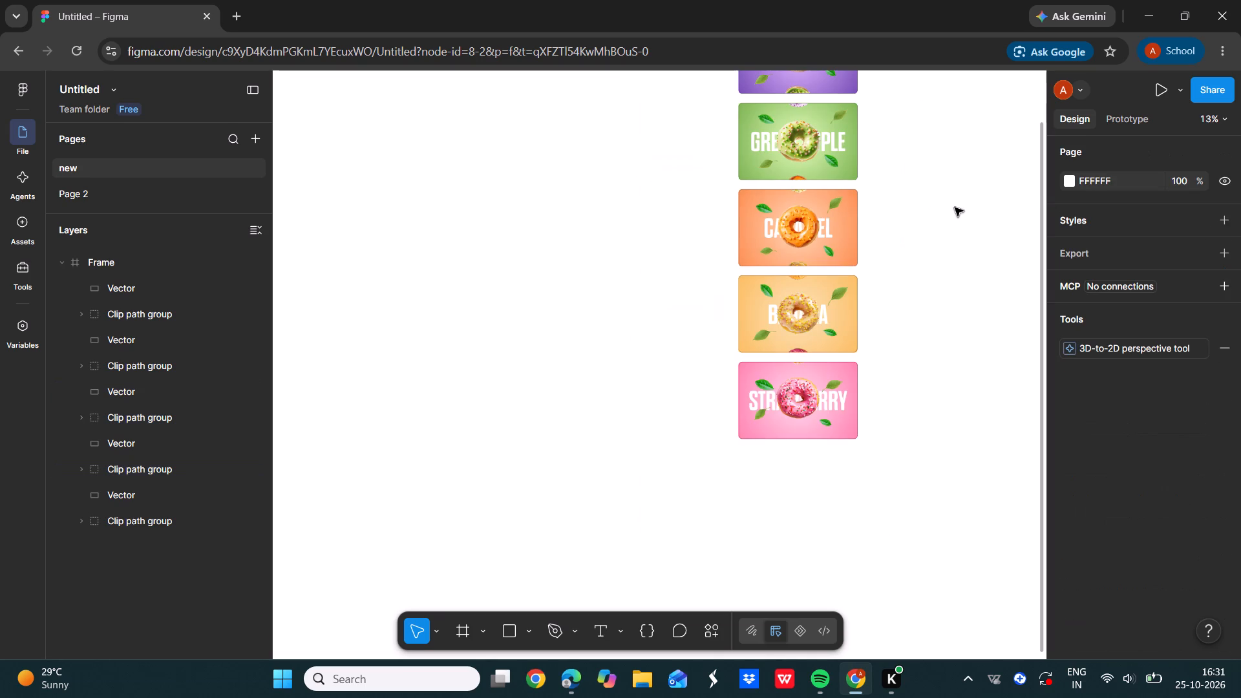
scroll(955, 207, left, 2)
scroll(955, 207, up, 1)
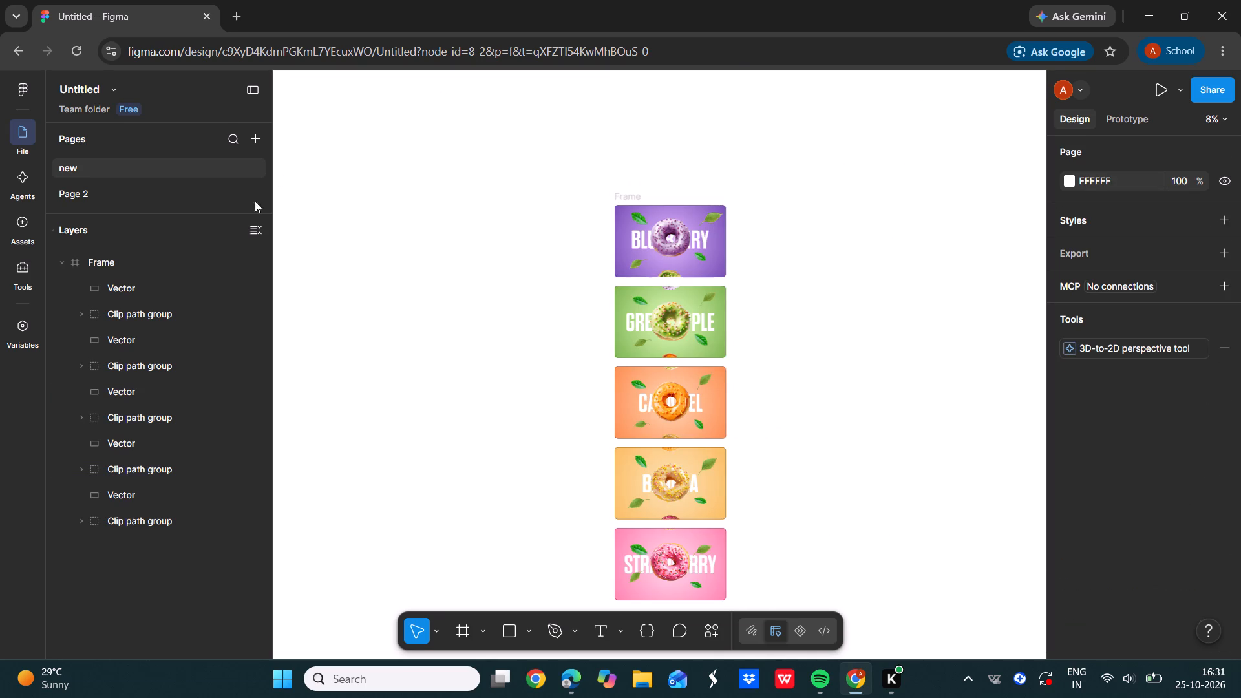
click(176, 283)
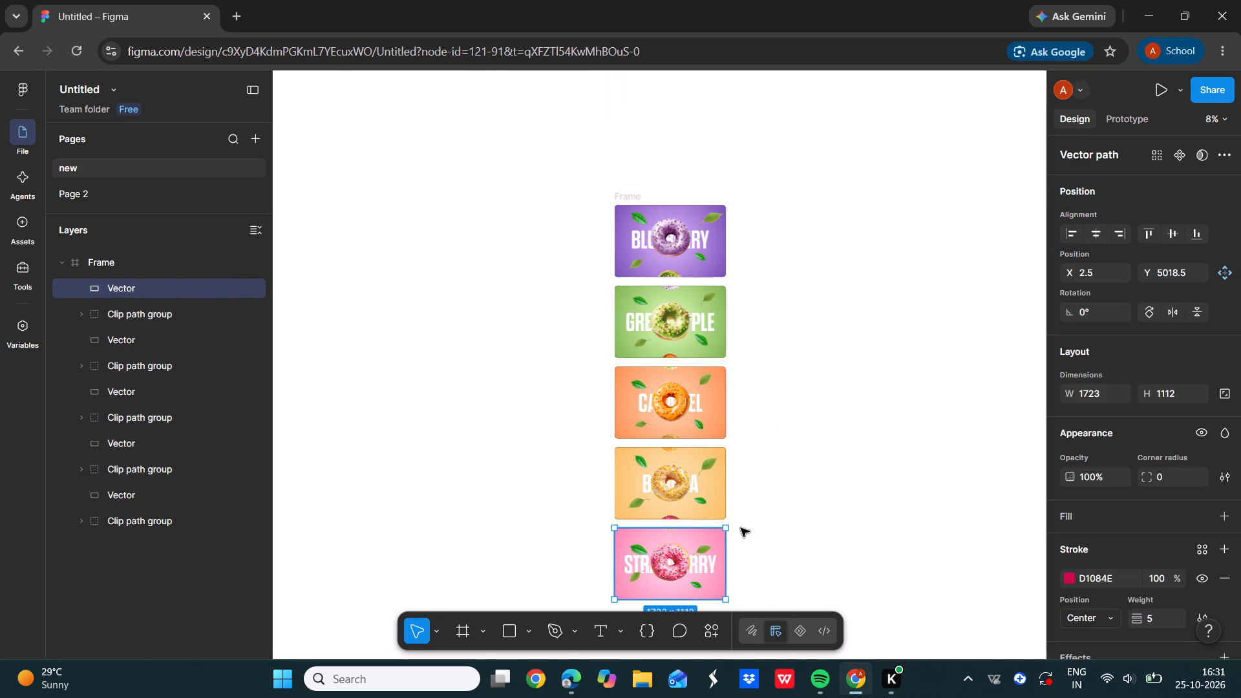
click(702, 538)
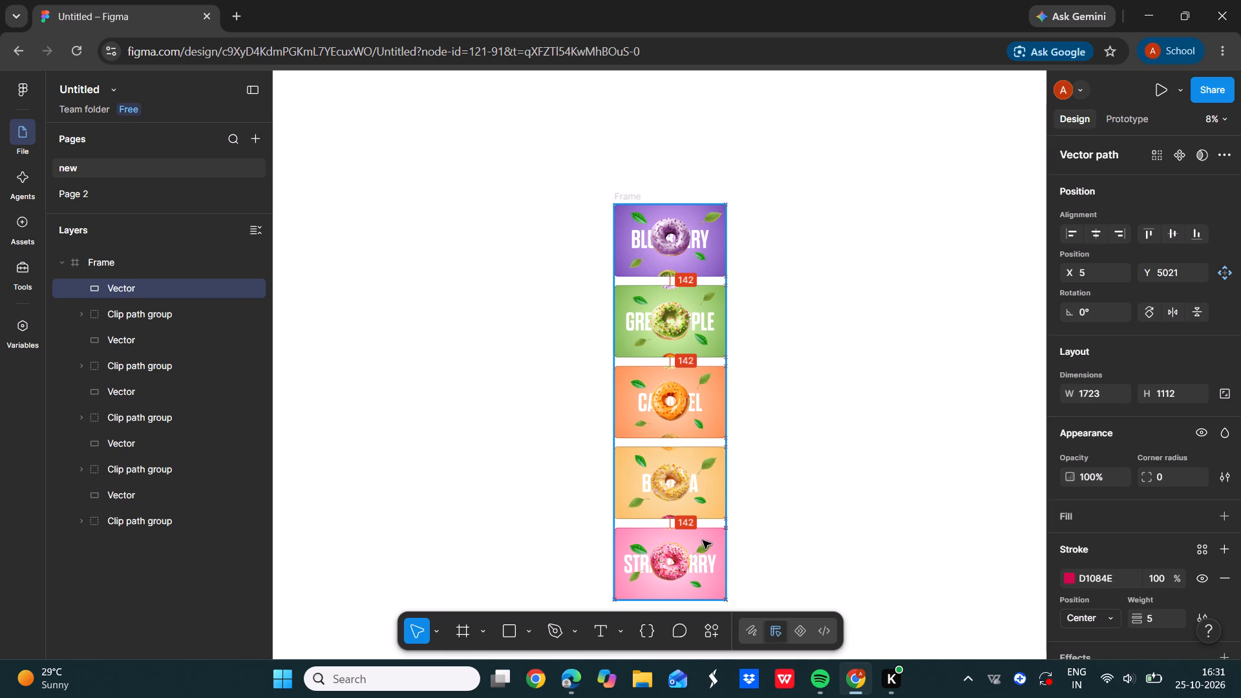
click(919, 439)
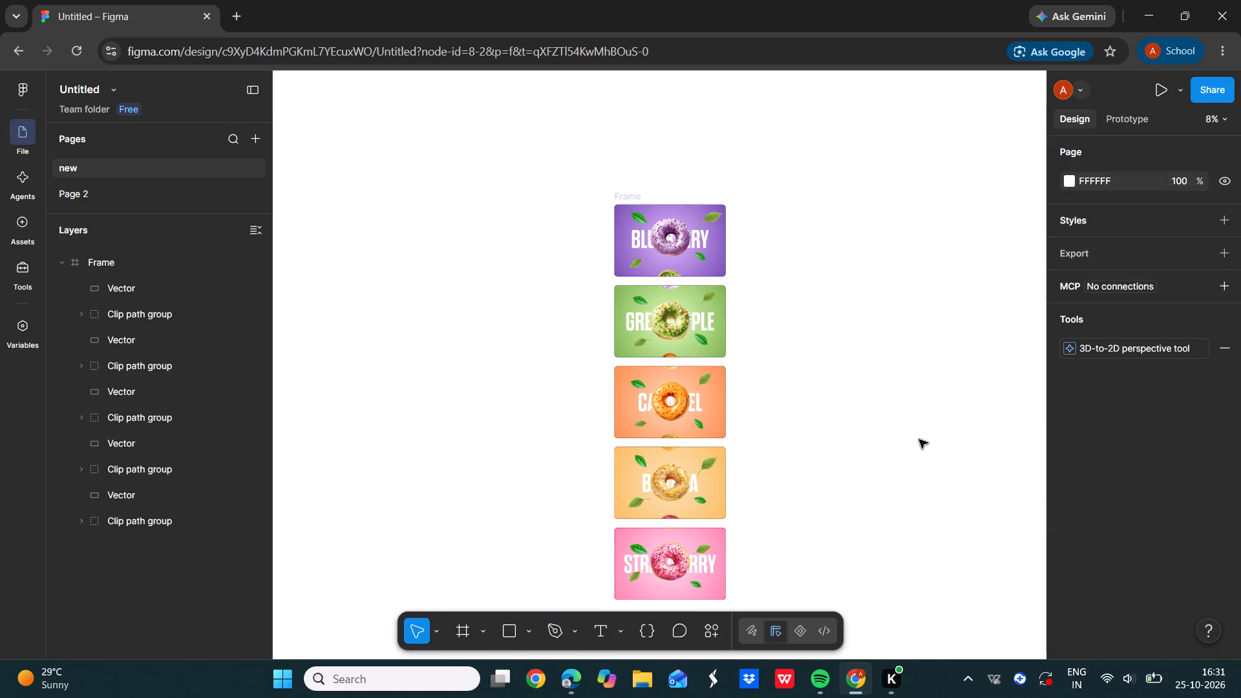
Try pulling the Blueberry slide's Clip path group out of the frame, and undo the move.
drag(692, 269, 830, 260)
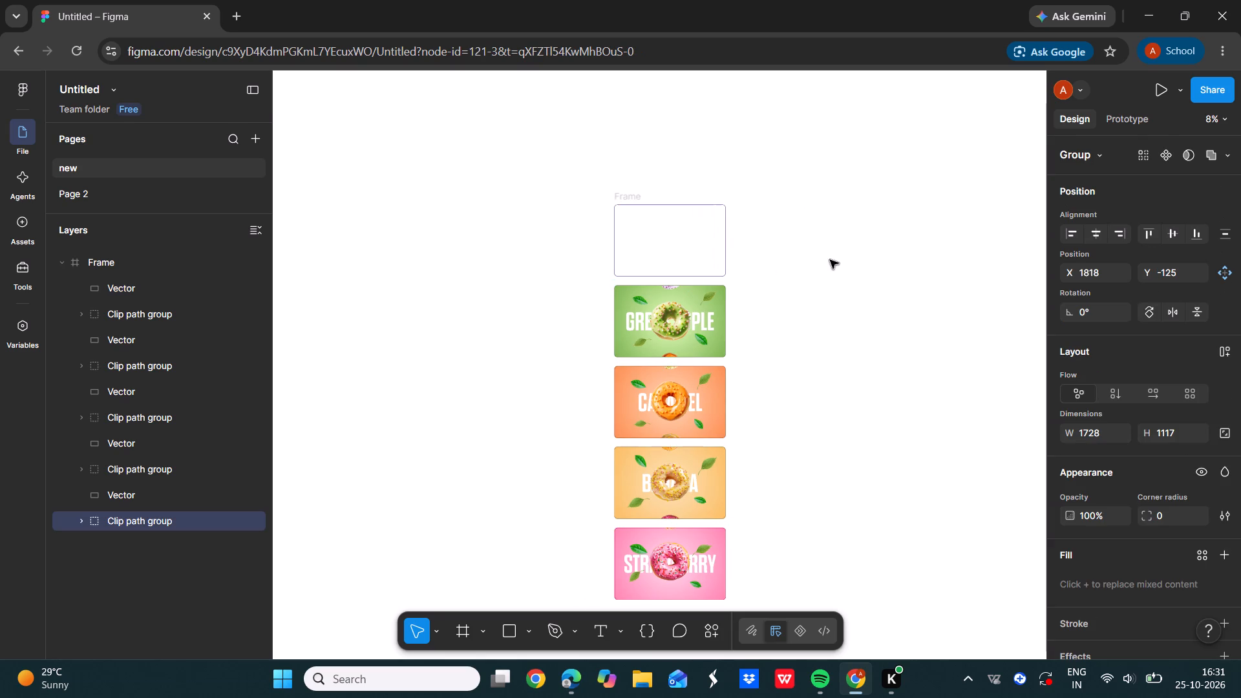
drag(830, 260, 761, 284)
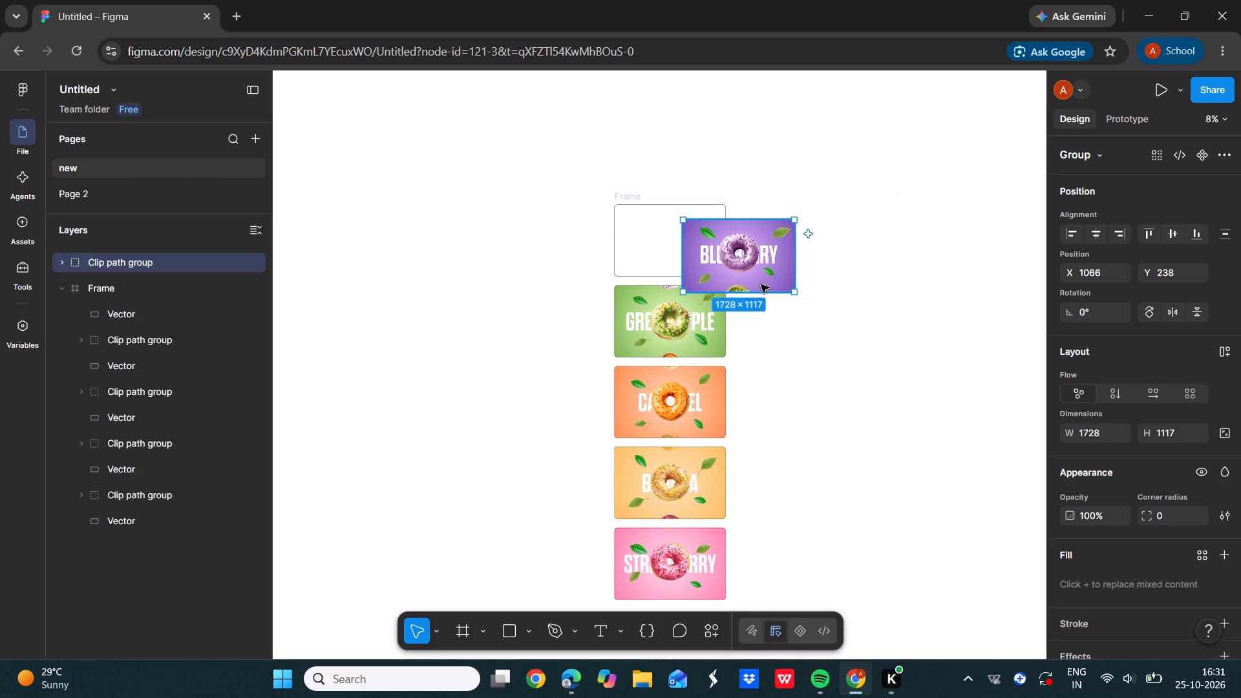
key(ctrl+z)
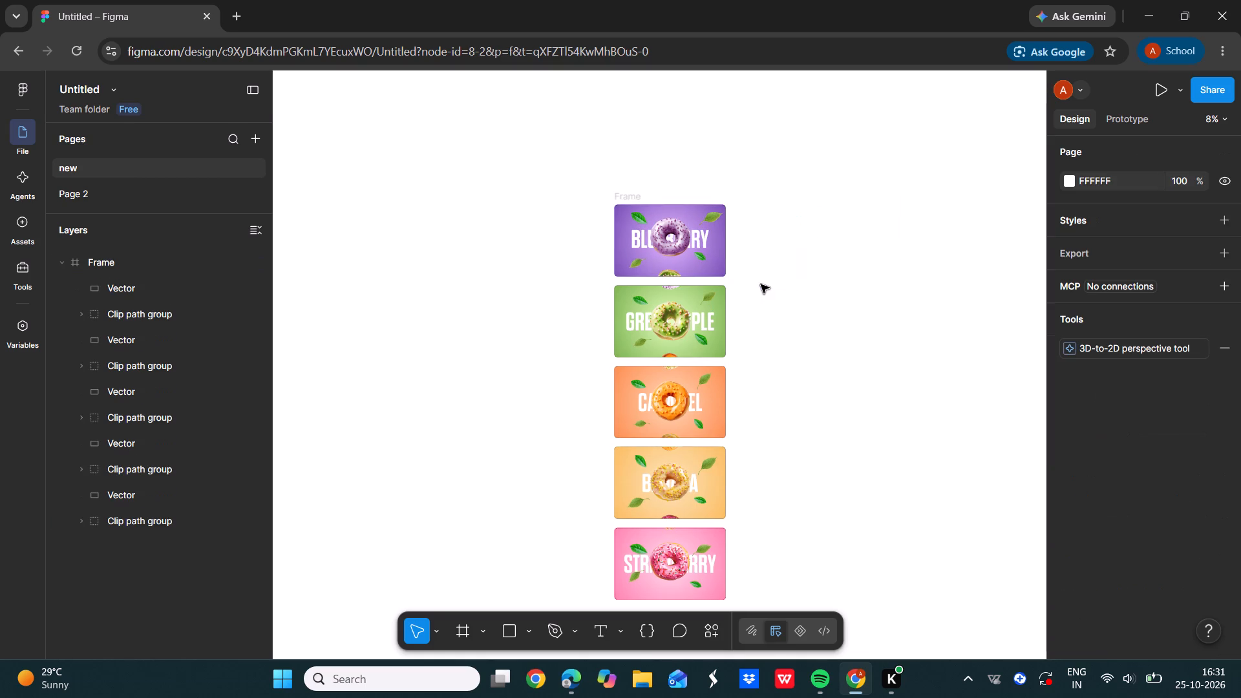
Move the Strawberry, Banana and Caramel Vector outlines out of the frame onto empty canvas beside it, Banana about X 4050, Y 2646 and Caramel about X 4341, Y 1106.
click(154, 291)
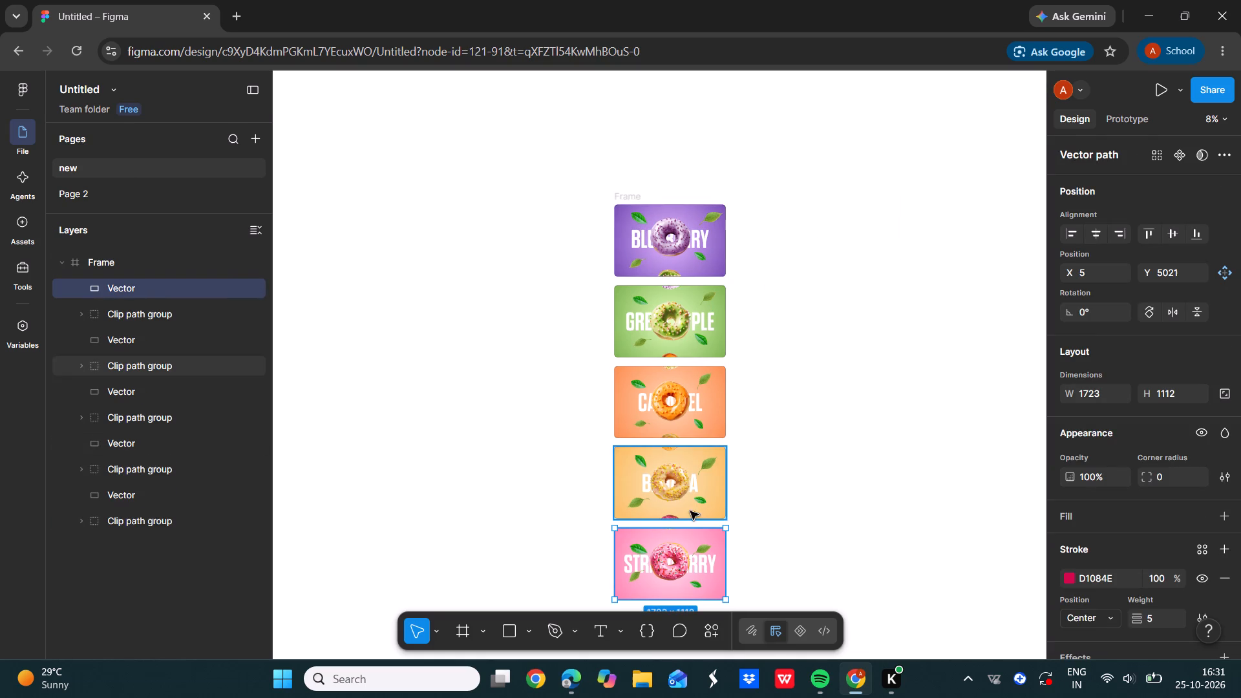
drag(703, 553, 939, 510)
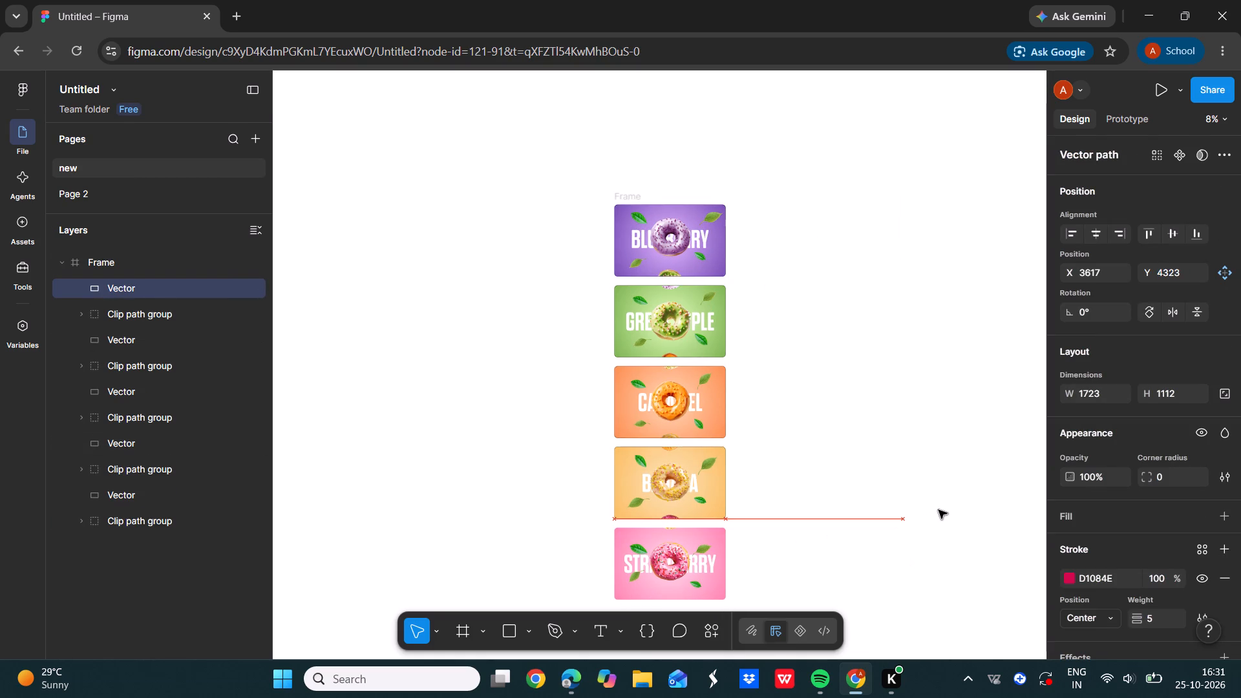
drag(939, 510, 942, 508)
click(162, 334)
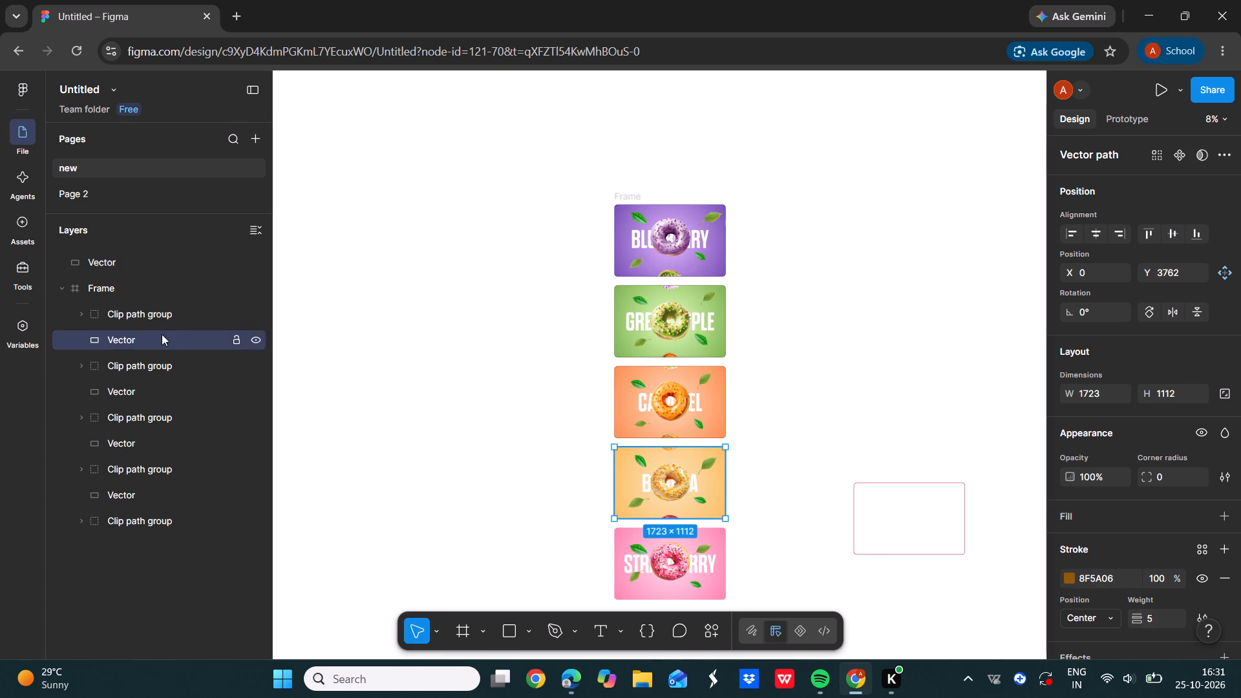
drag(666, 471, 917, 397)
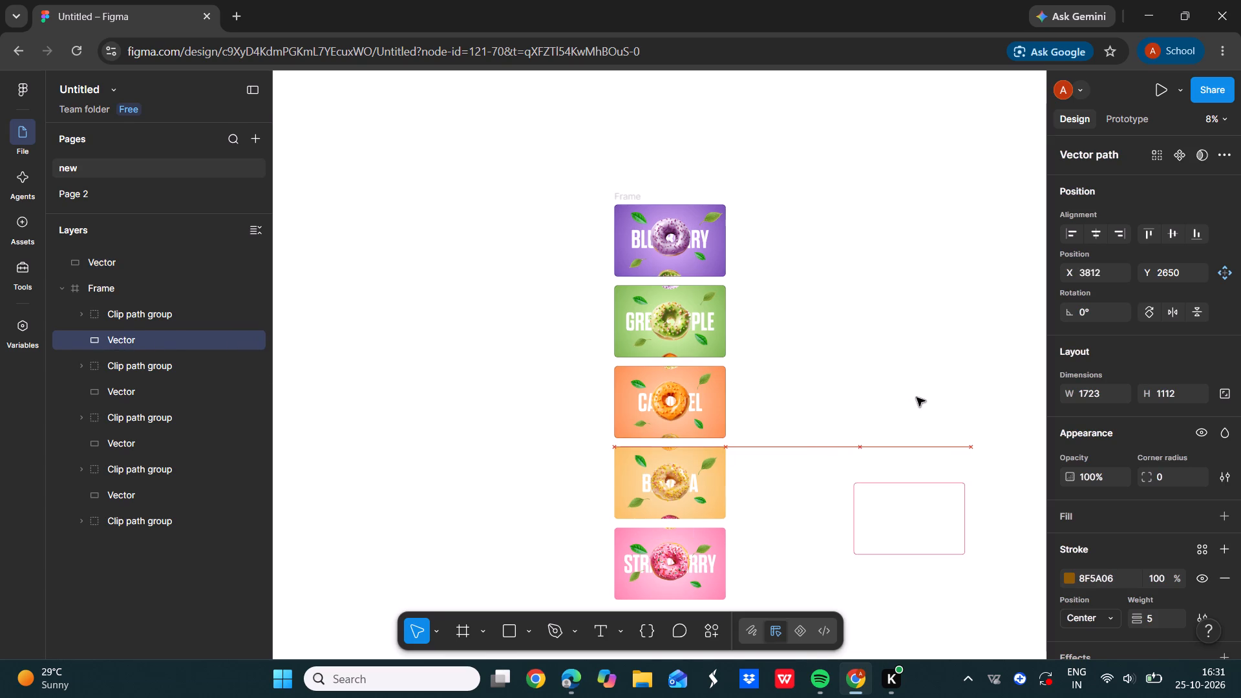
drag(917, 397, 927, 399)
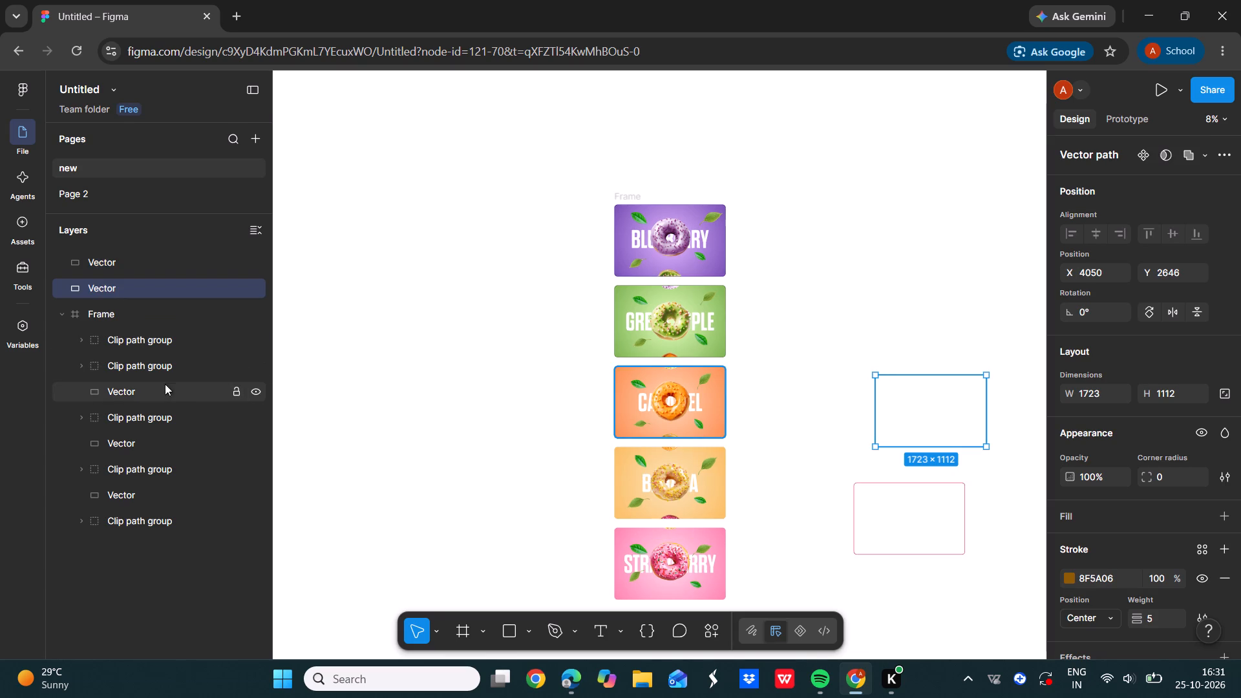
click(161, 392)
drag(696, 425, 767, 410)
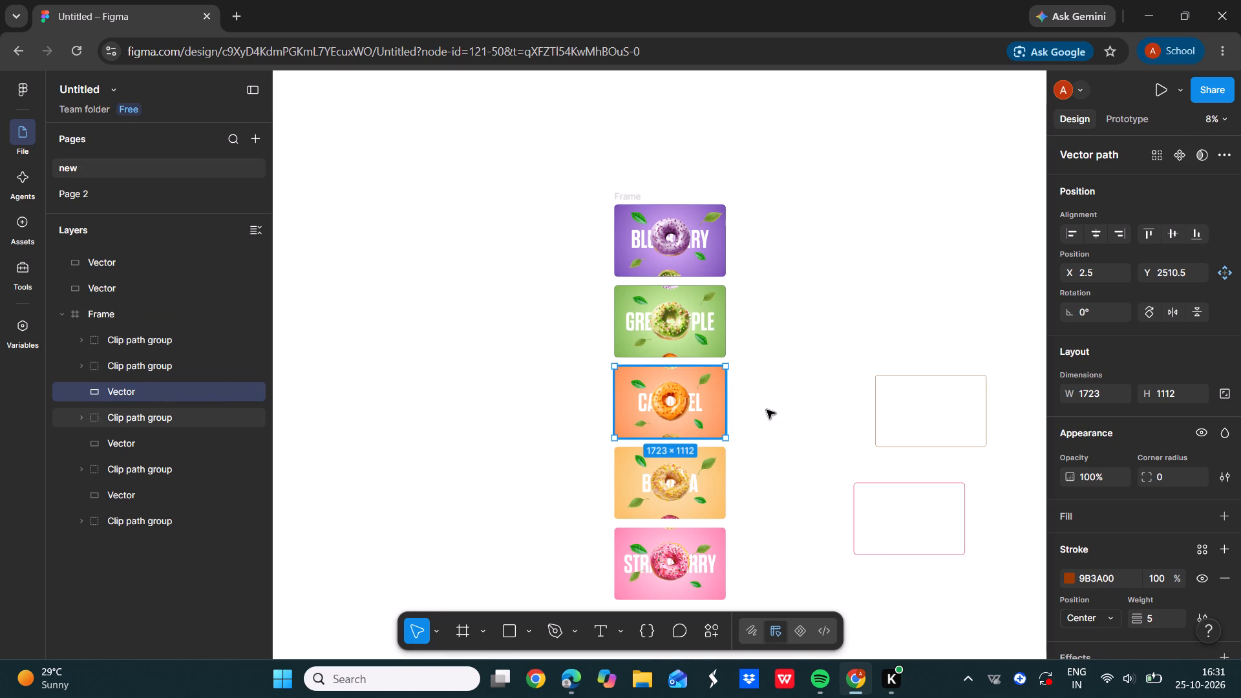
drag(767, 410, 976, 335)
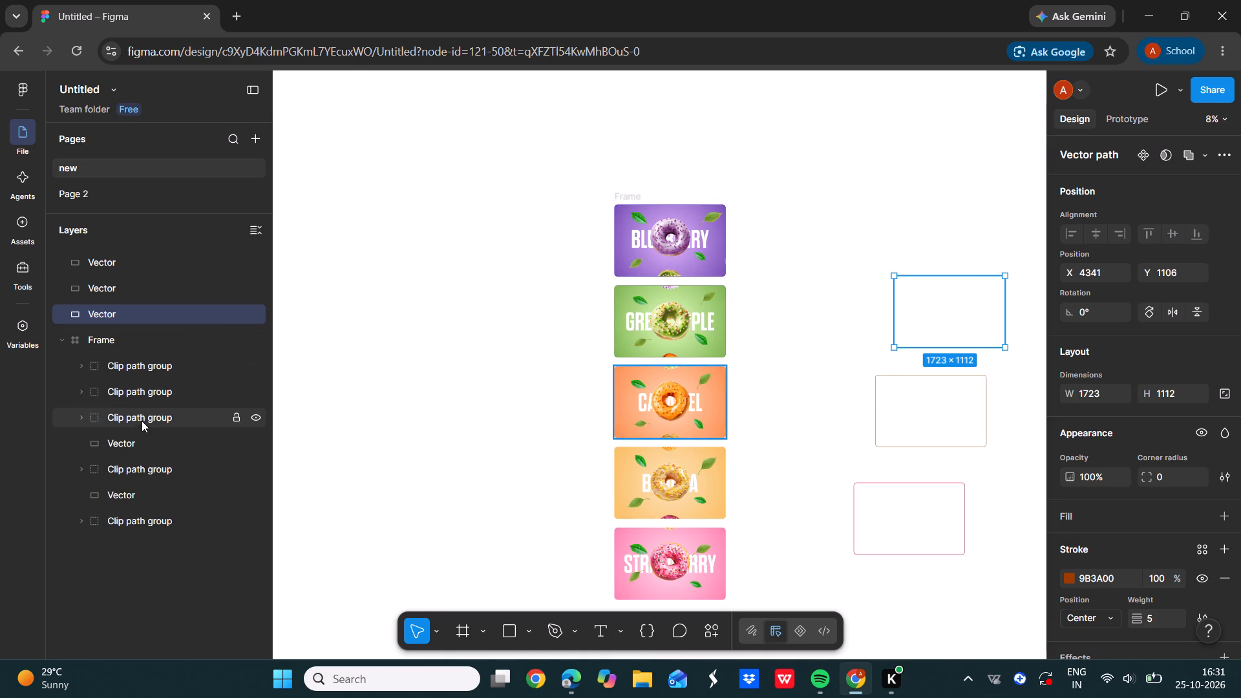
Move the Green Apple and Blueberry Vector outlines out of the frame, stacked above the other outlines at about X 4229, Y -273 and -1652.
click(144, 441)
drag(682, 325, 954, 226)
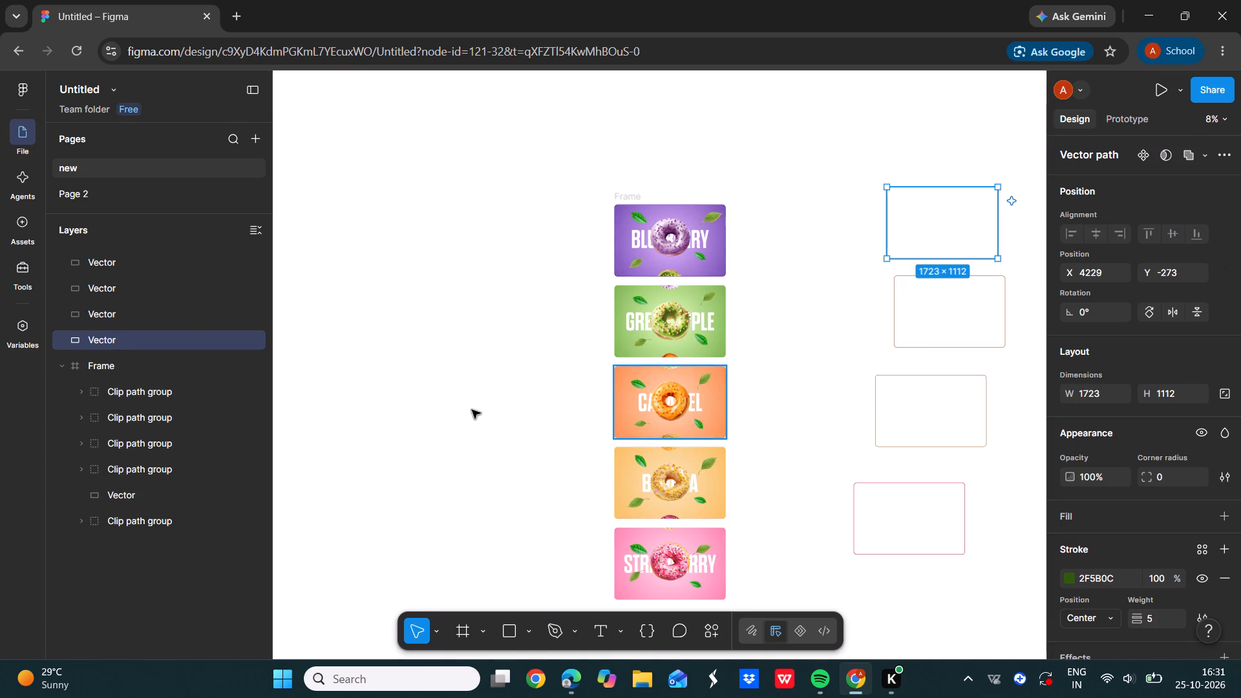
click(126, 505)
click(140, 489)
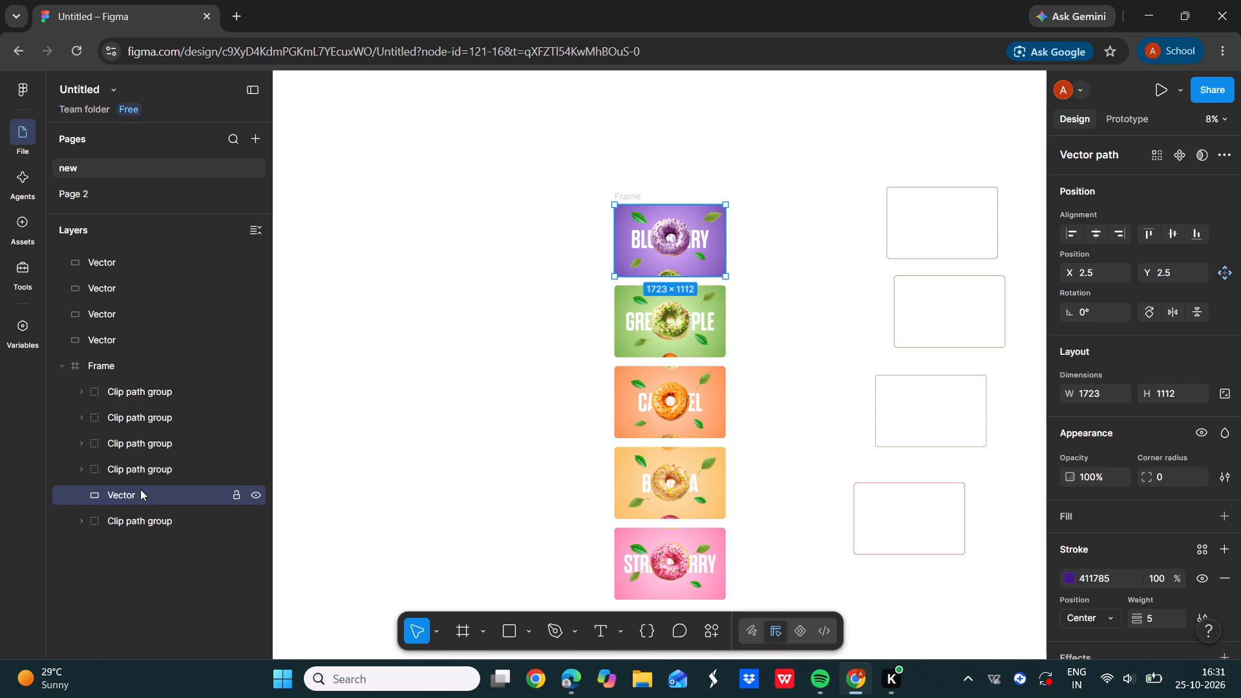
drag(710, 264, 996, 140)
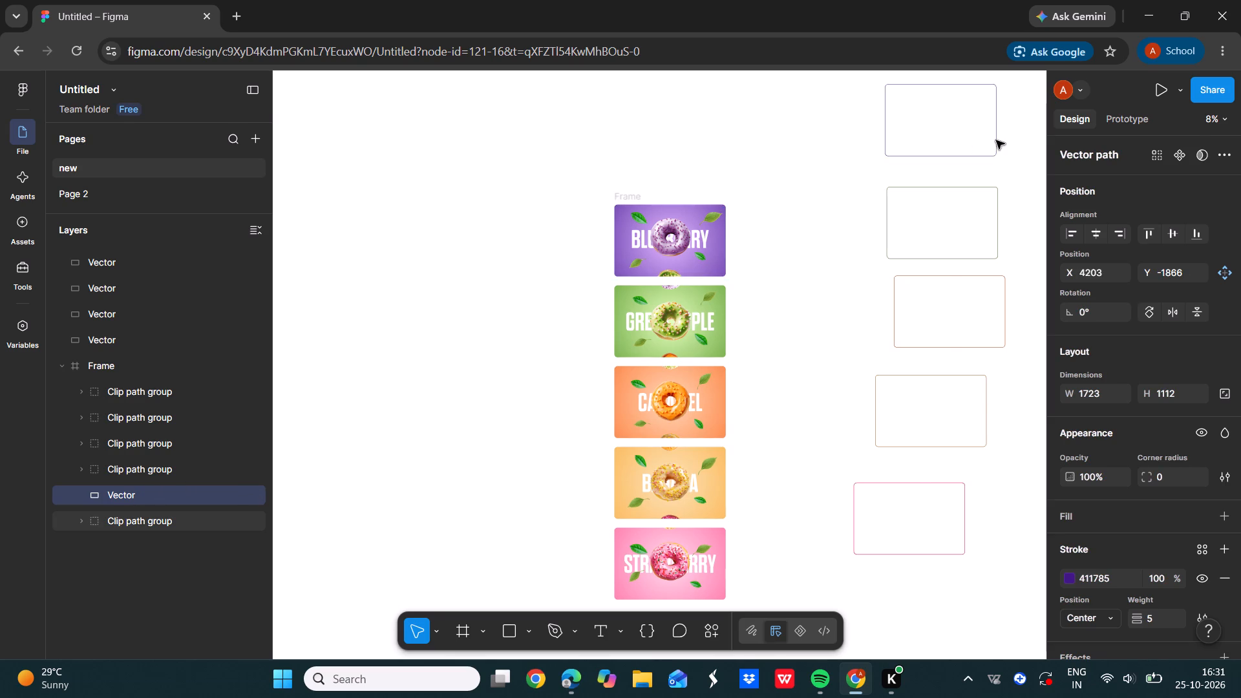
drag(996, 140, 983, 158)
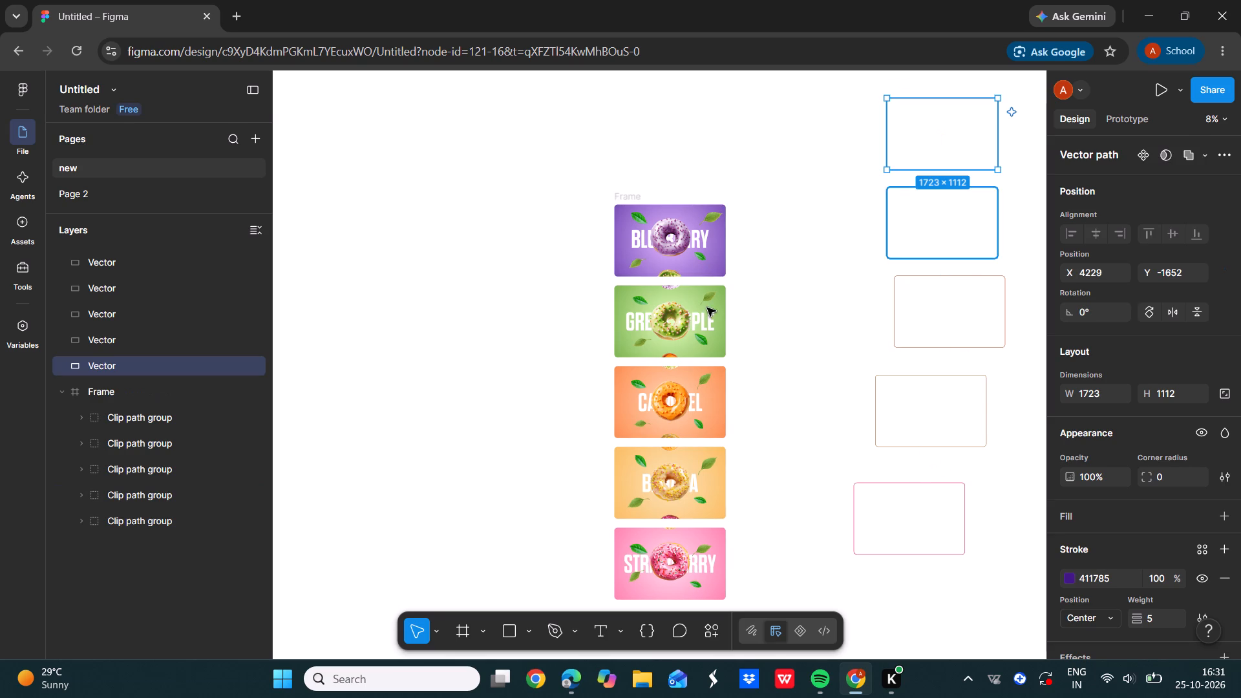
click(789, 265)
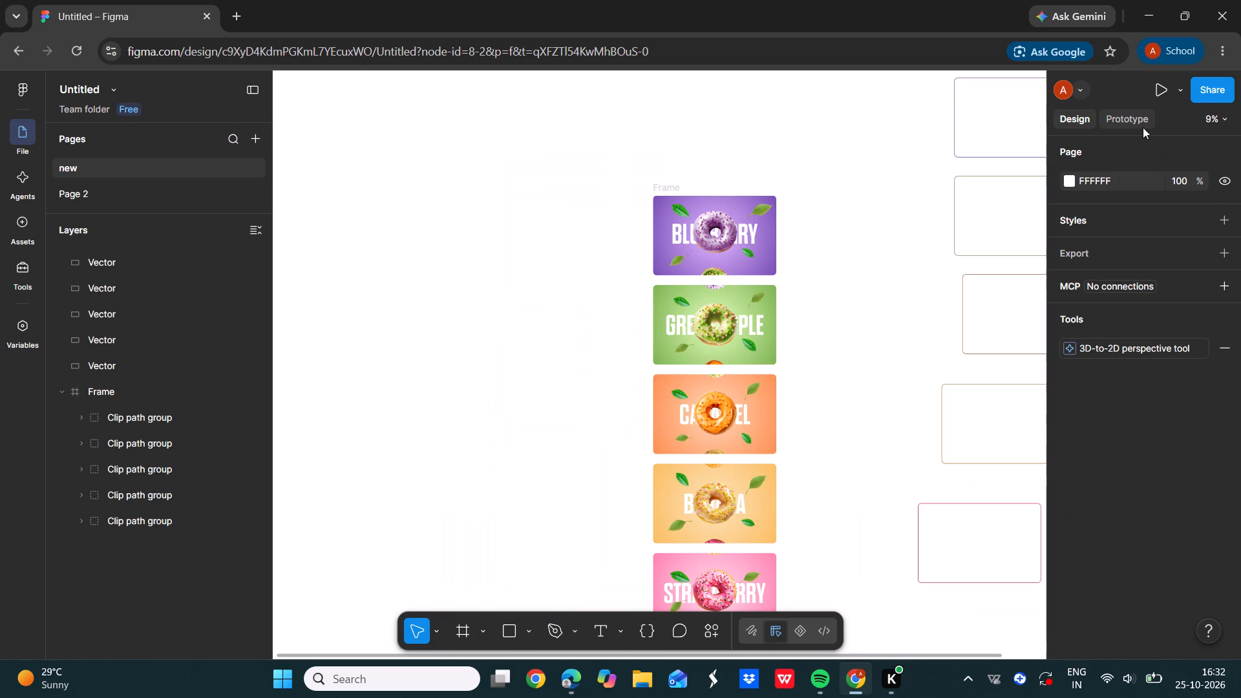
Delete the prototype interactions linking the Strawberry outline to the Blueberry outline and, in both directions, the Banana outline.
click(1141, 129)
click(1139, 118)
scroll(810, 241, left, 1)
click(871, 195)
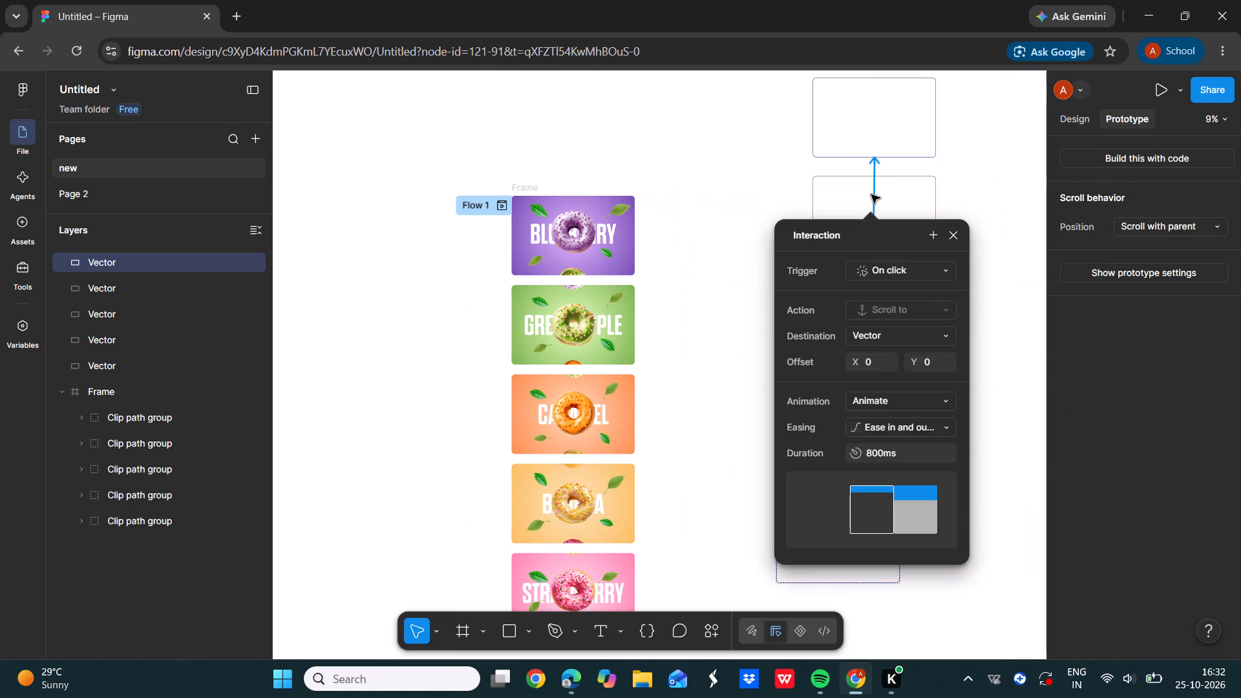
key(BackSpace)
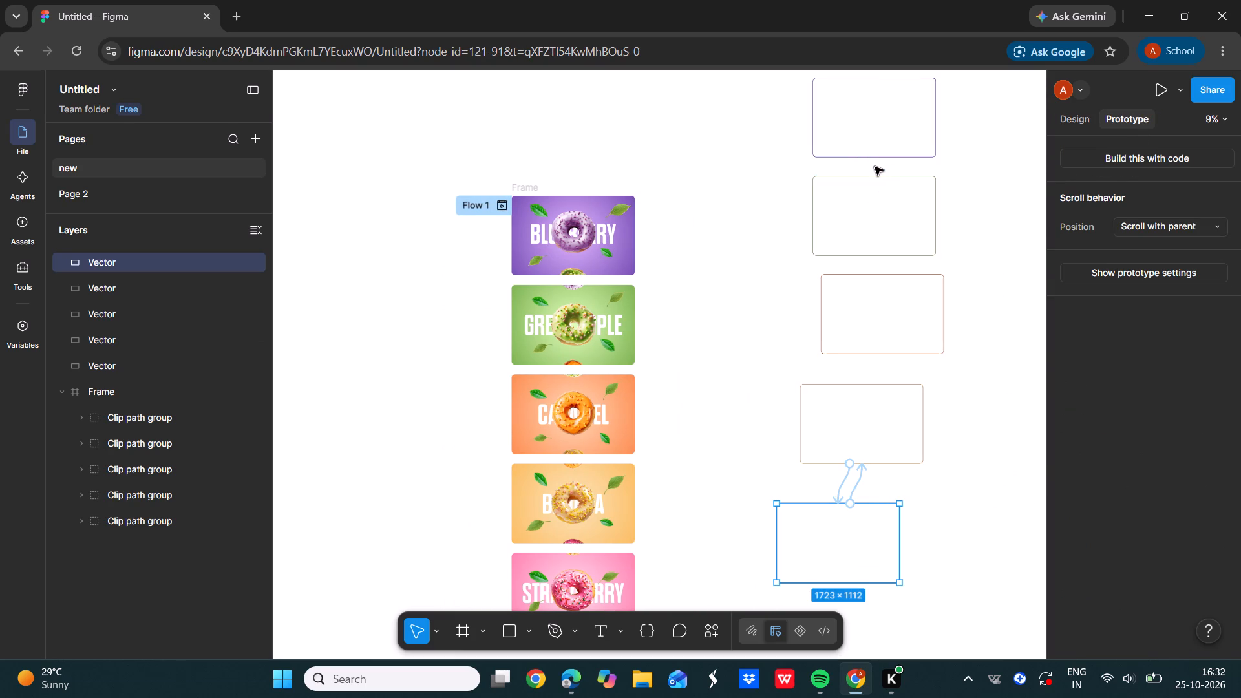
click(853, 486)
key(BackSpace)
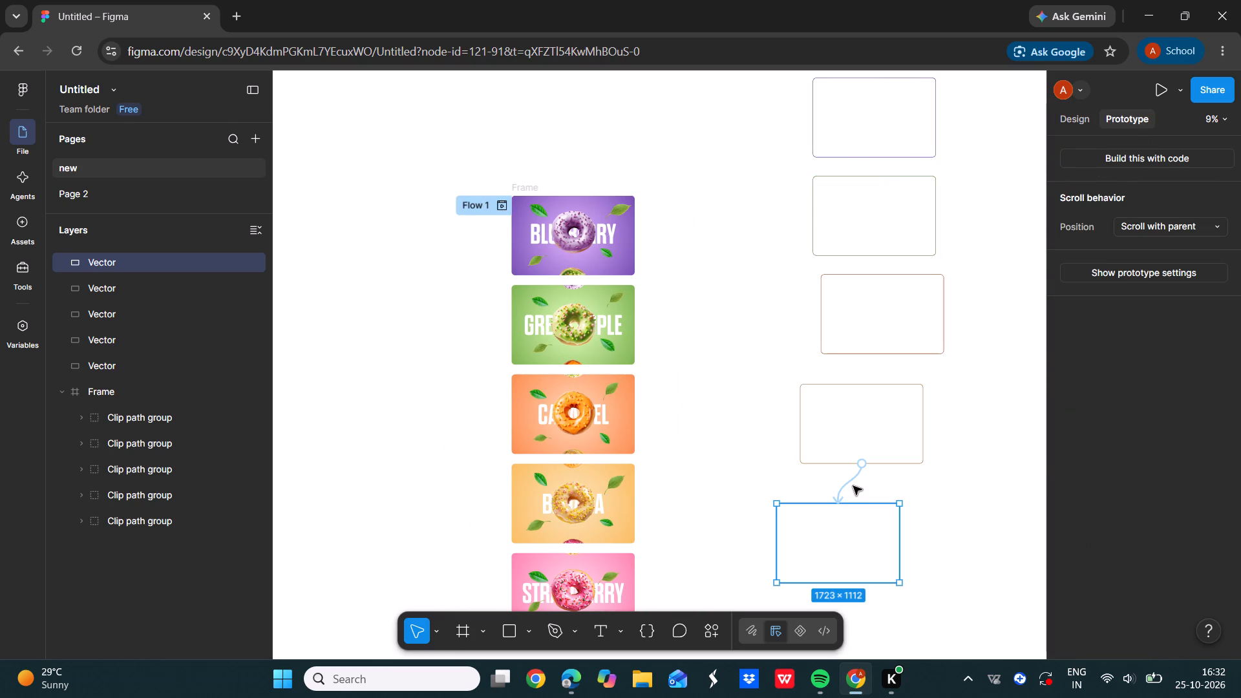
click(845, 486)
key(BackSpace)
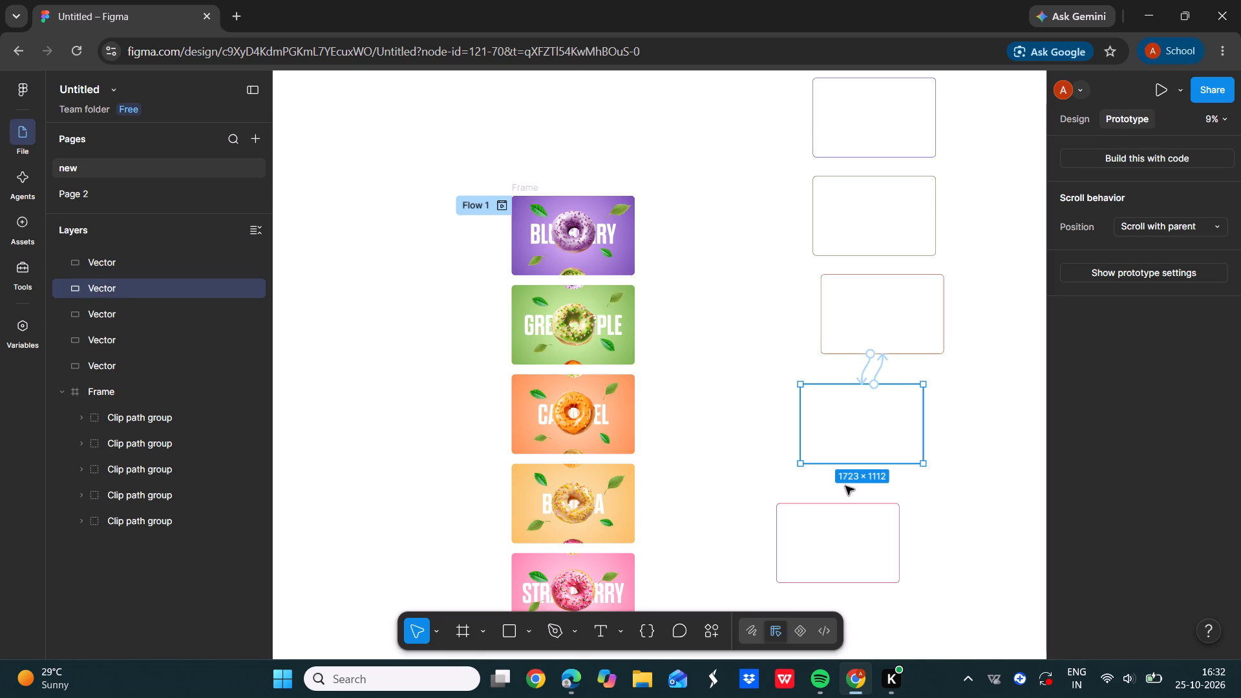
Delete the prototype interactions between the Banana and Caramel outlines and between the Caramel and Green Apple outlines.
click(878, 374)
key(BackSpace)
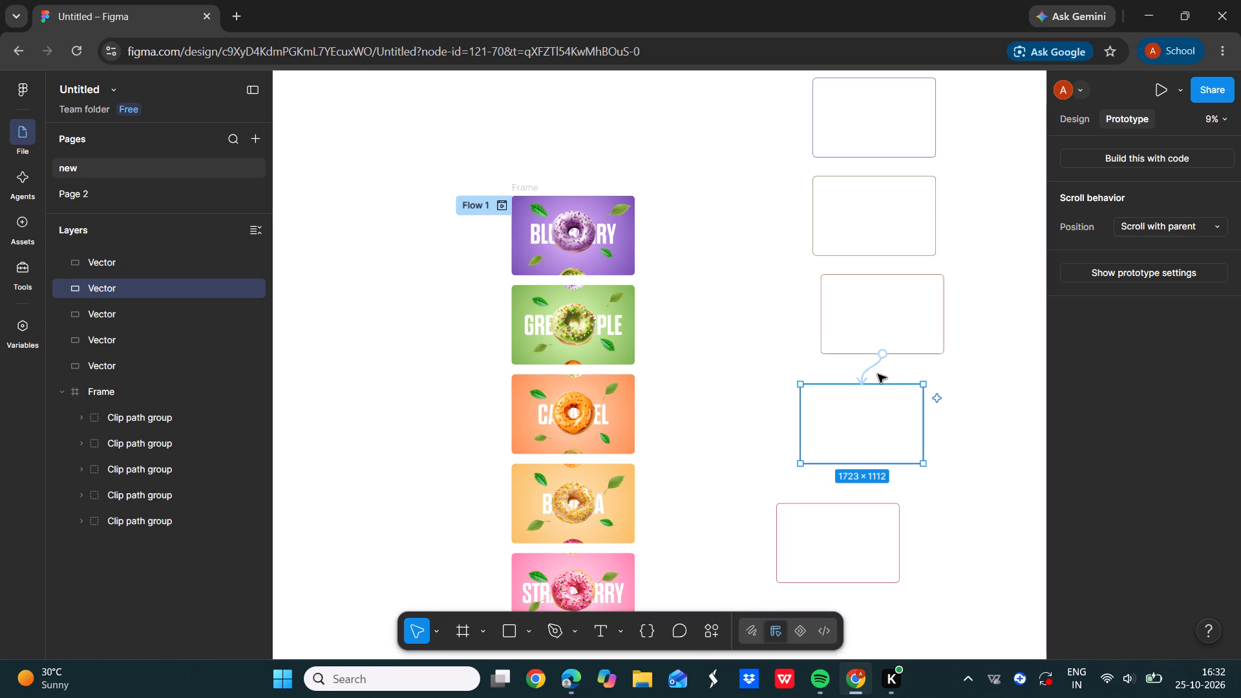
click(869, 372)
key(BackSpace)
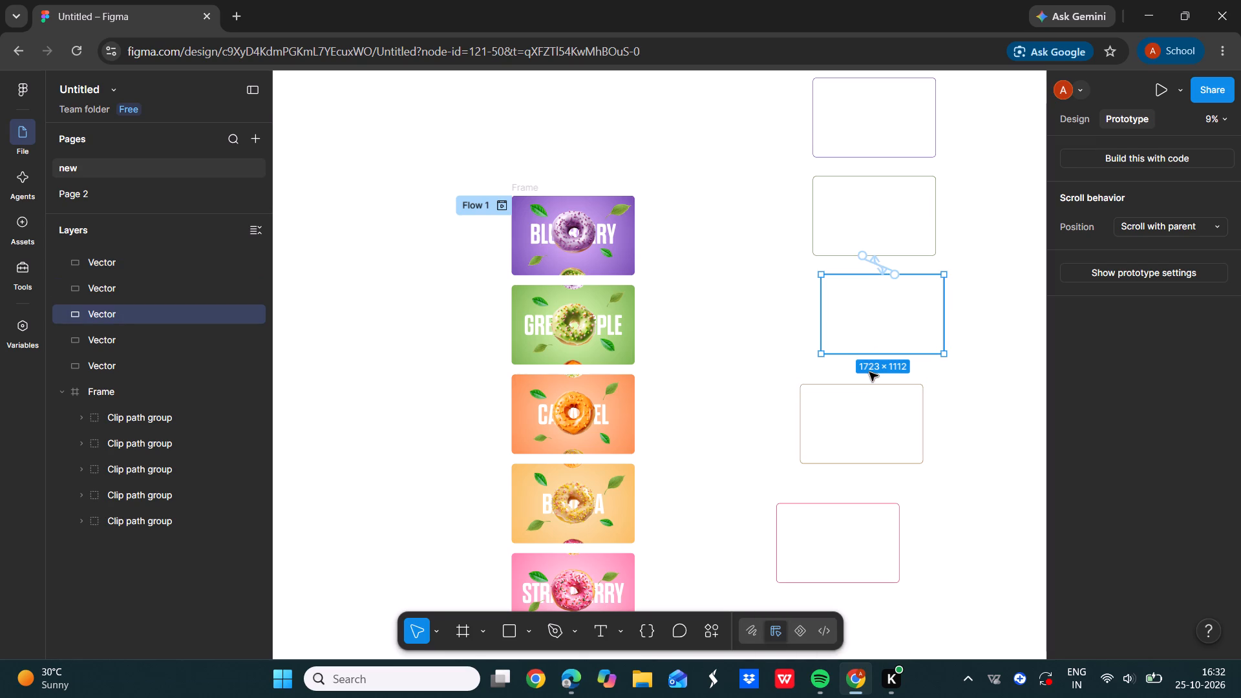
click(880, 264)
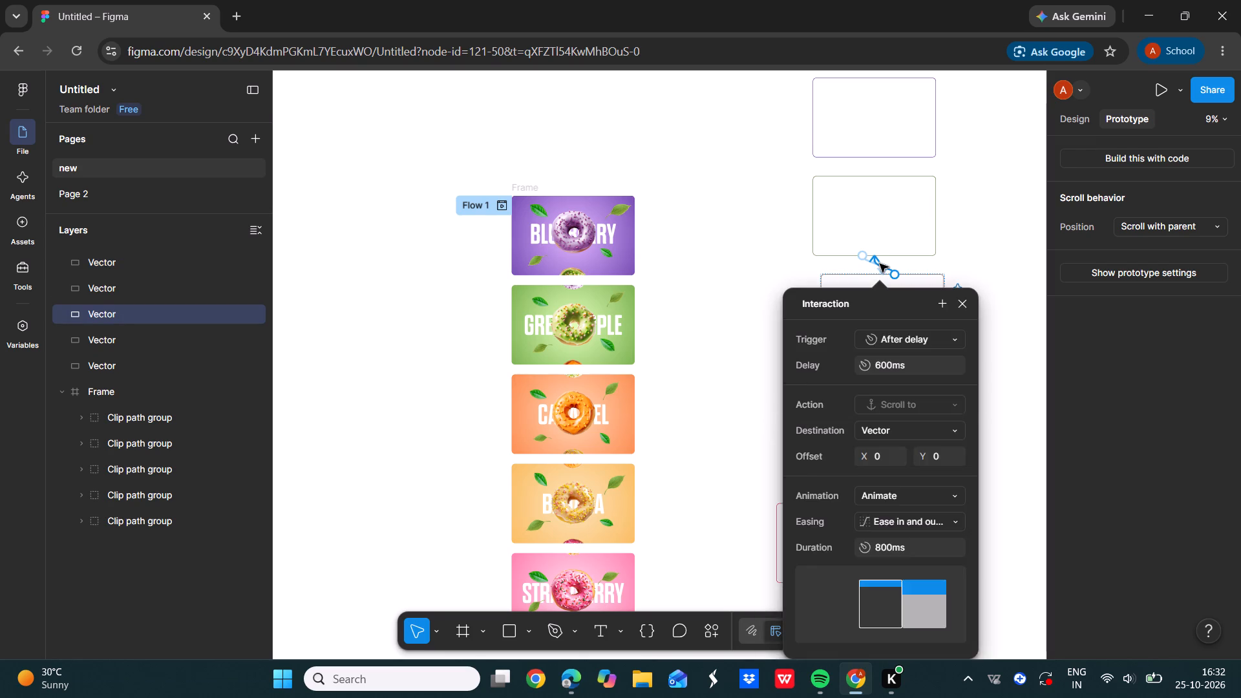
key(BackSpace)
click(880, 264)
key(BackSpace)
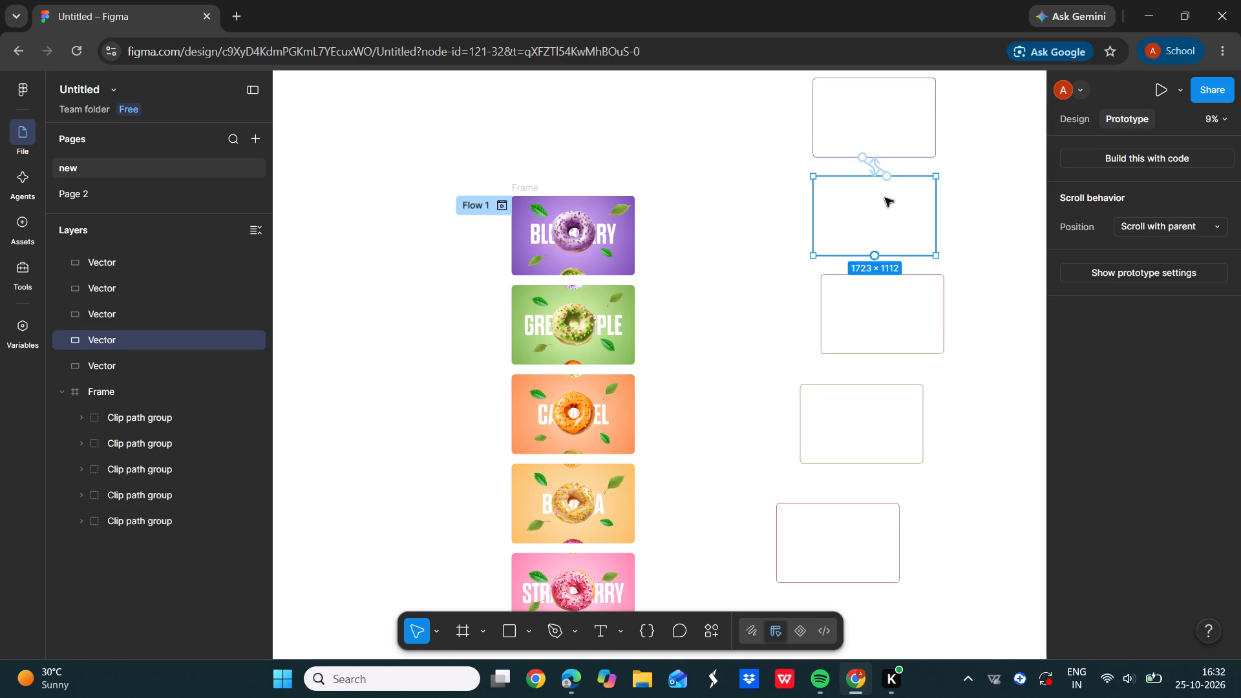
Delete both prototype interactions between the Green Apple and Blueberry outlines, keeping the Blueberry outline itself.
click(881, 164)
key(BackSpace)
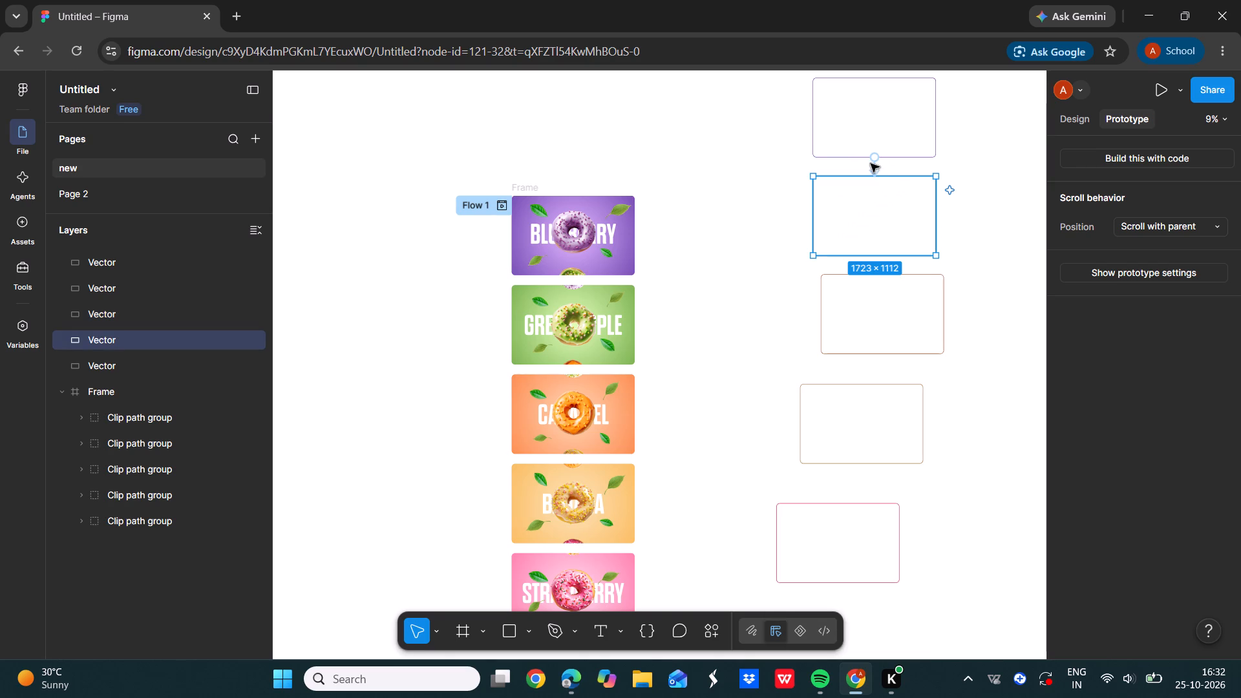
click(871, 164)
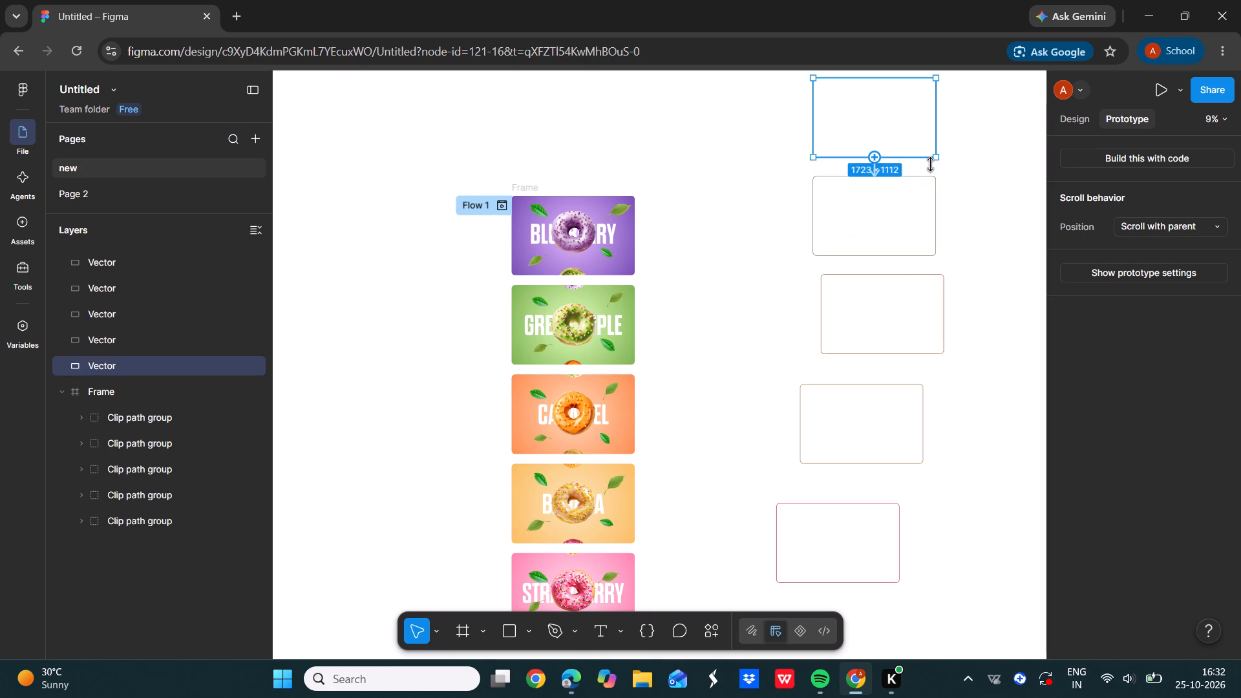
click(978, 165)
click(873, 167)
key(BackSpace)
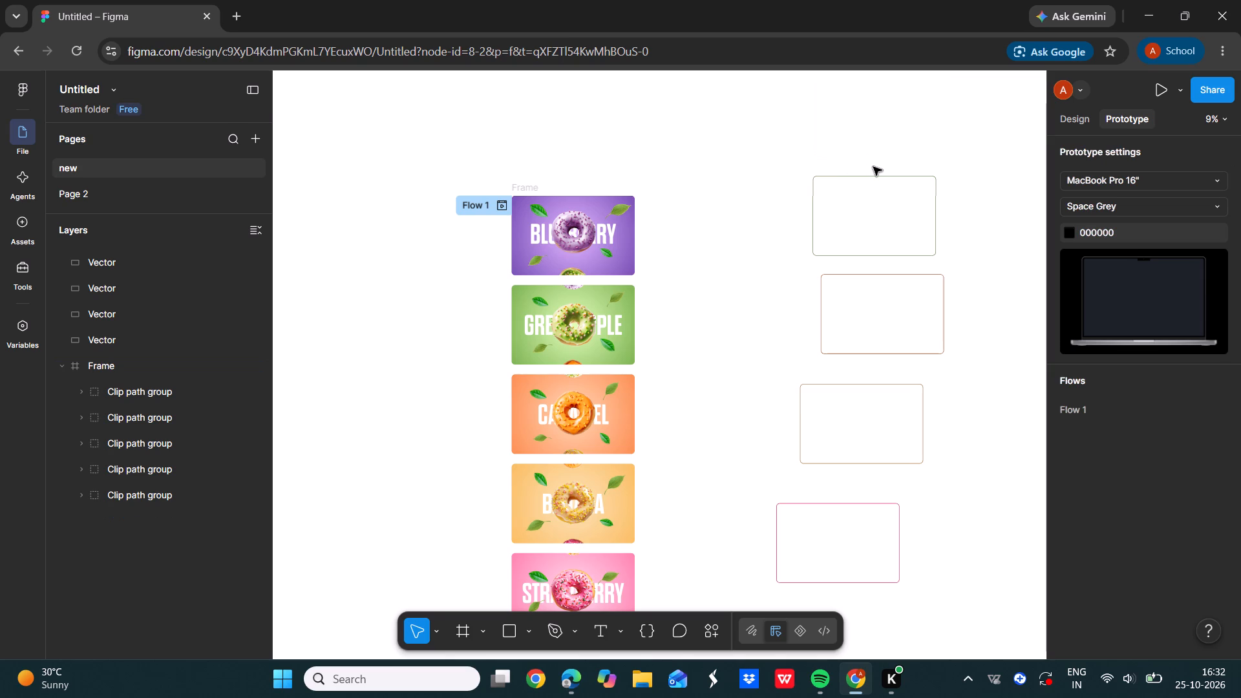
key(ctrl+z)
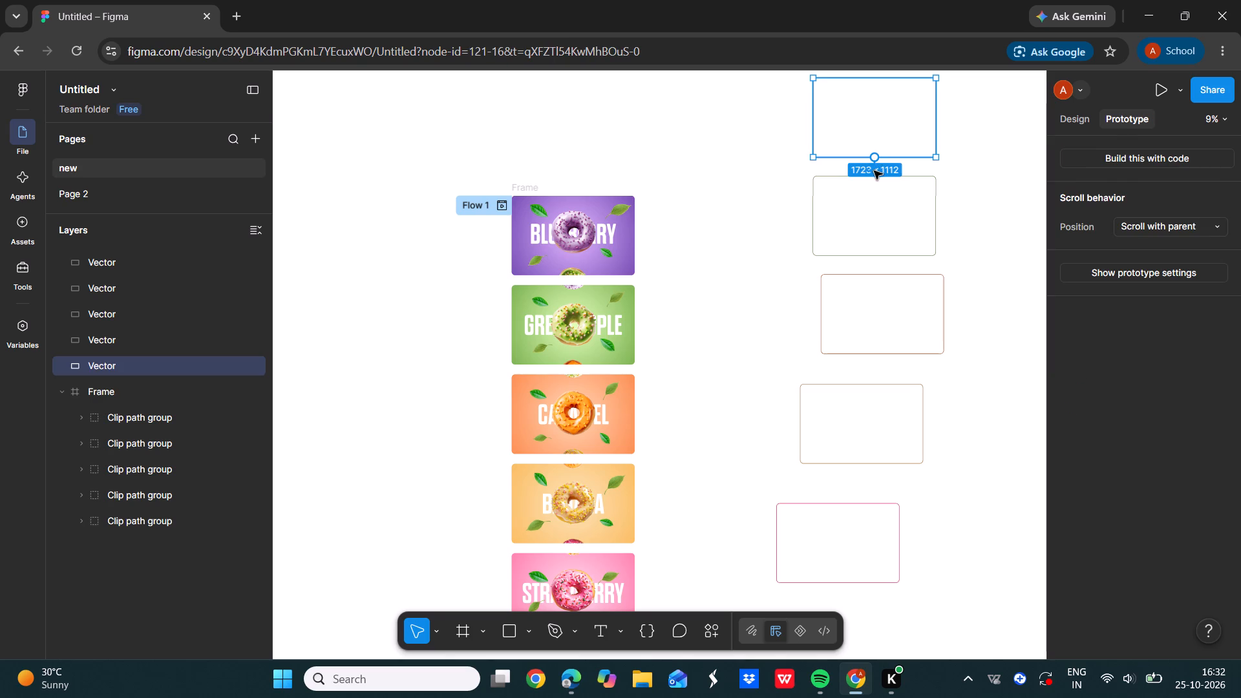
click(874, 171)
key(BackSpace)
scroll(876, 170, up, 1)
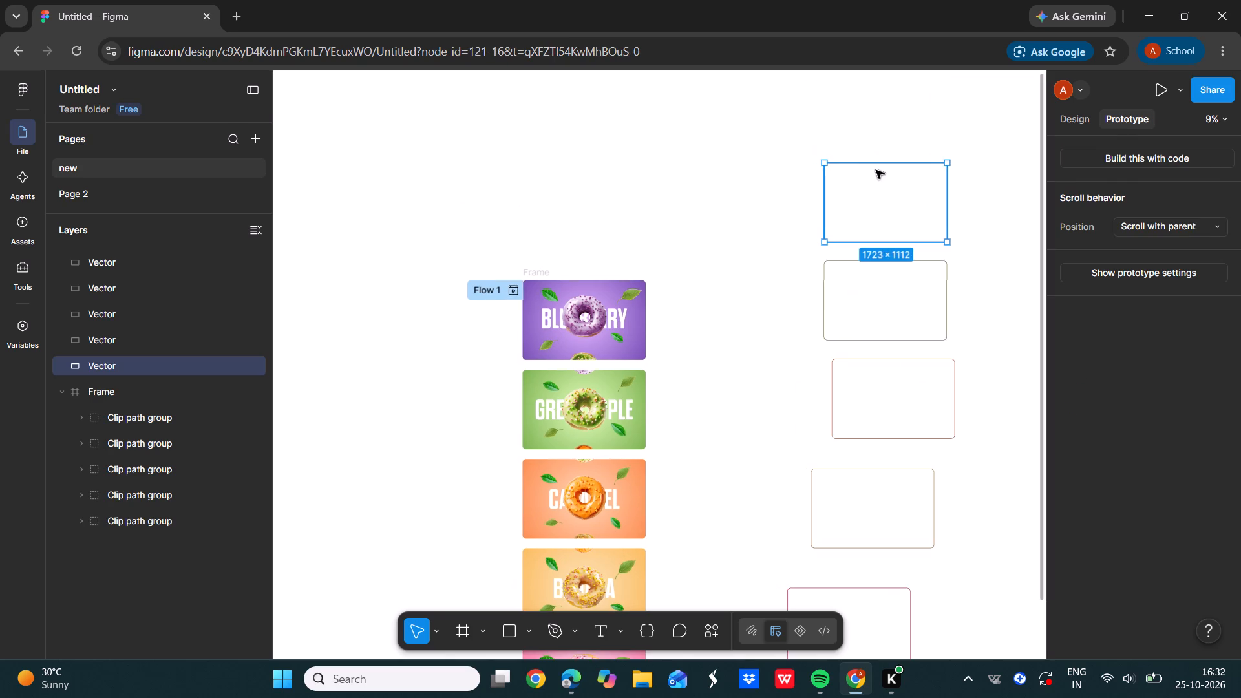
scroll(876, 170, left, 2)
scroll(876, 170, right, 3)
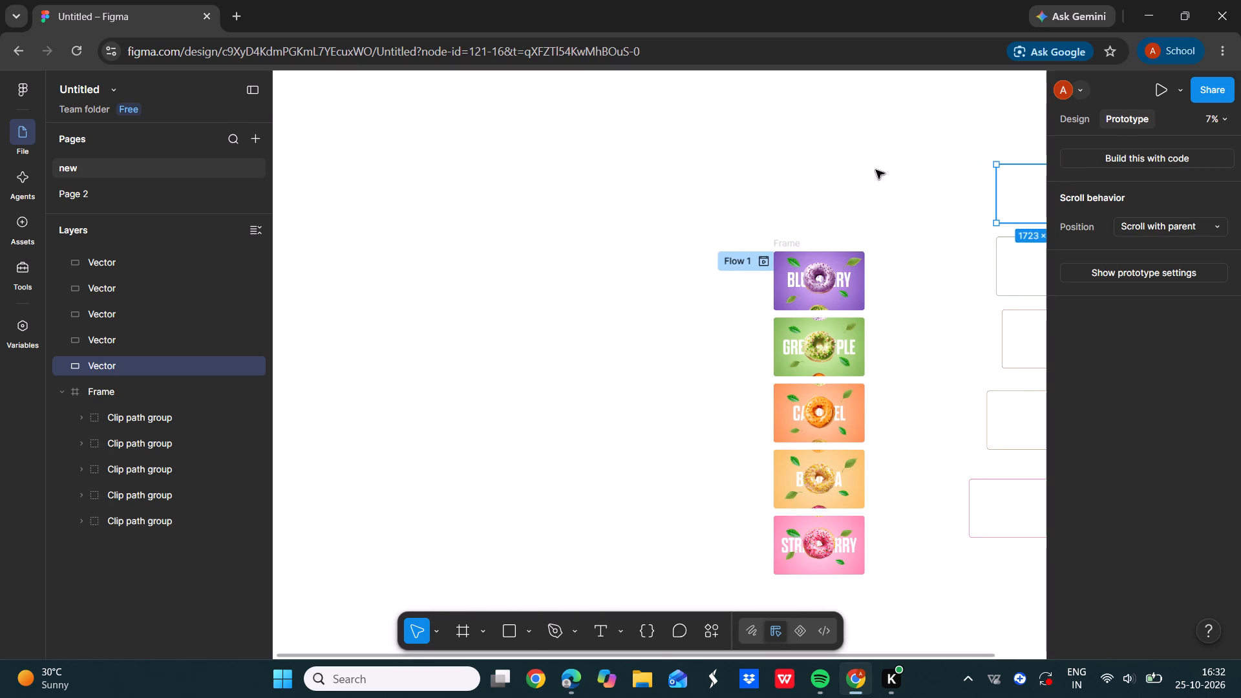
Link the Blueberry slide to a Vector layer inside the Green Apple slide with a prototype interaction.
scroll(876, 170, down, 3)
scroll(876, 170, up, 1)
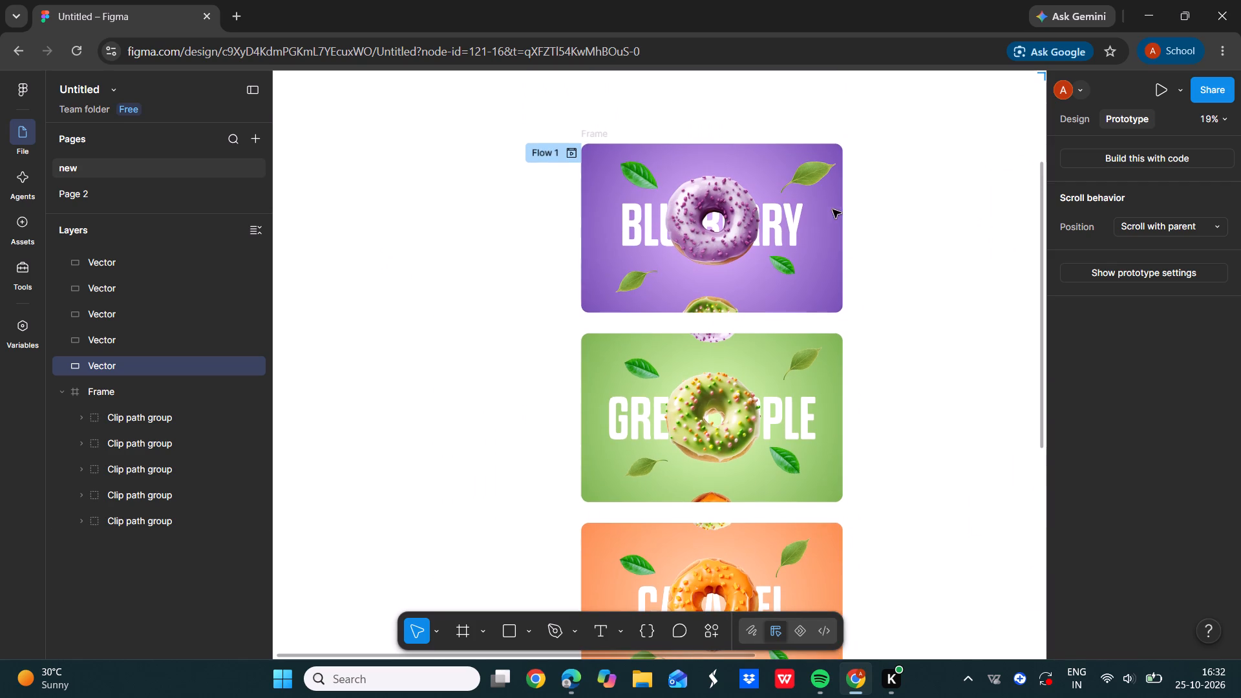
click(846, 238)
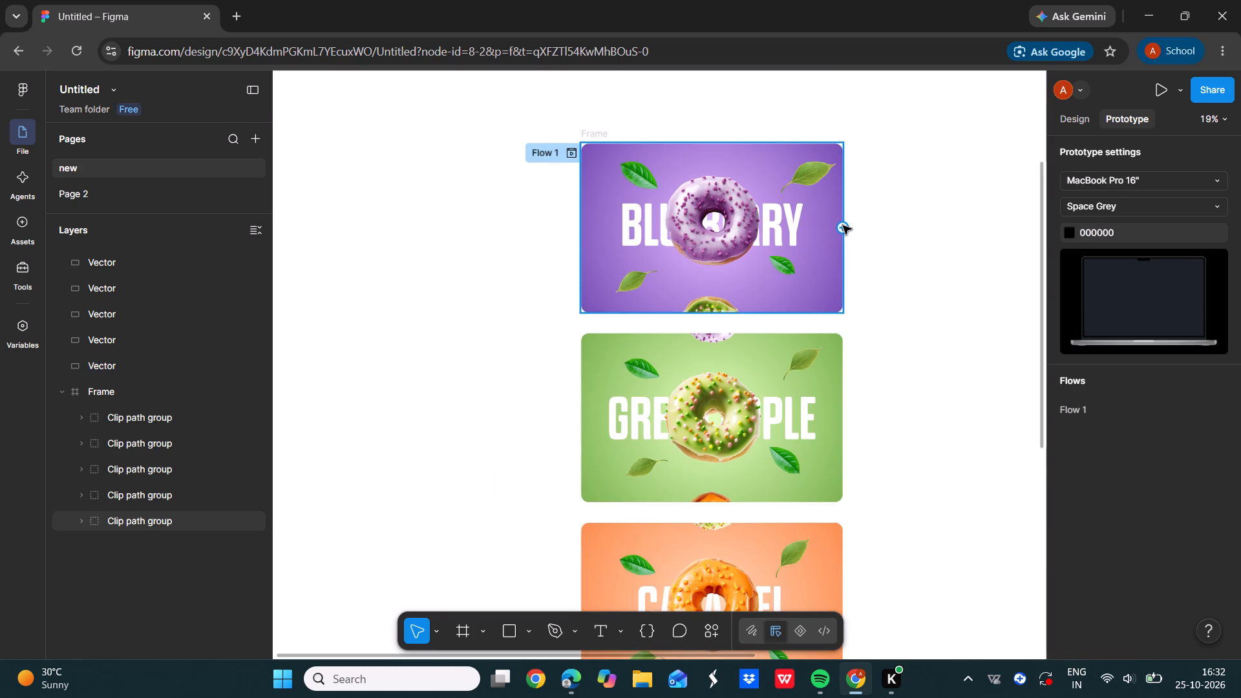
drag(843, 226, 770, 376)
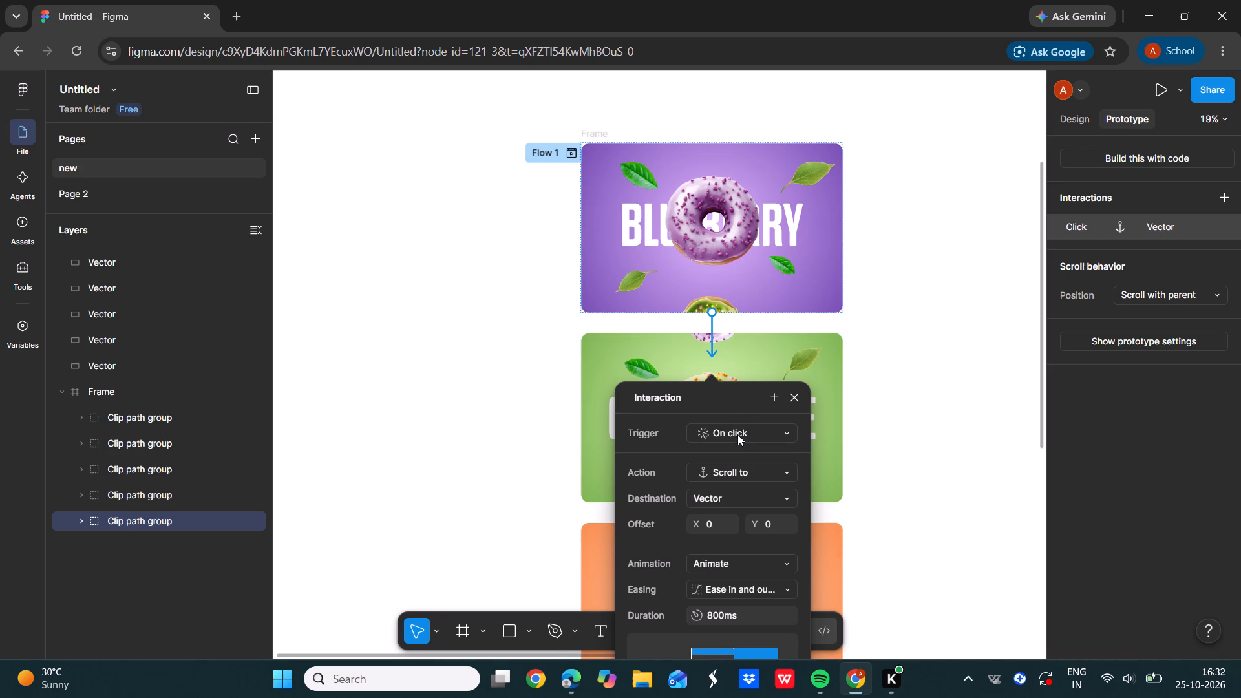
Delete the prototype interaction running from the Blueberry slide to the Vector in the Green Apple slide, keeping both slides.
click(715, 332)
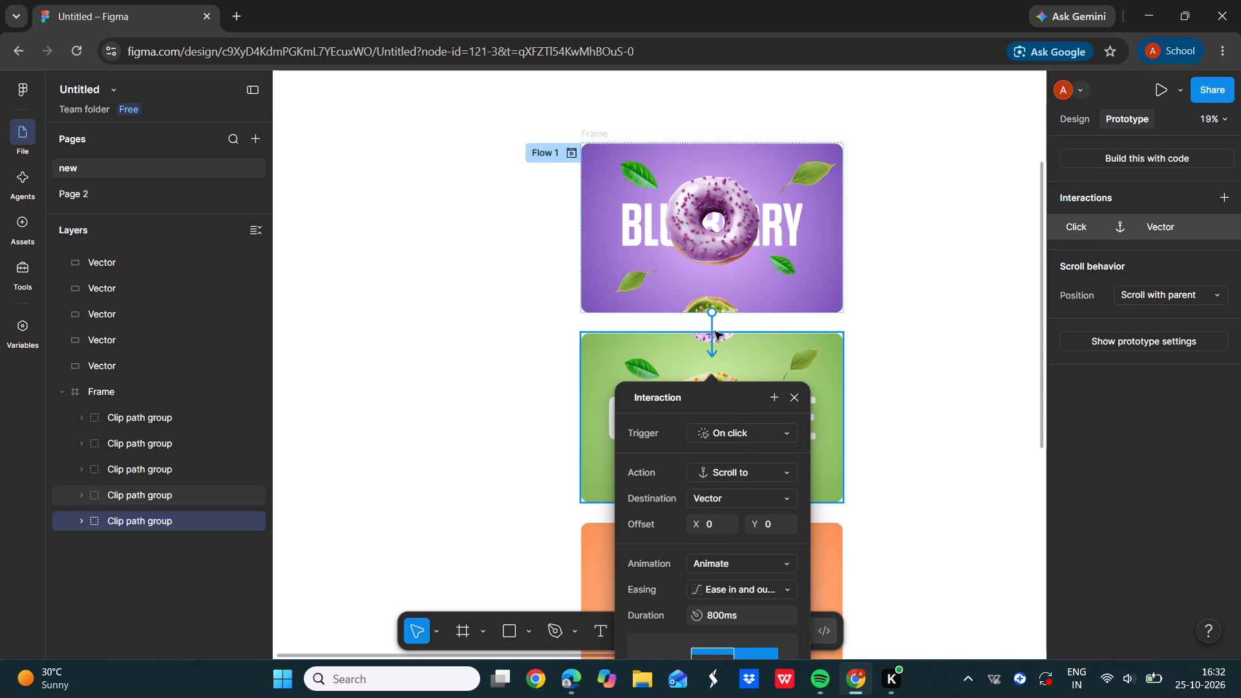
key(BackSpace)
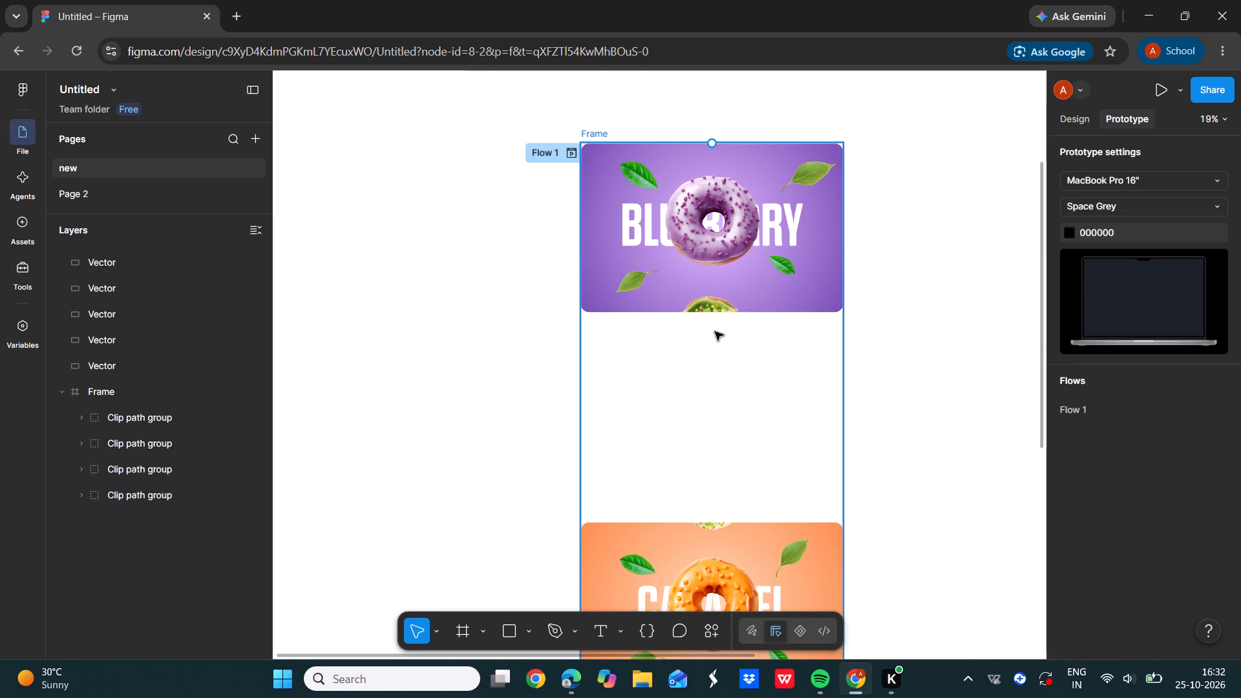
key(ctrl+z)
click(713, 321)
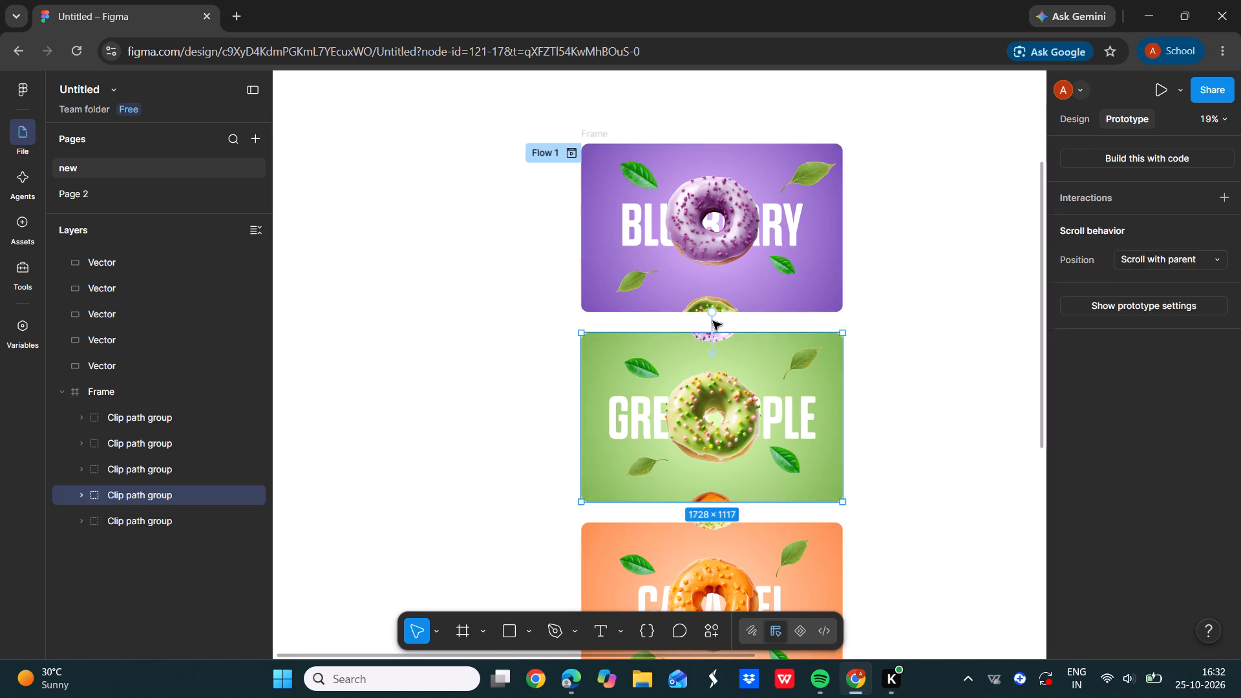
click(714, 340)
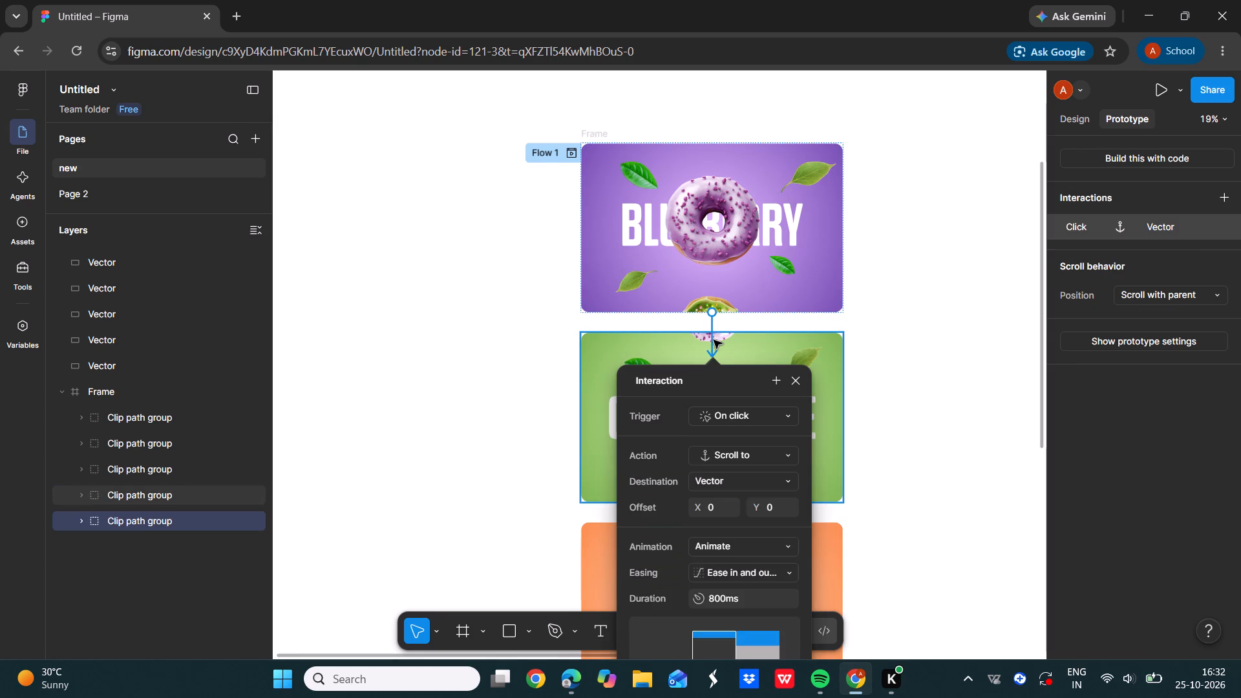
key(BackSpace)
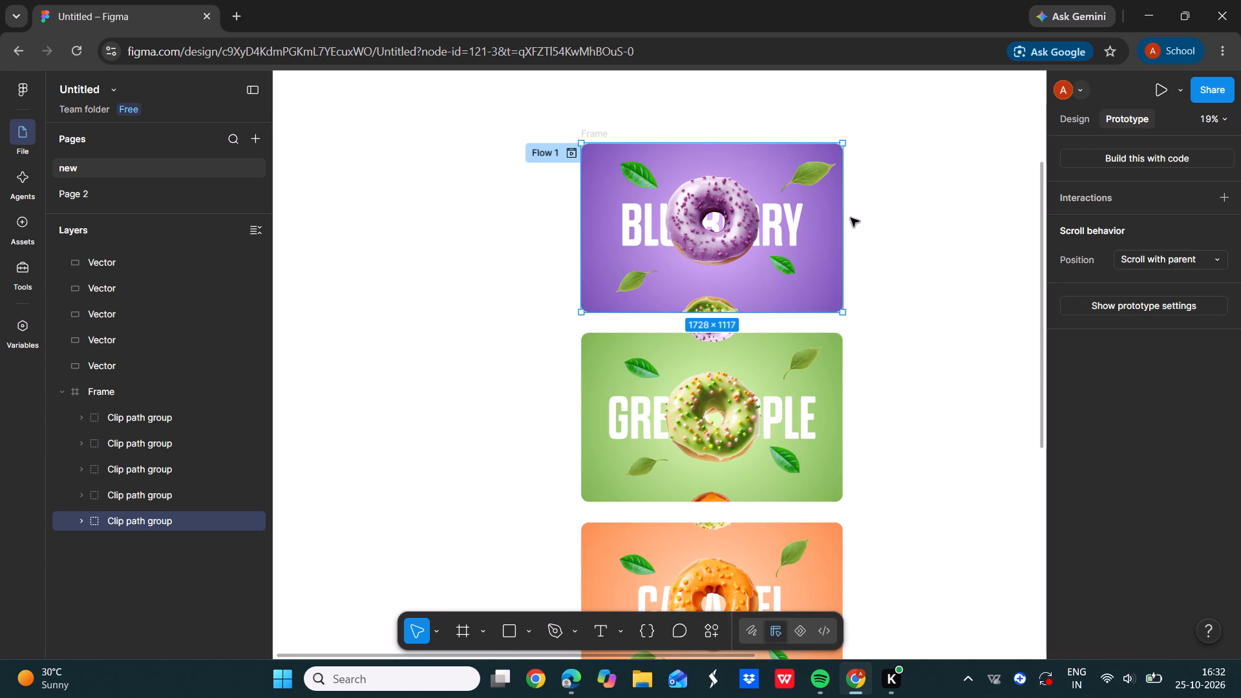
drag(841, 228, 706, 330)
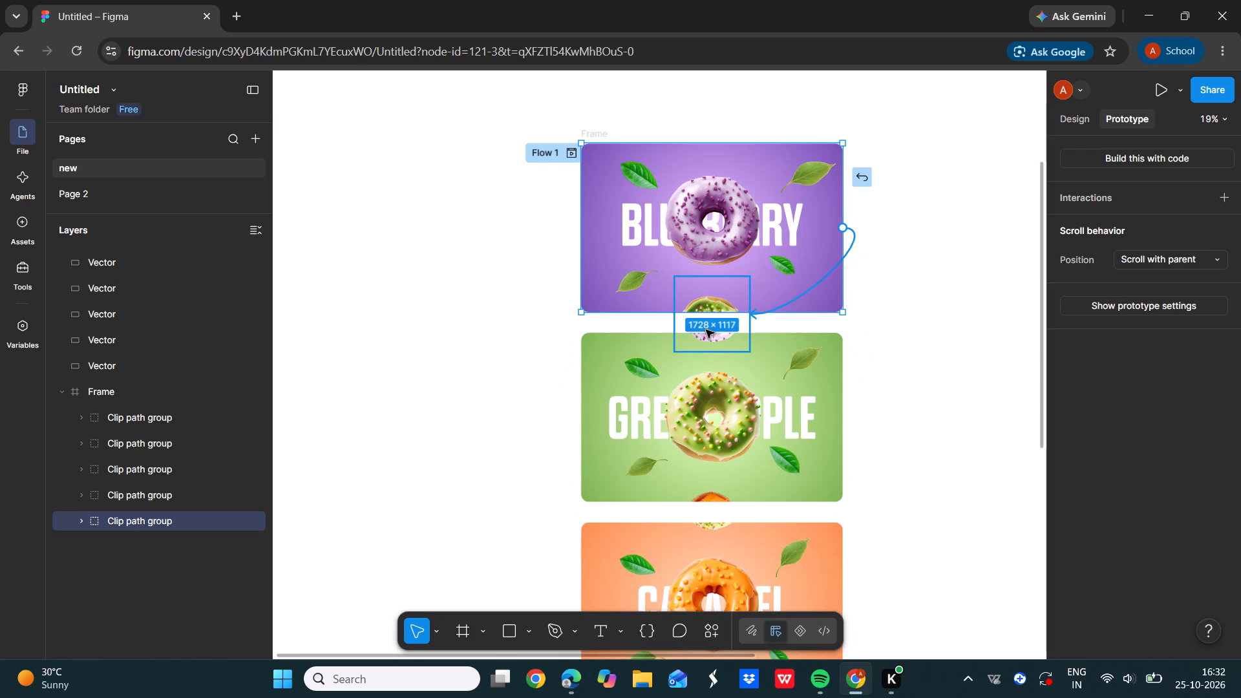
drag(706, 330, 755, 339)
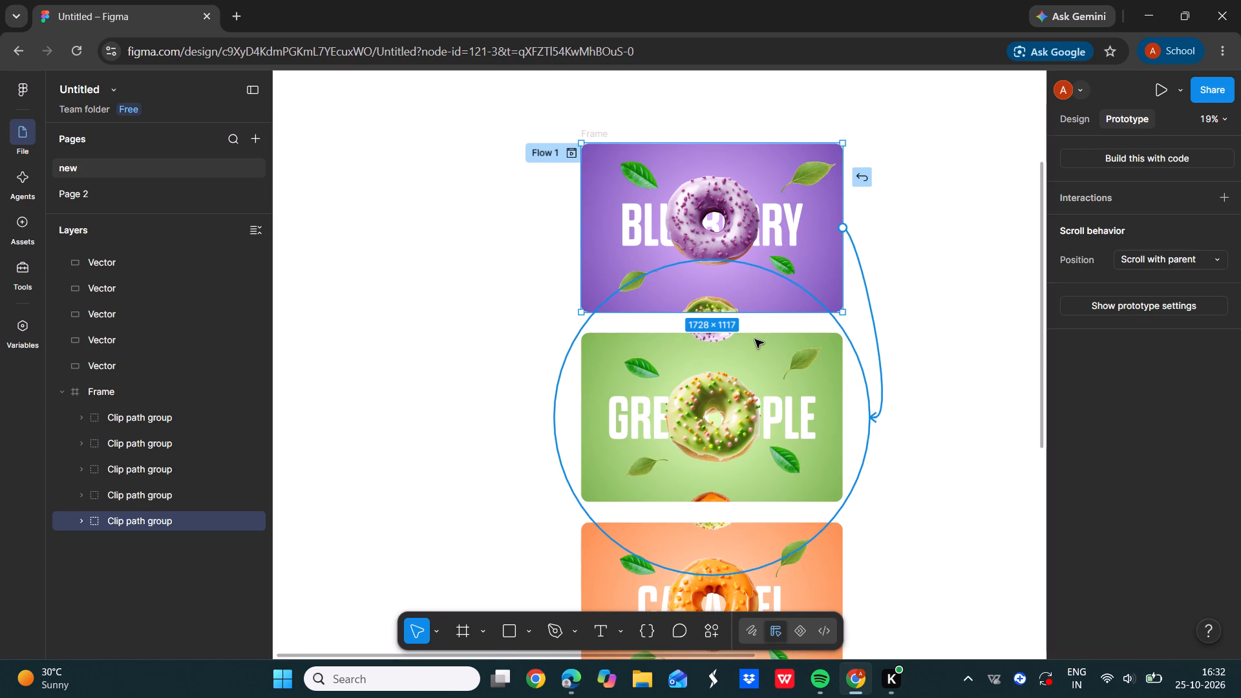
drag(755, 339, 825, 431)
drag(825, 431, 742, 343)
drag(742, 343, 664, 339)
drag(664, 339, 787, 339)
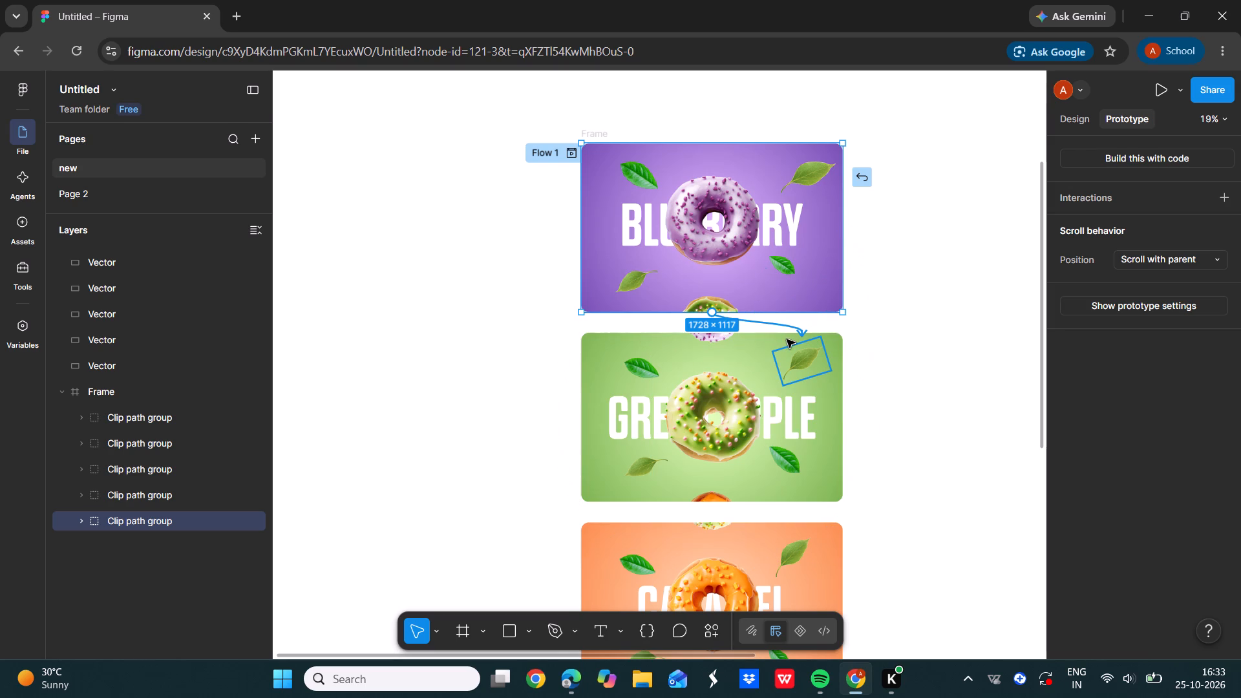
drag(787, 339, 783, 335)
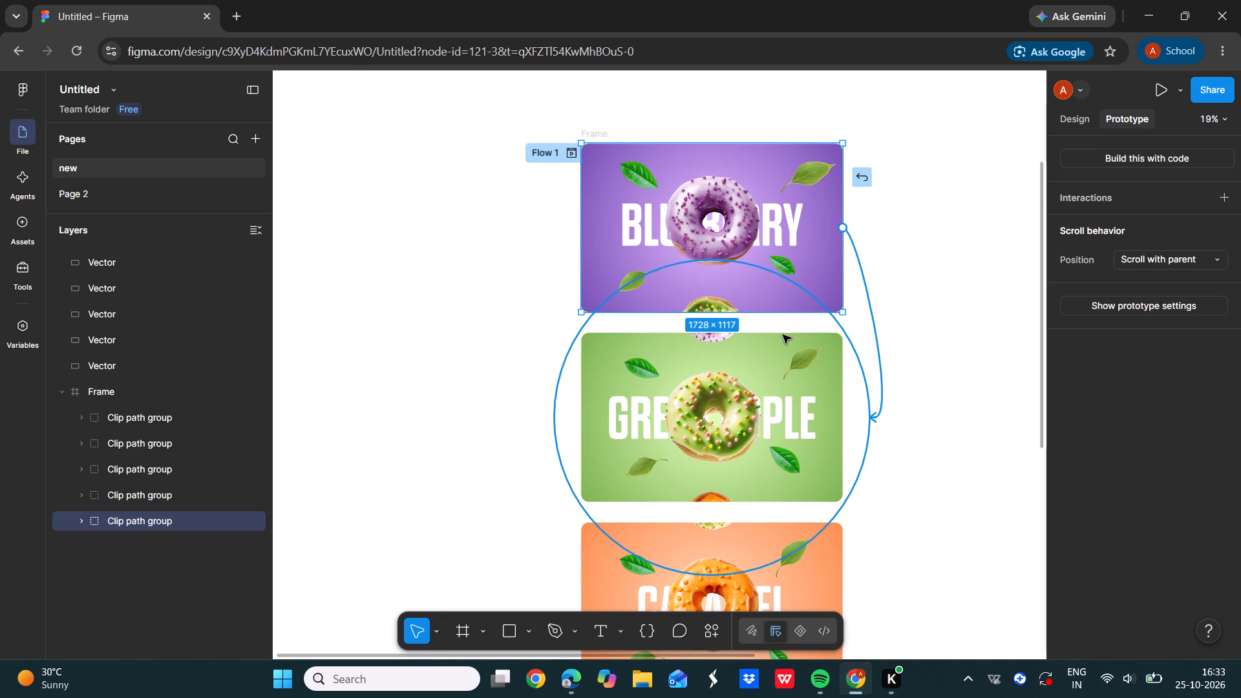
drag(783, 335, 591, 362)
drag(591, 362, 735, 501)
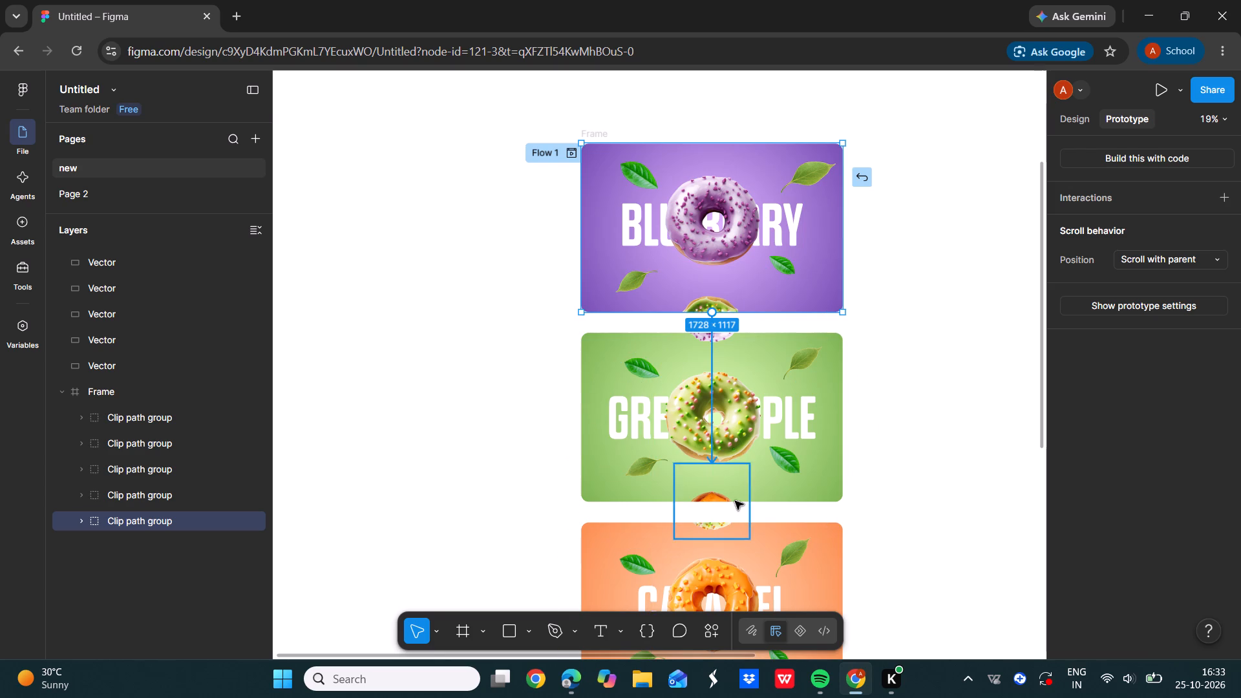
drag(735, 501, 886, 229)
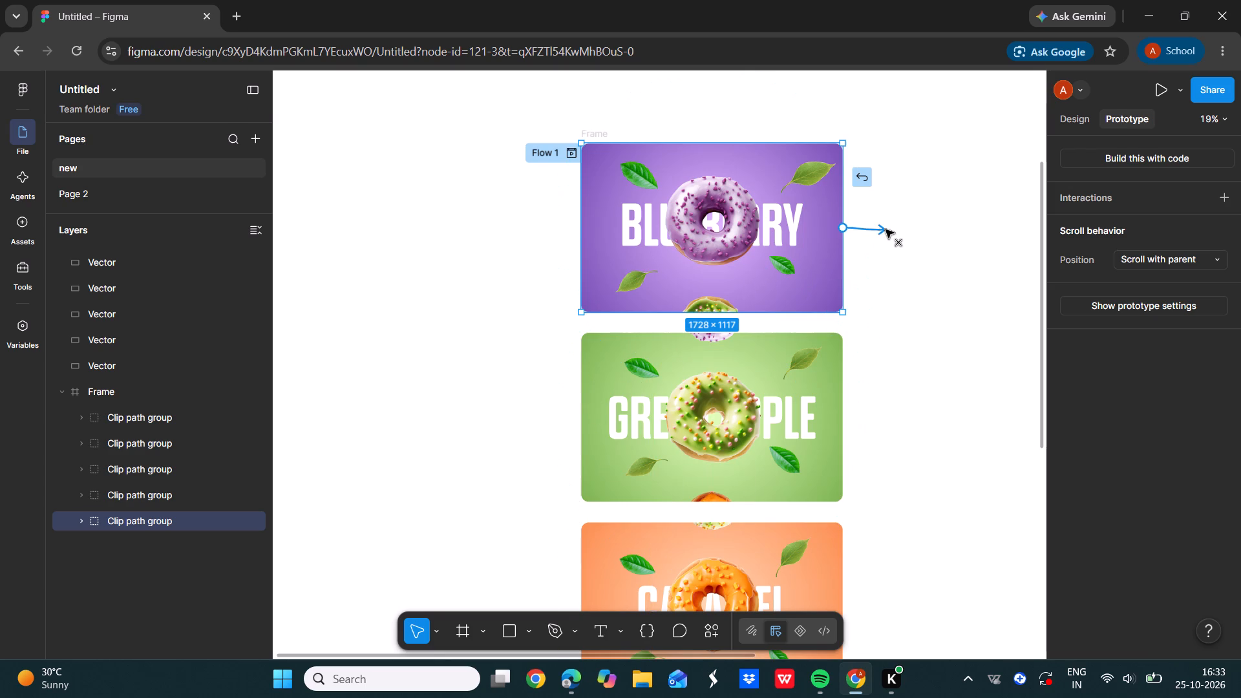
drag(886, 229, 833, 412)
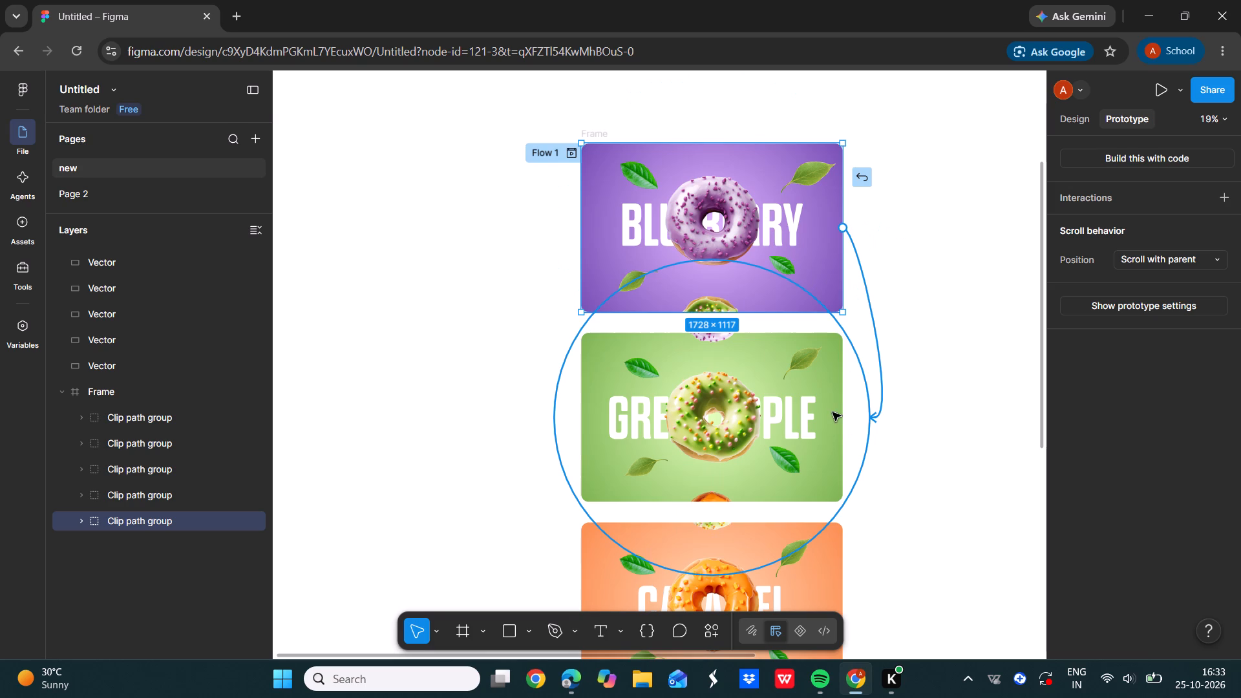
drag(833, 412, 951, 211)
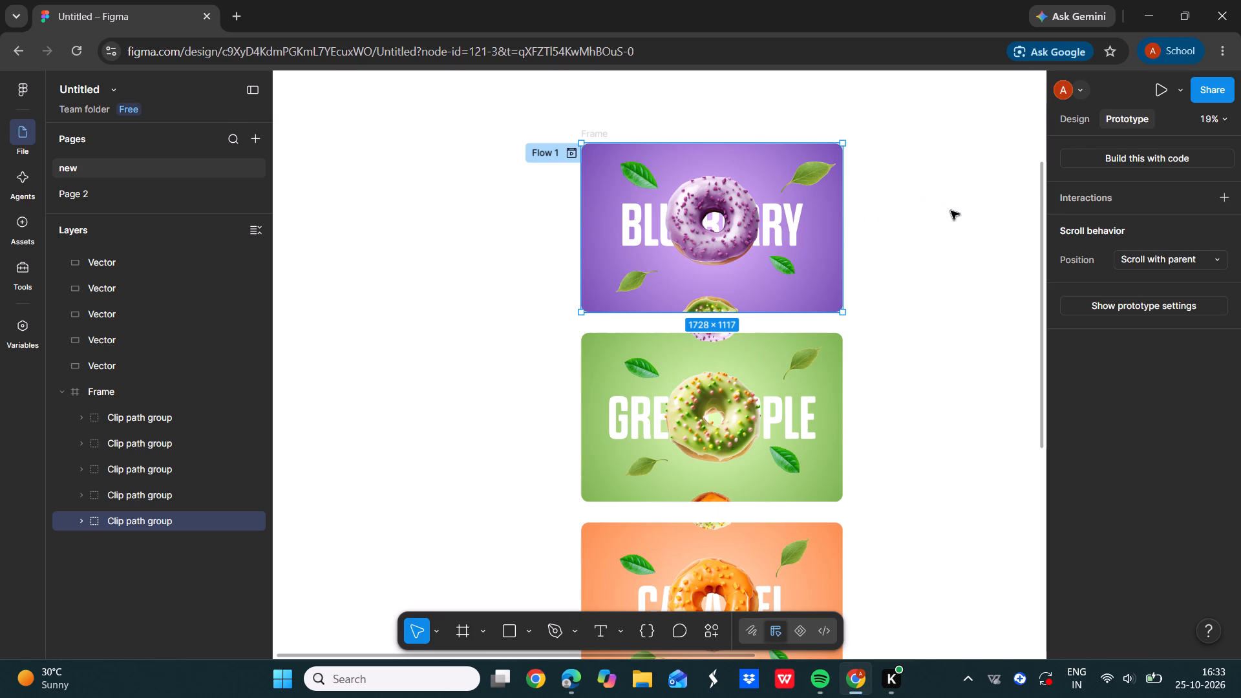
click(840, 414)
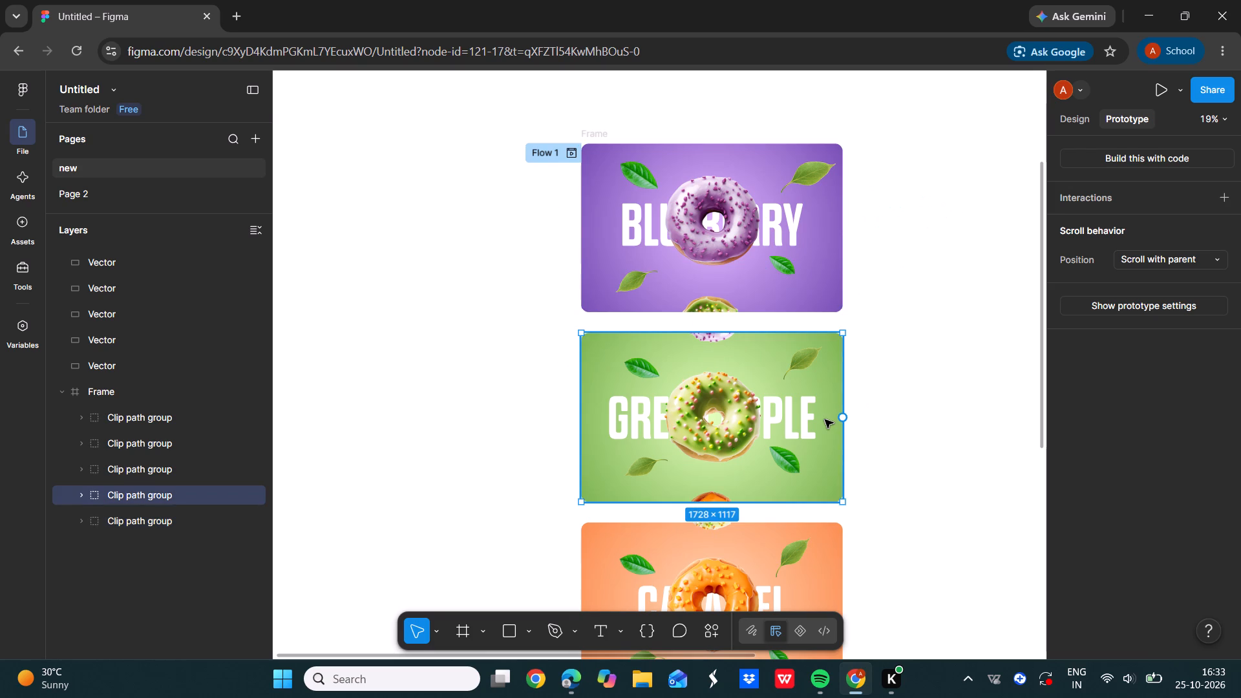
Connect the Blueberry slide to the large background Vector of the Green Apple slide with a scroll-to prototype interaction.
click(829, 279)
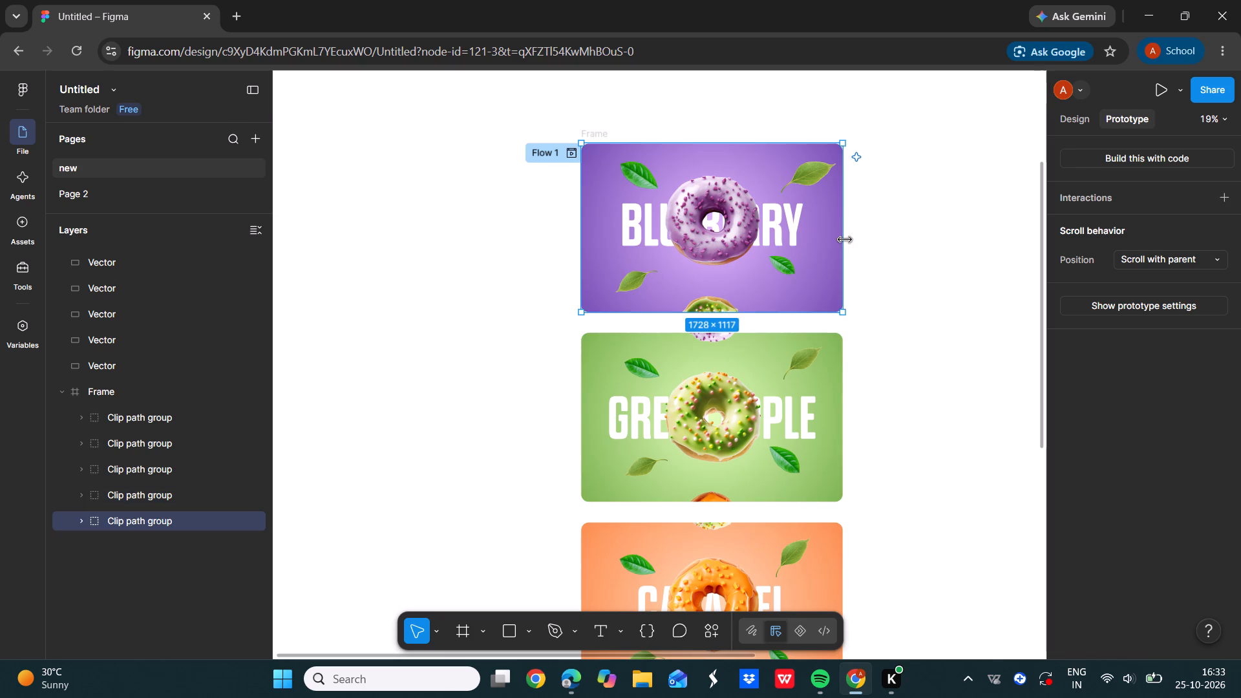
drag(845, 229, 817, 377)
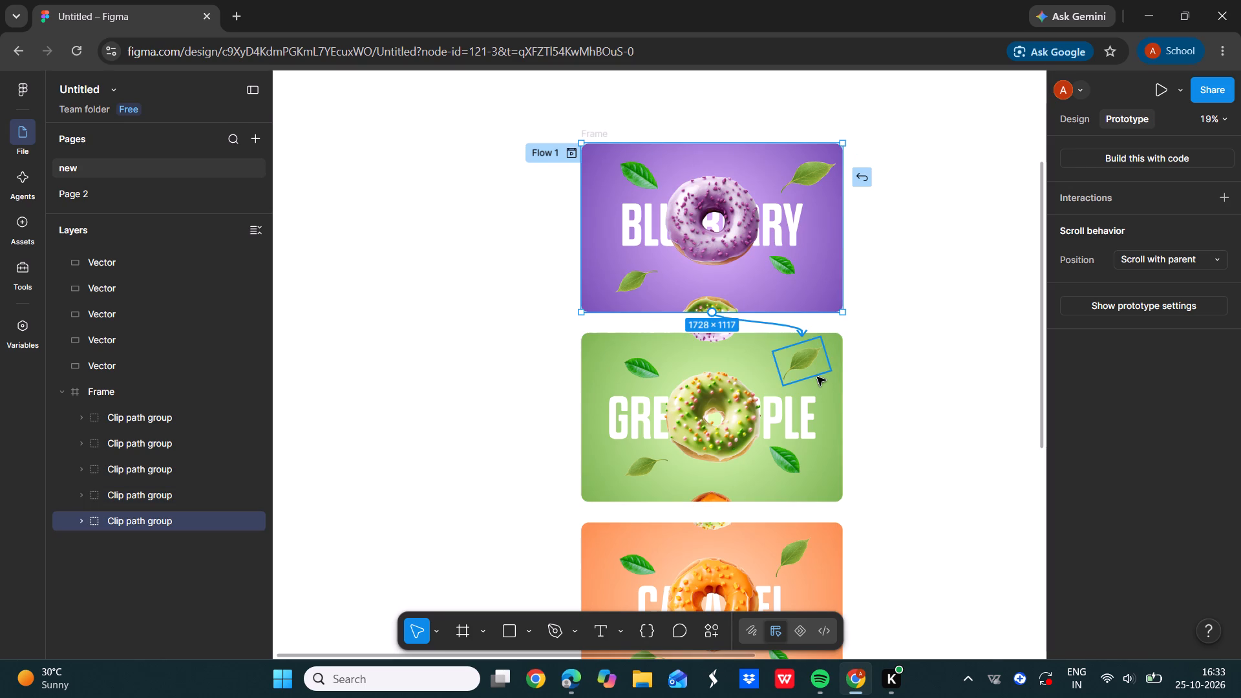
drag(817, 377, 838, 426)
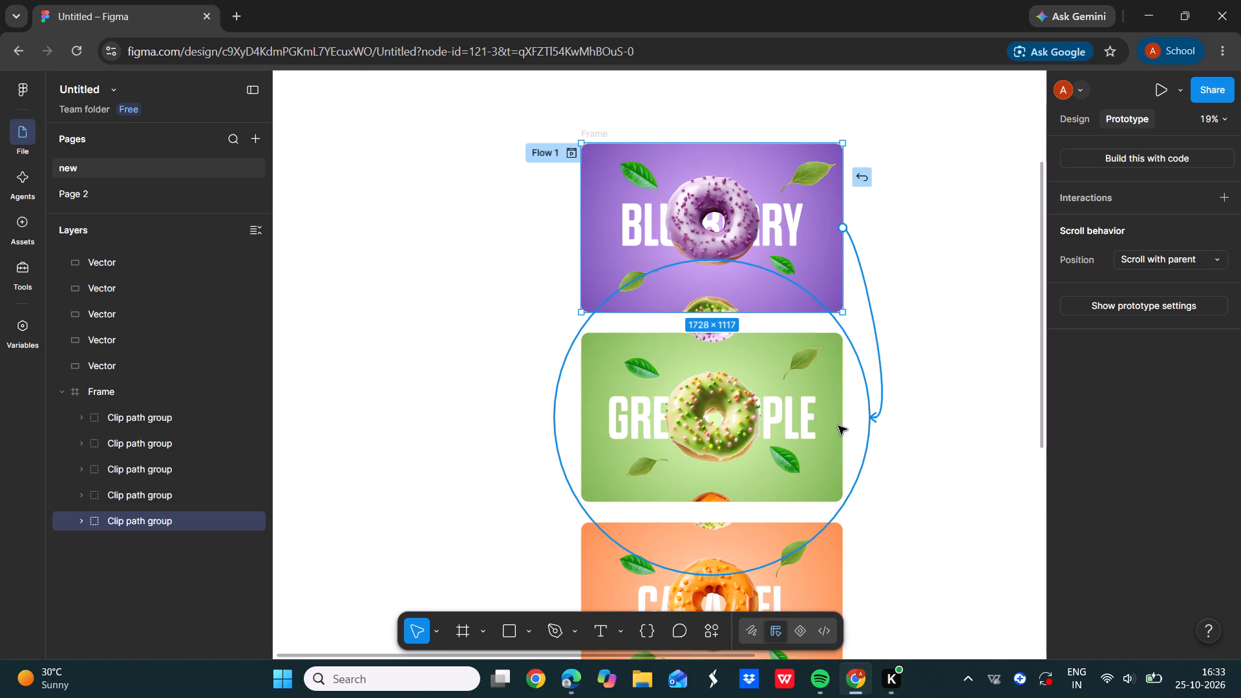
drag(838, 426, 710, 334)
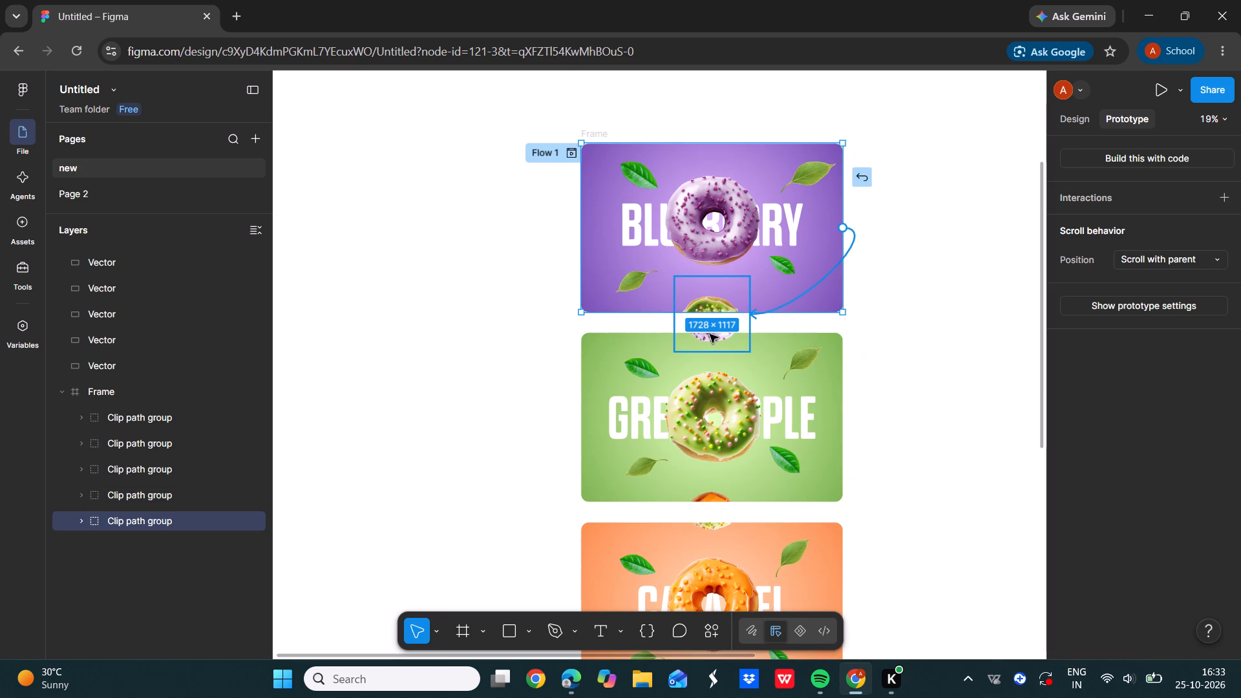
drag(710, 334, 531, 430)
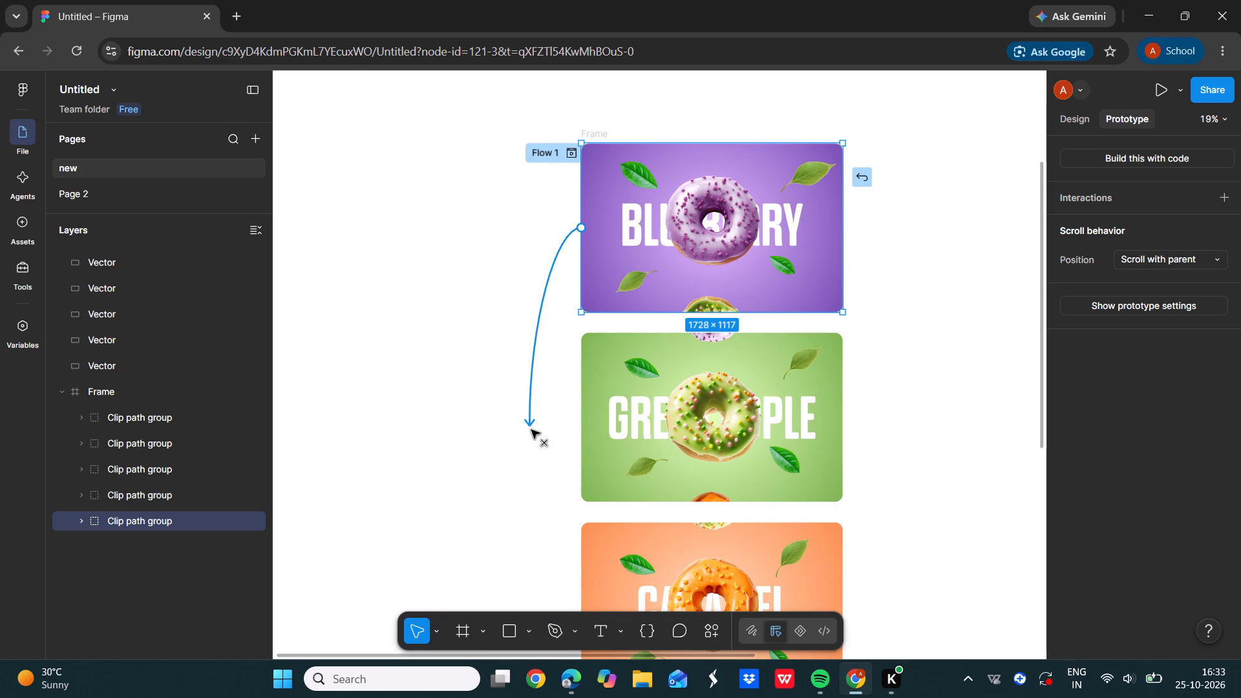
drag(531, 430, 587, 624)
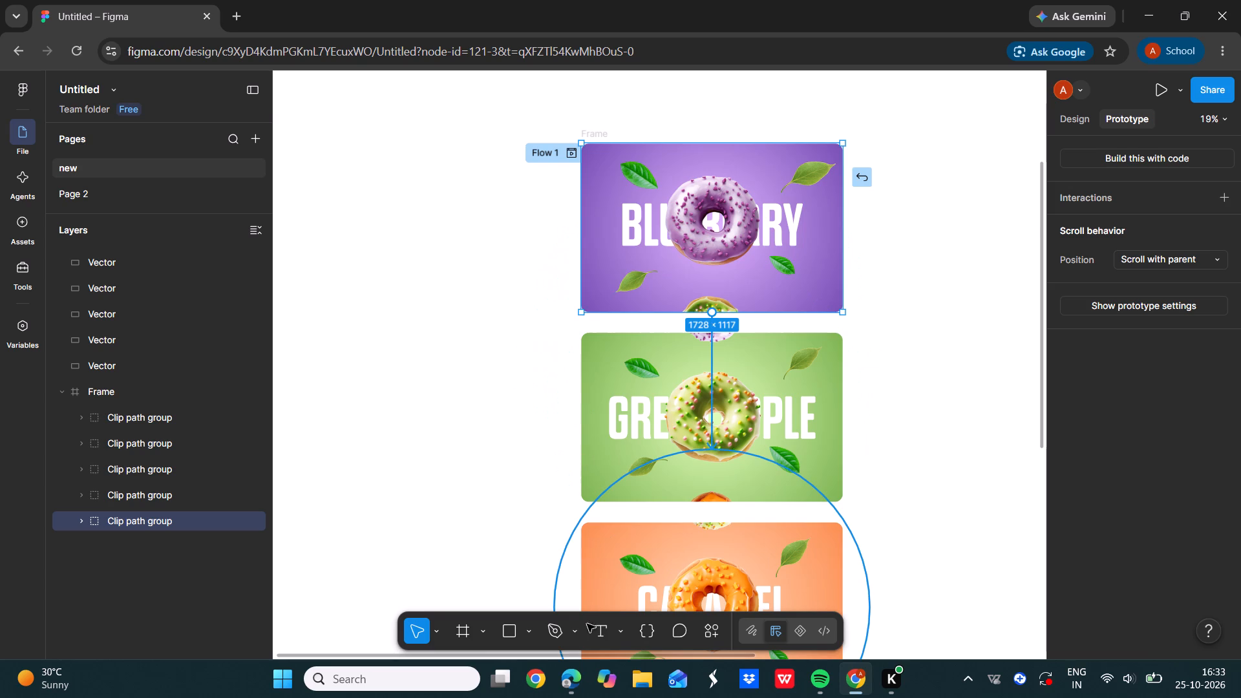
drag(587, 624, 679, 485)
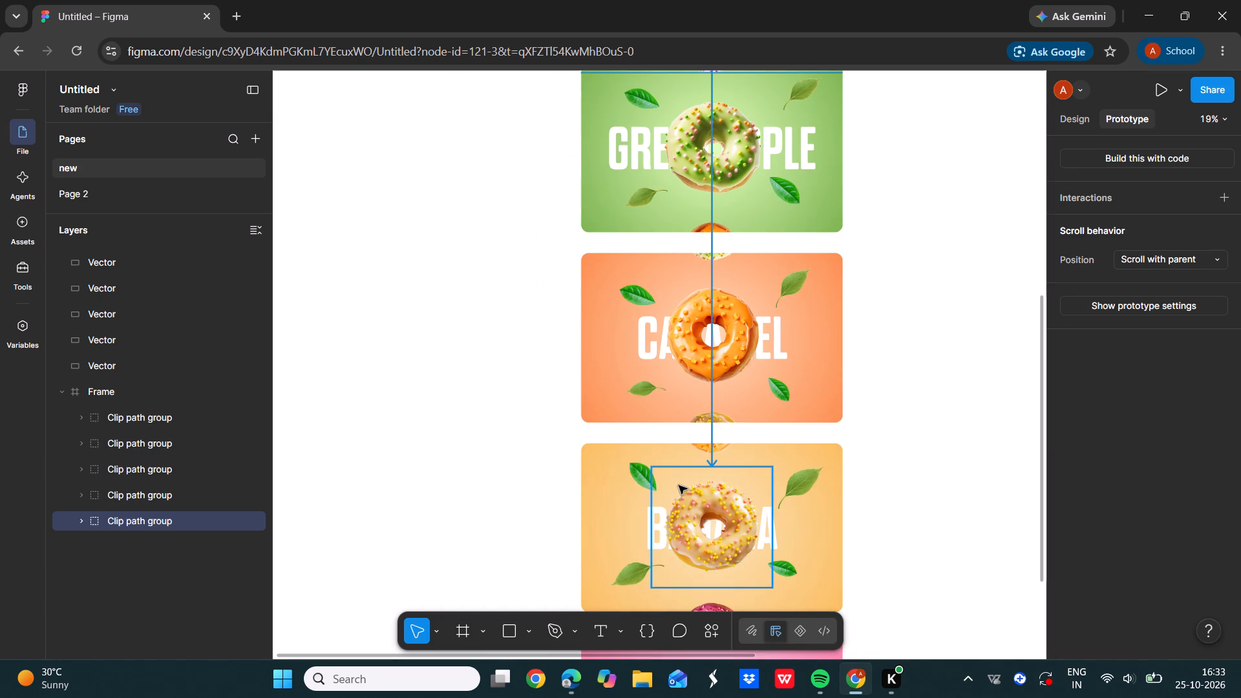
drag(679, 485, 675, 69)
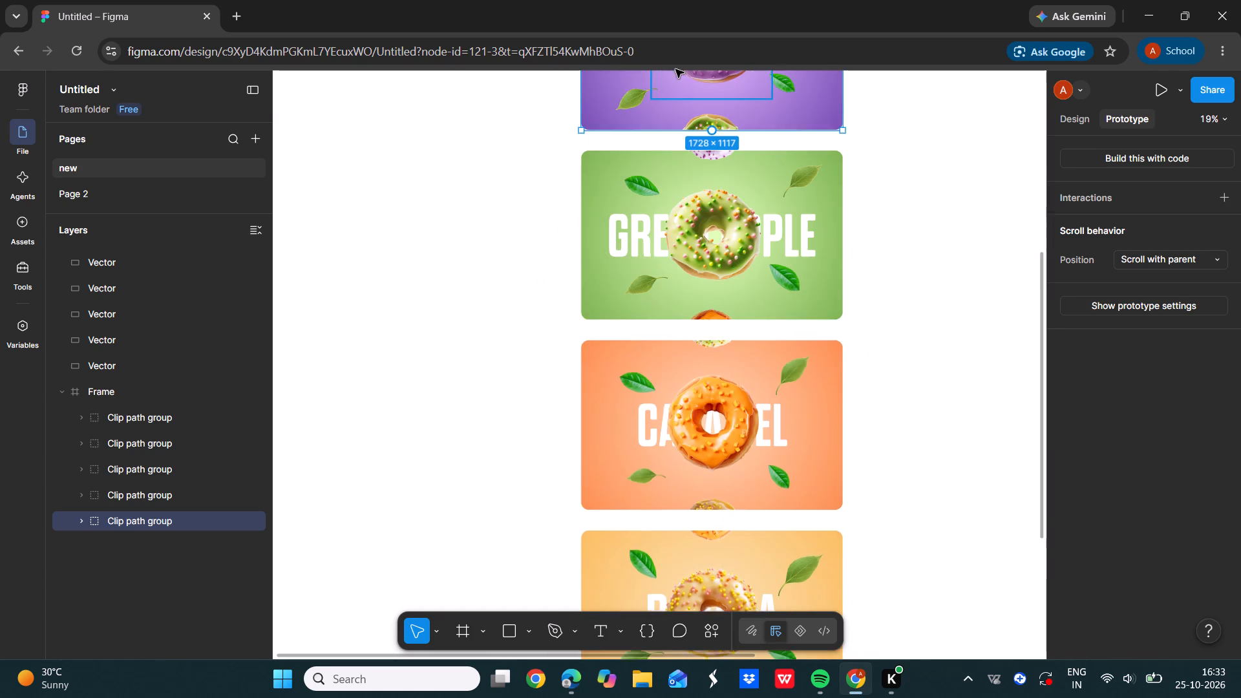
drag(675, 69, 773, 231)
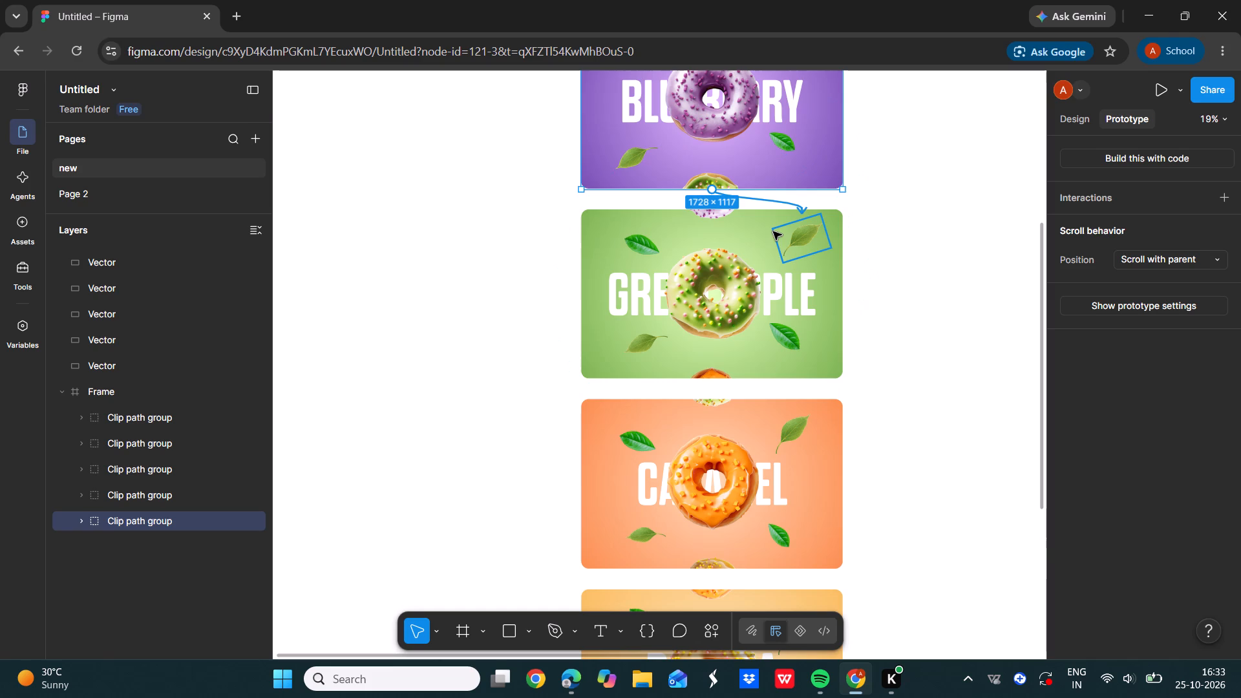
drag(773, 231, 856, 294)
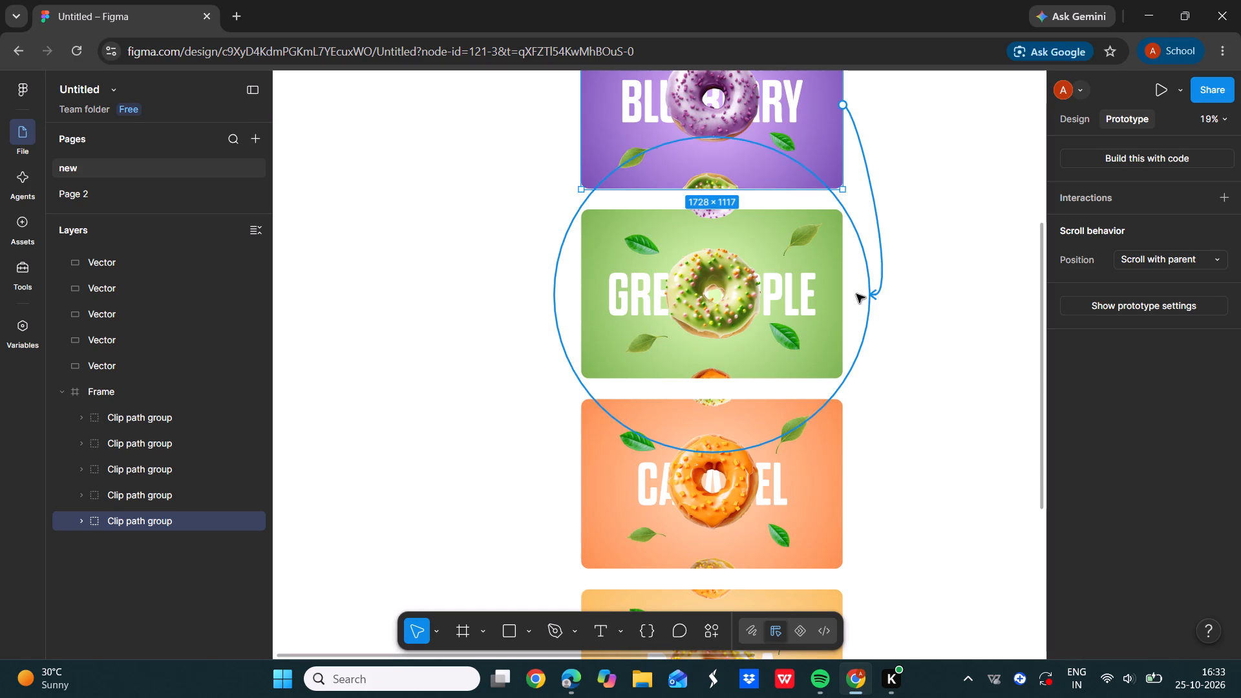
drag(856, 294, 854, 299)
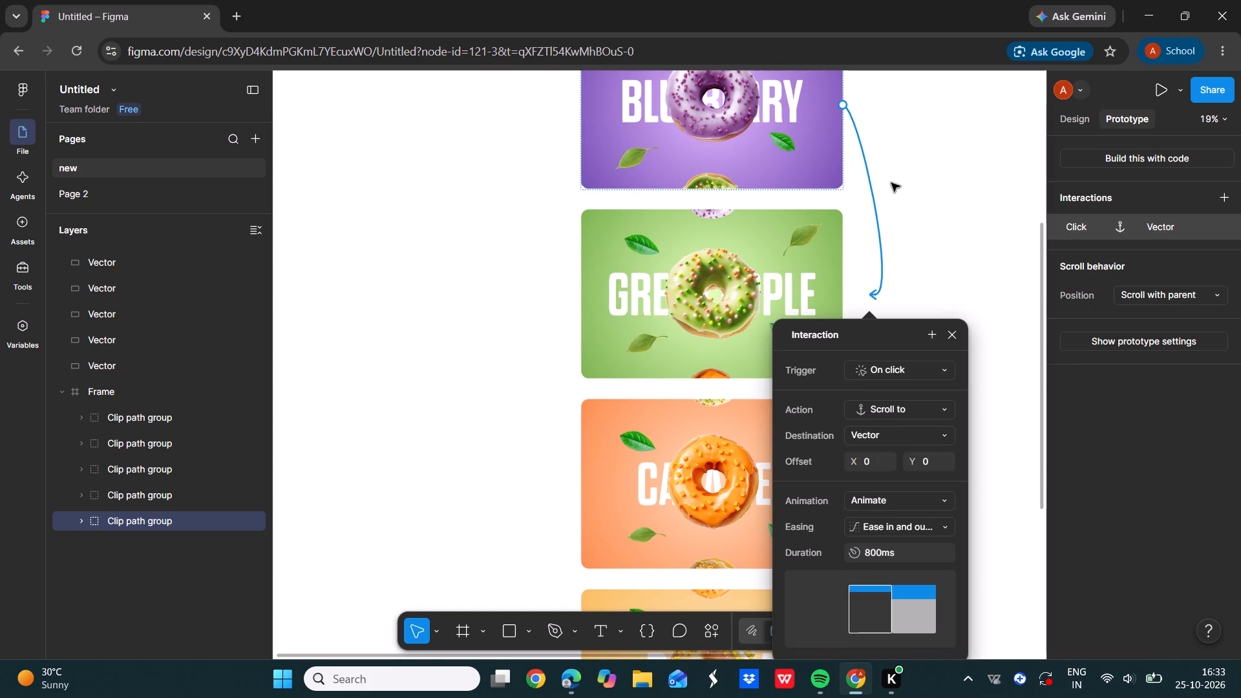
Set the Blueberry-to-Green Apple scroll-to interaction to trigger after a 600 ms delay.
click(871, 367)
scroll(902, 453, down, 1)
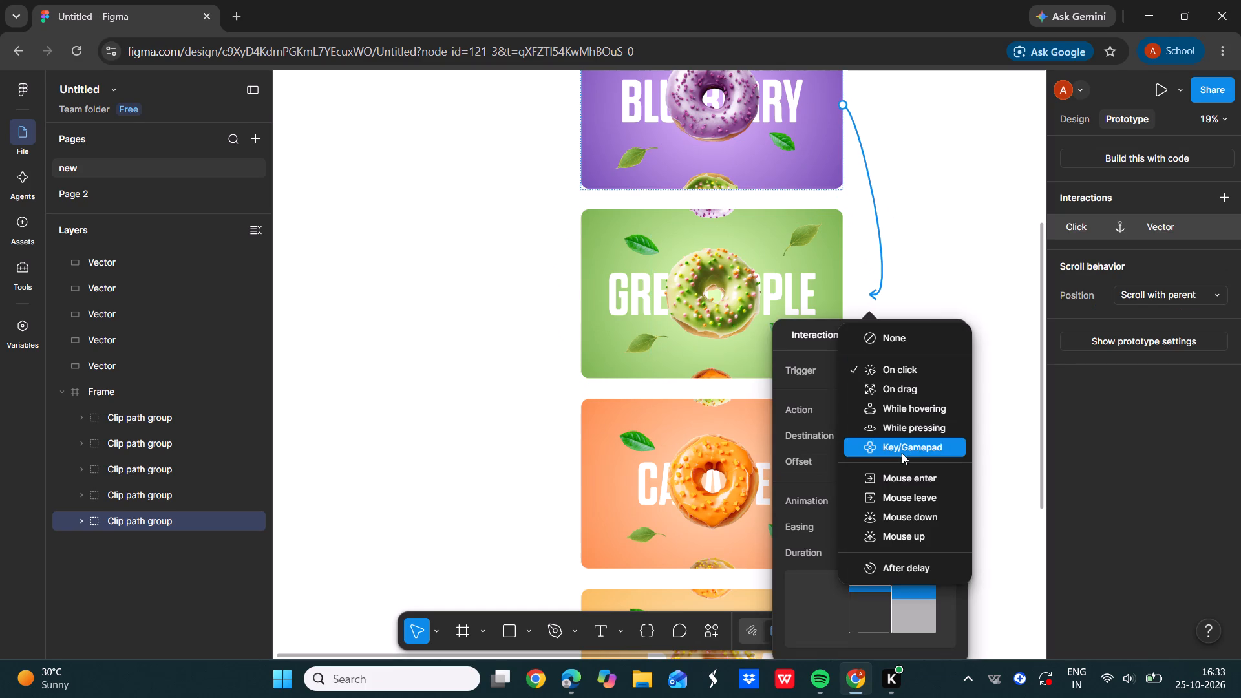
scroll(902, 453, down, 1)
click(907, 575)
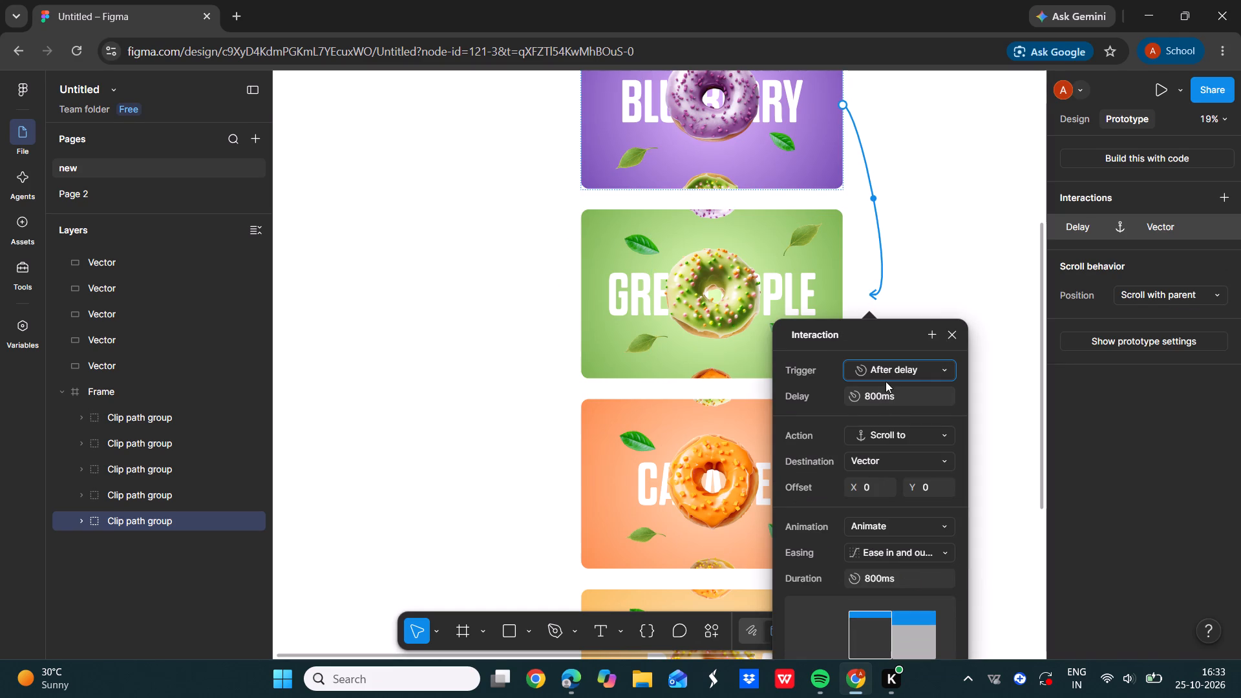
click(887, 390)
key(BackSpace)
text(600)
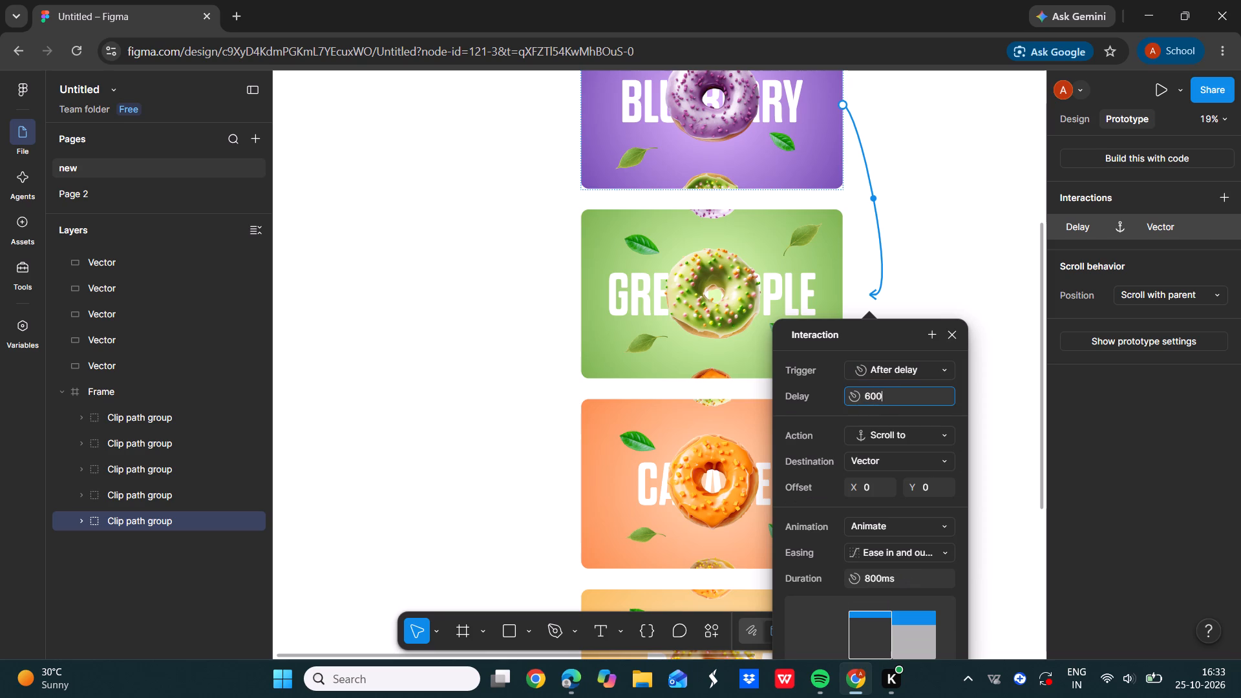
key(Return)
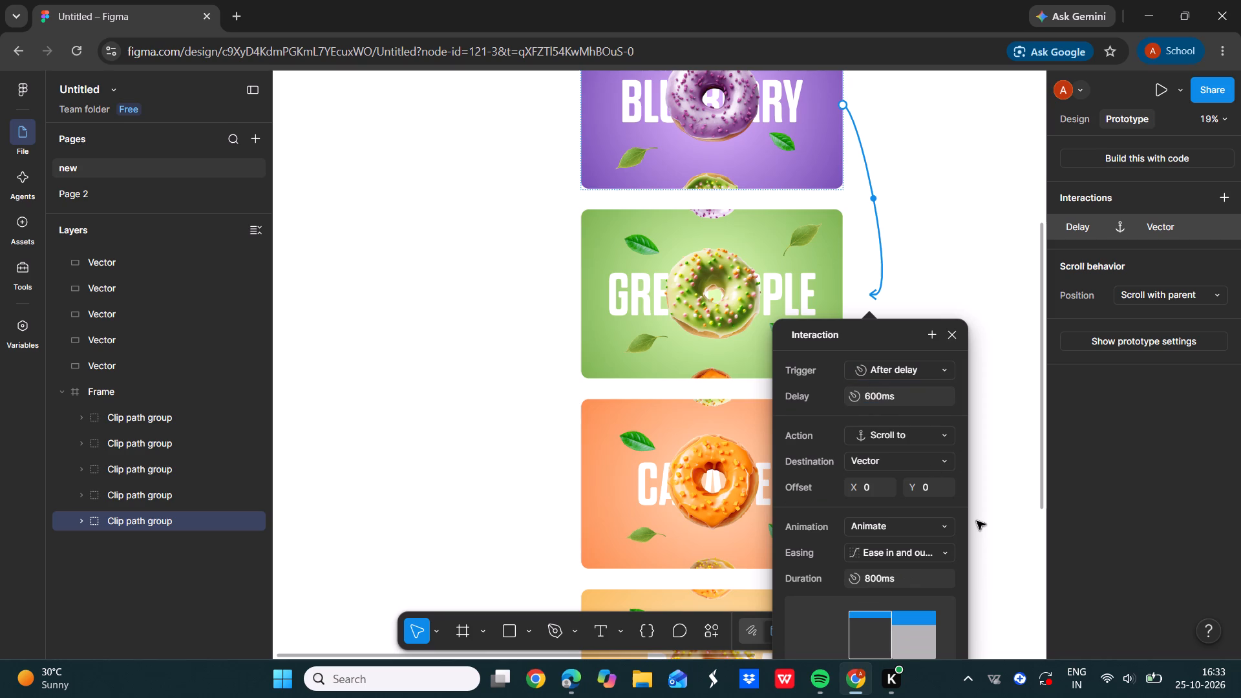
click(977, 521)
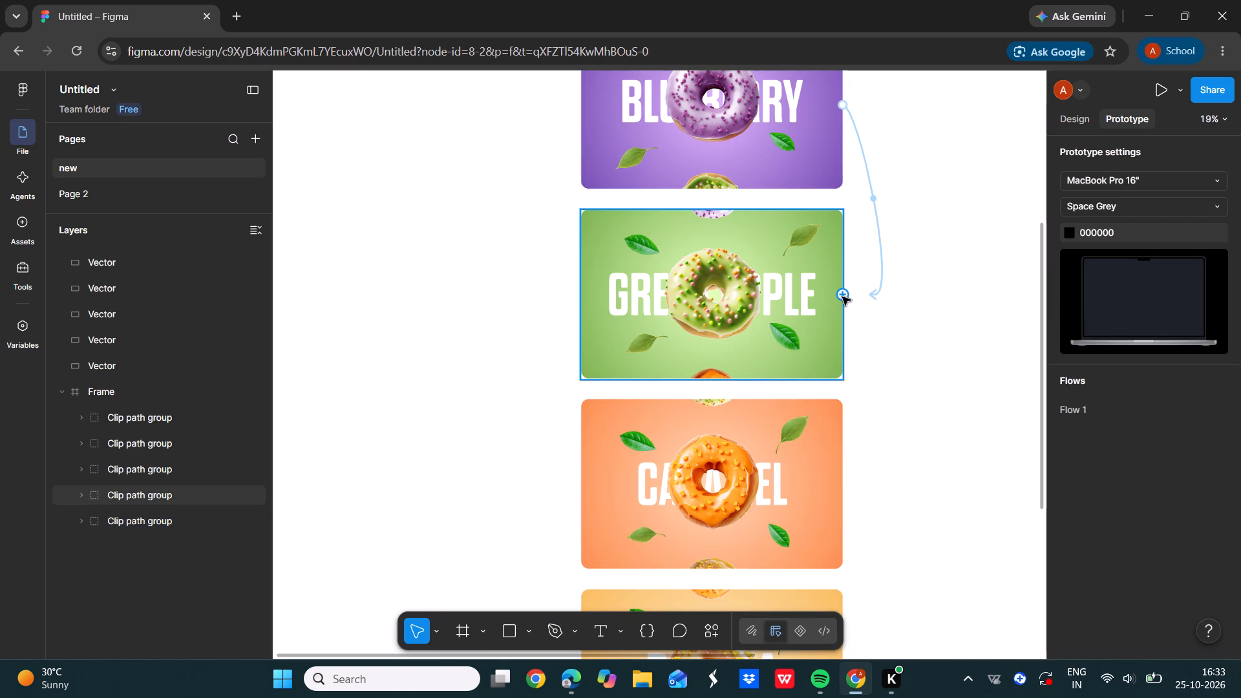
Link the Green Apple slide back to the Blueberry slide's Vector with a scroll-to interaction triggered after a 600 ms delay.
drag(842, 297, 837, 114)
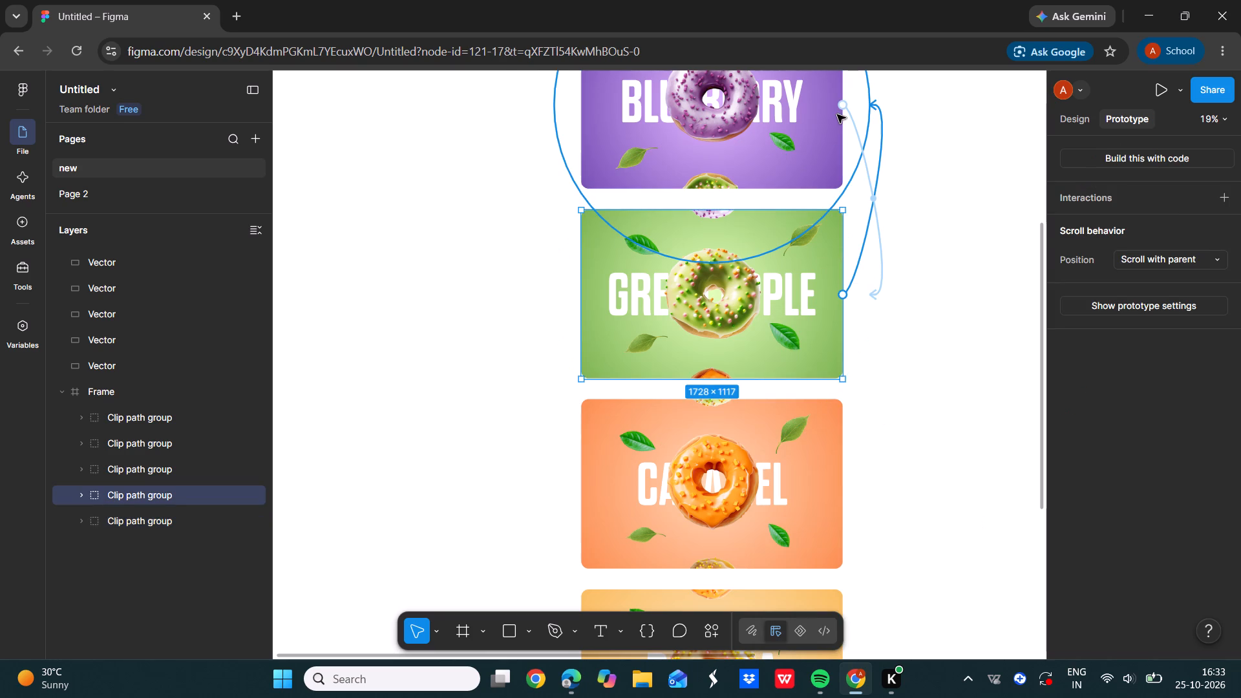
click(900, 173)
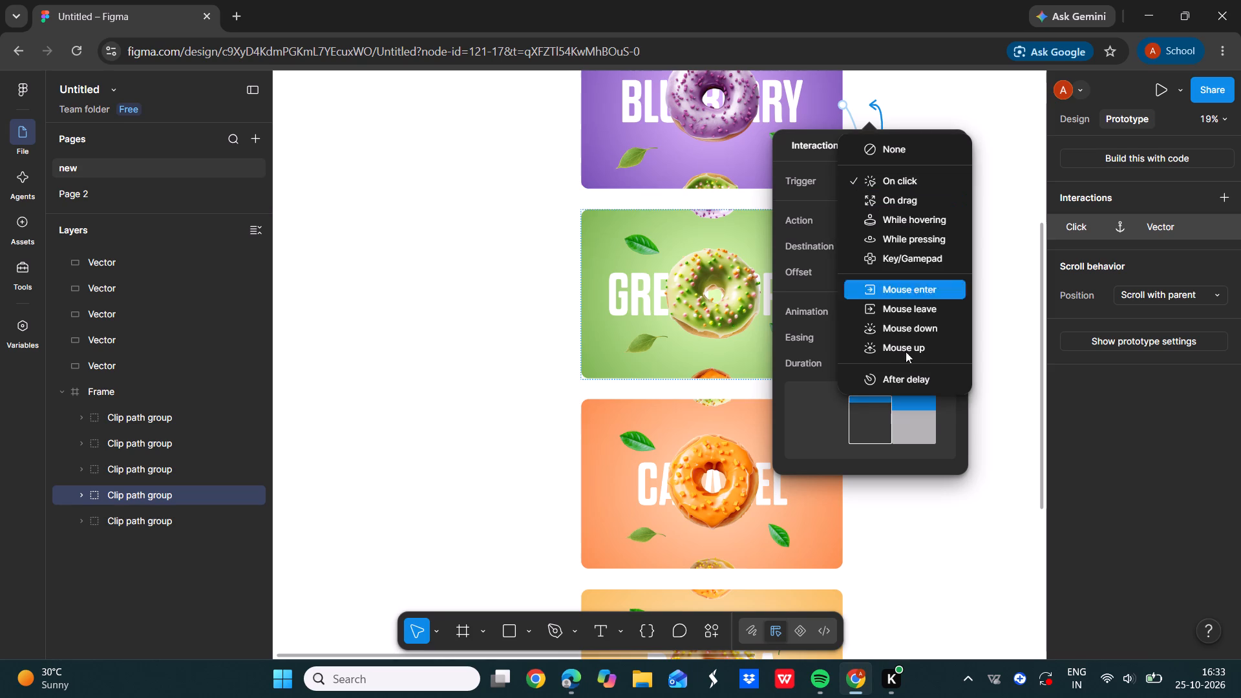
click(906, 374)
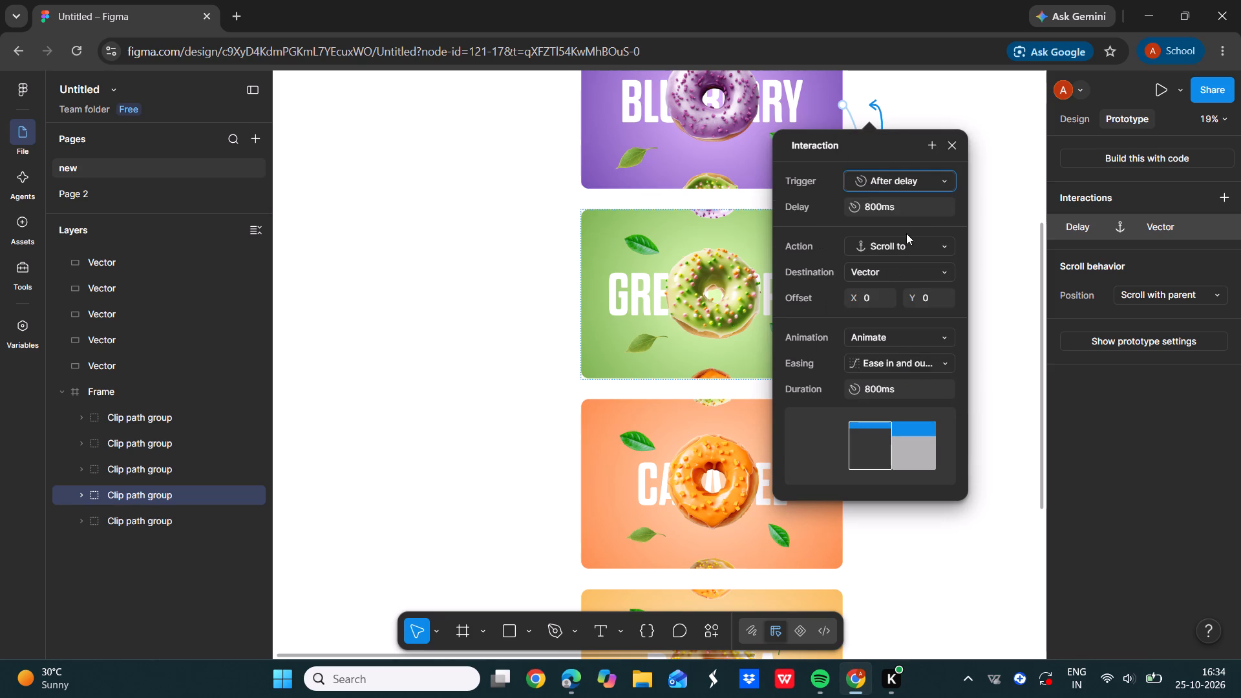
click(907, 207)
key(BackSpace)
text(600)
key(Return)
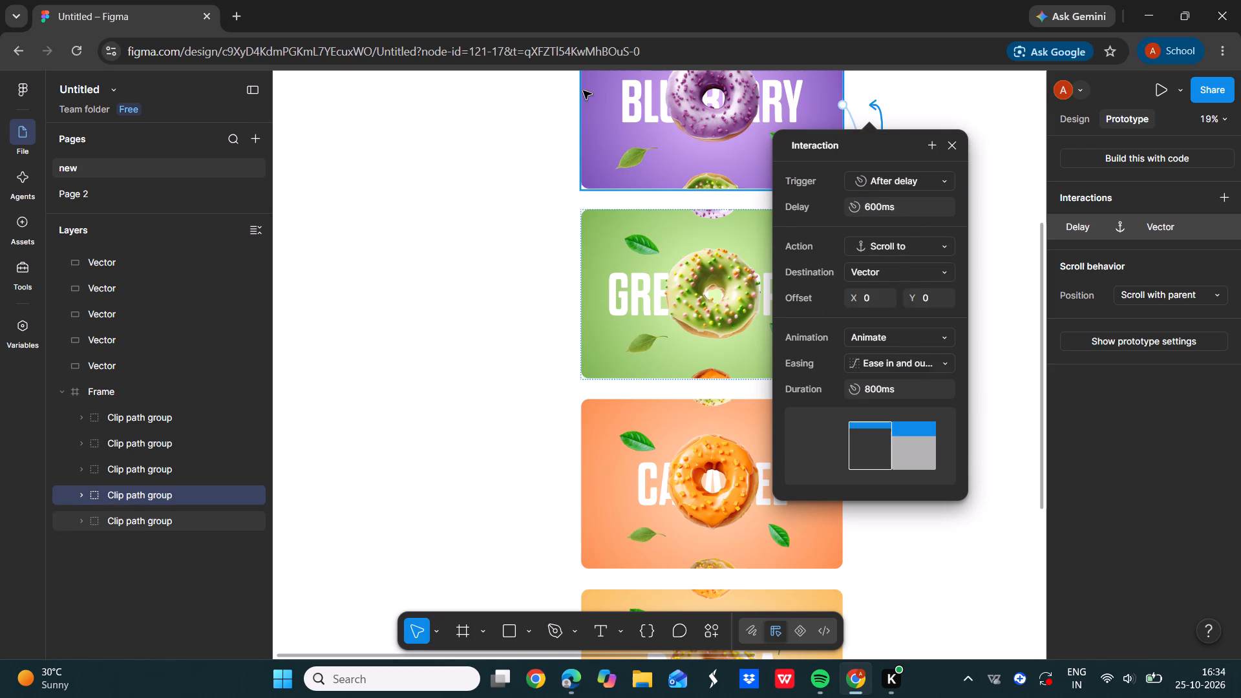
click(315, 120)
Preview Flow 1 to check the automatic scrolling between the Blueberry and Green Apple slides, and close the preview.
scroll(431, 206, up, 2)
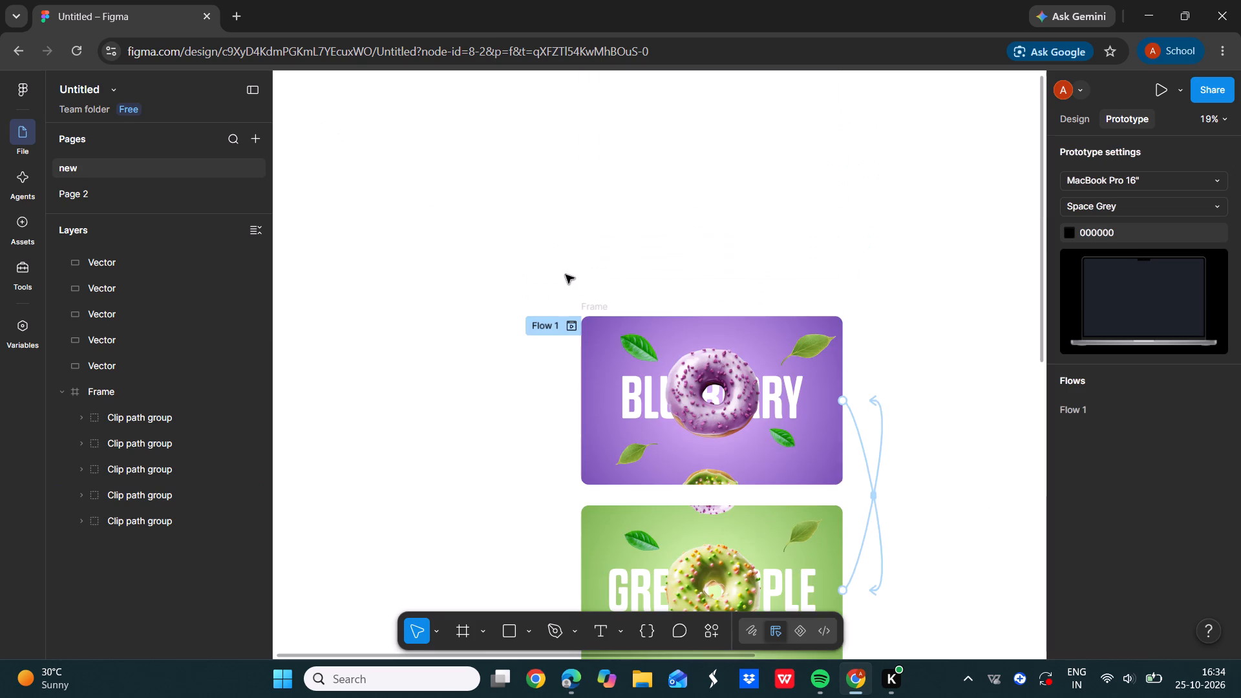
click(566, 328)
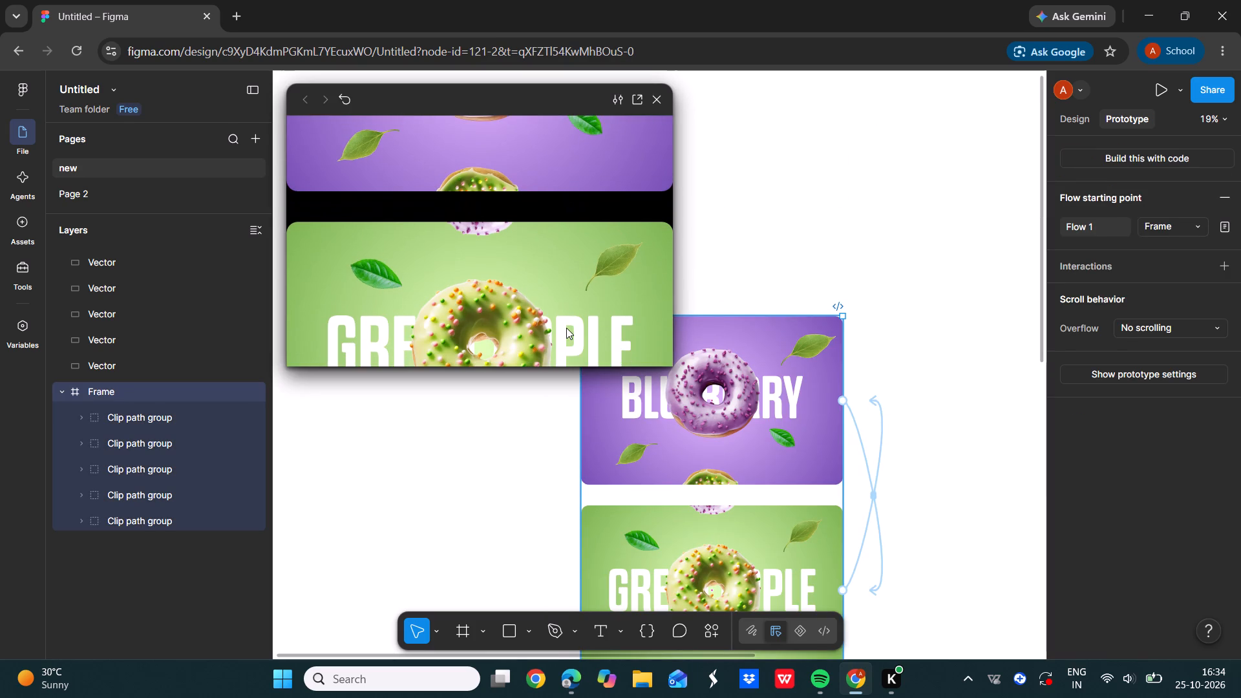
click(664, 101)
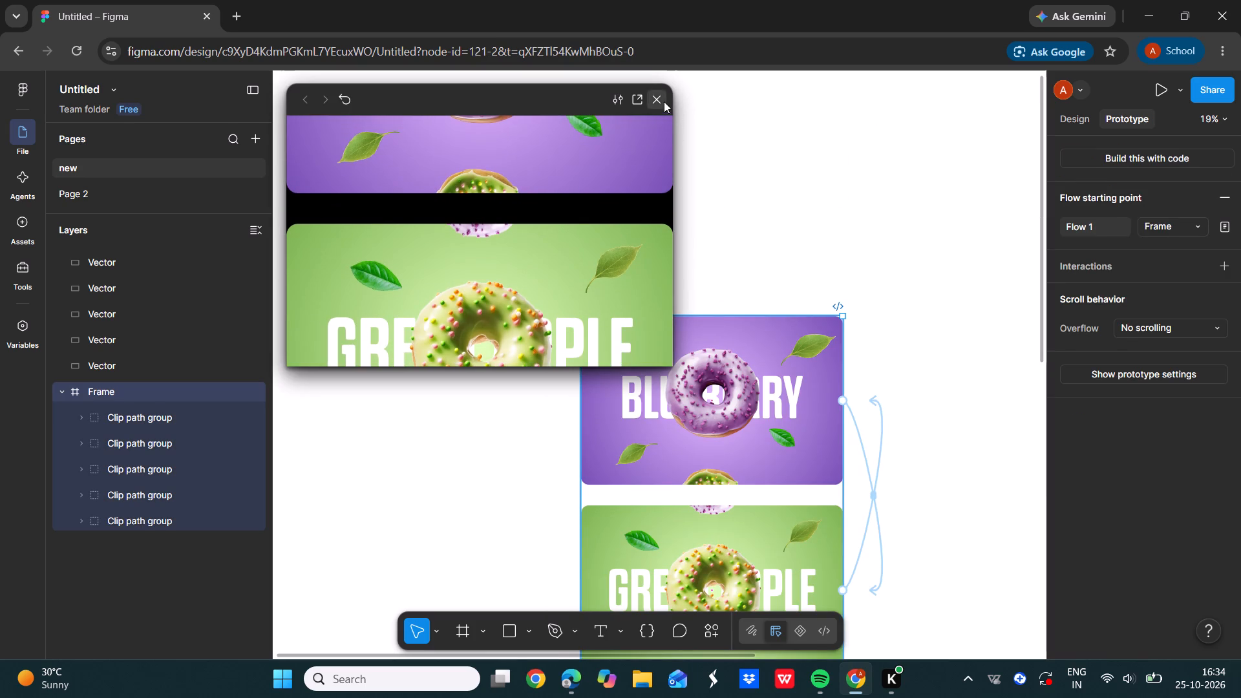
Delete both prototype interactions between the Blueberry and Green Apple slides, keeping the slides.
scroll(728, 175, down, 1)
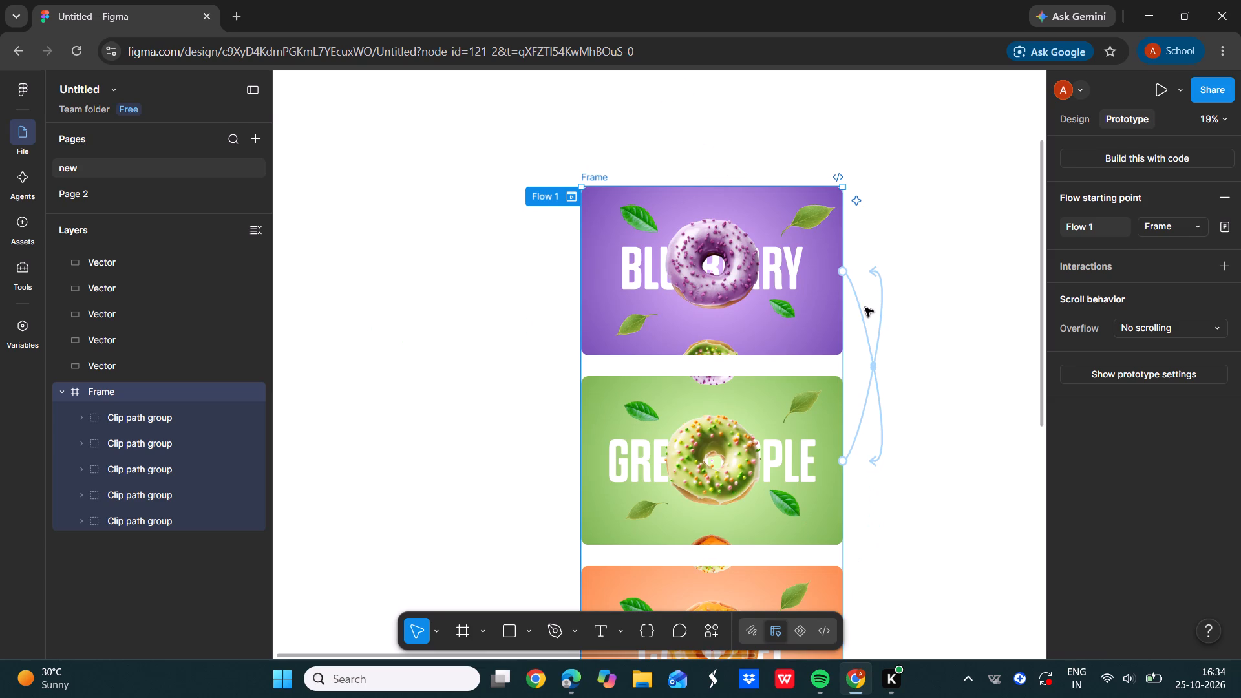
drag(865, 309, 860, 312)
click(860, 312)
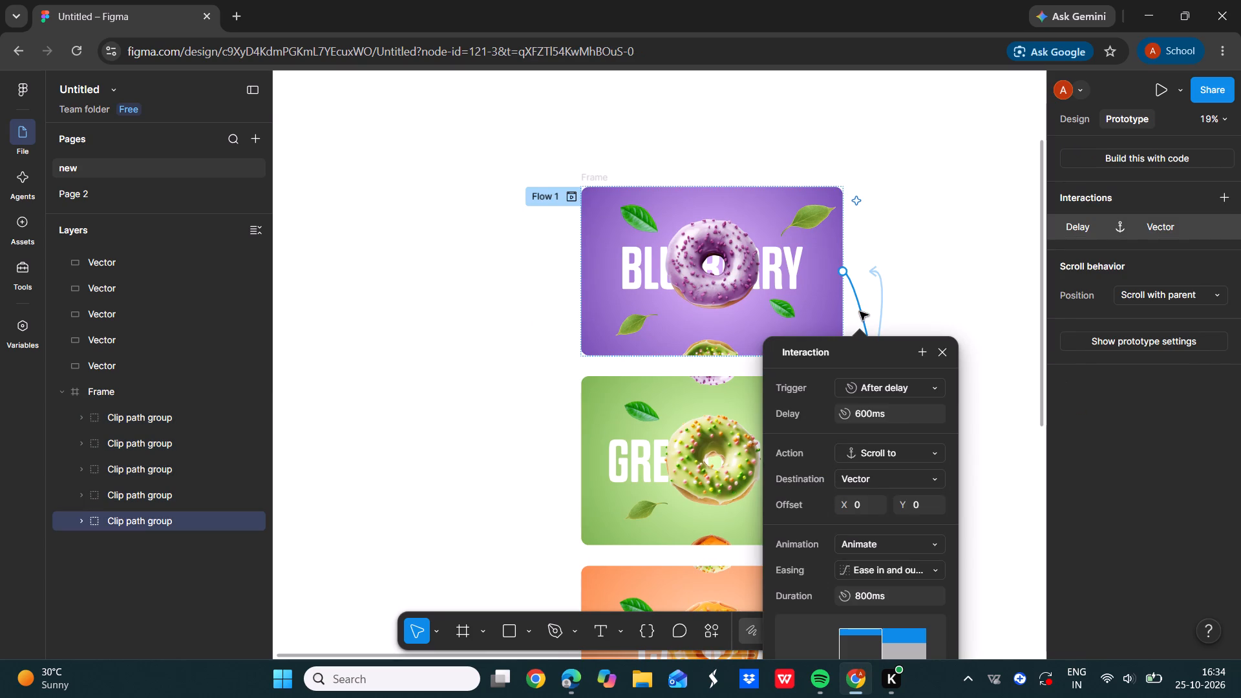
key(BackSpace)
click(876, 304)
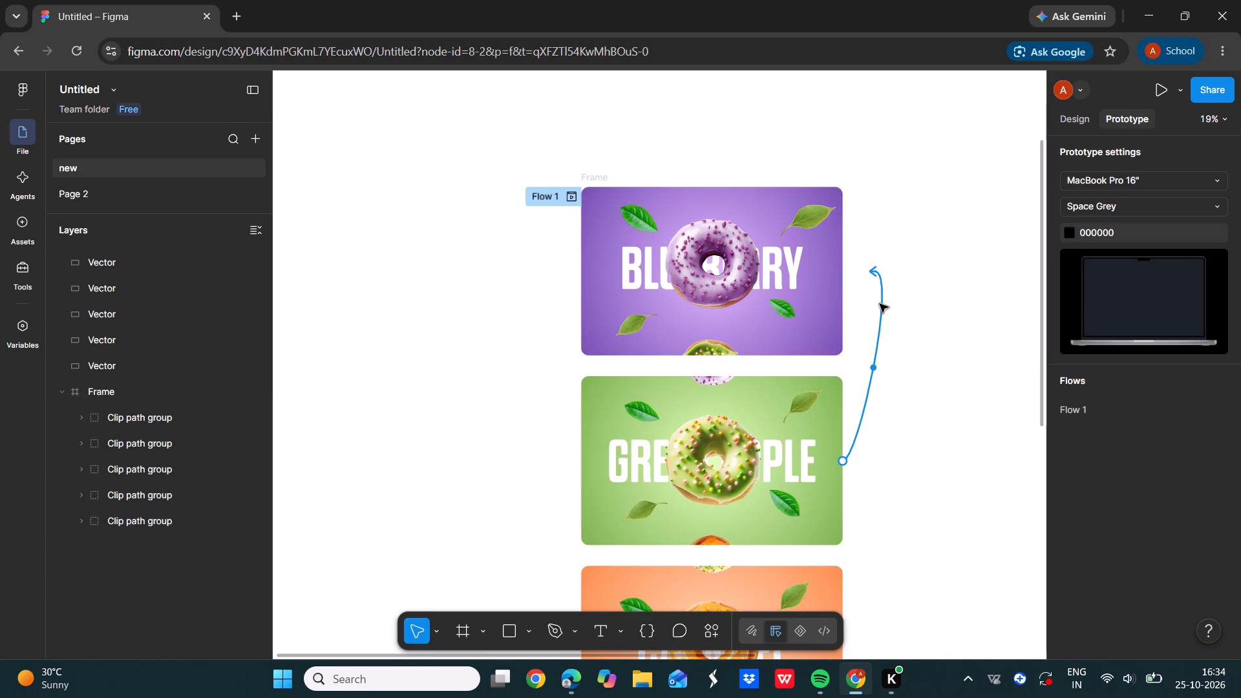
click(880, 305)
key(BackSpace)
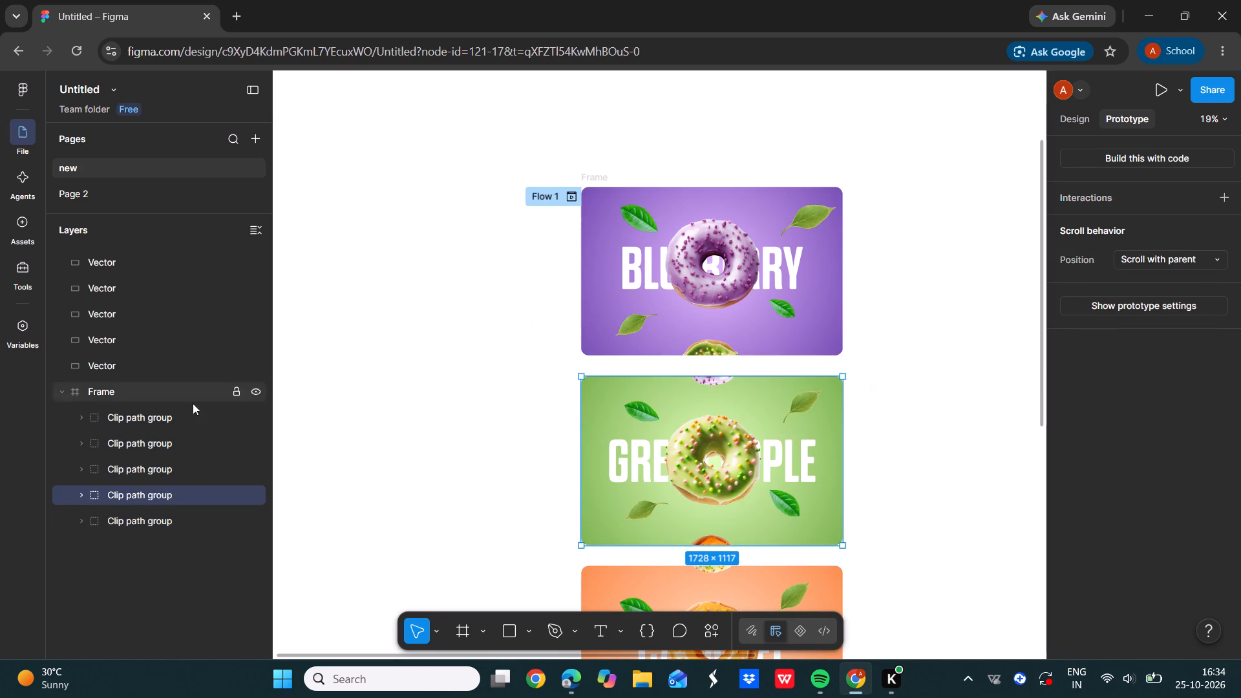
Move all five Clip path groups out of the Frame to the top level of the page, keeping their order.
click(140, 423)
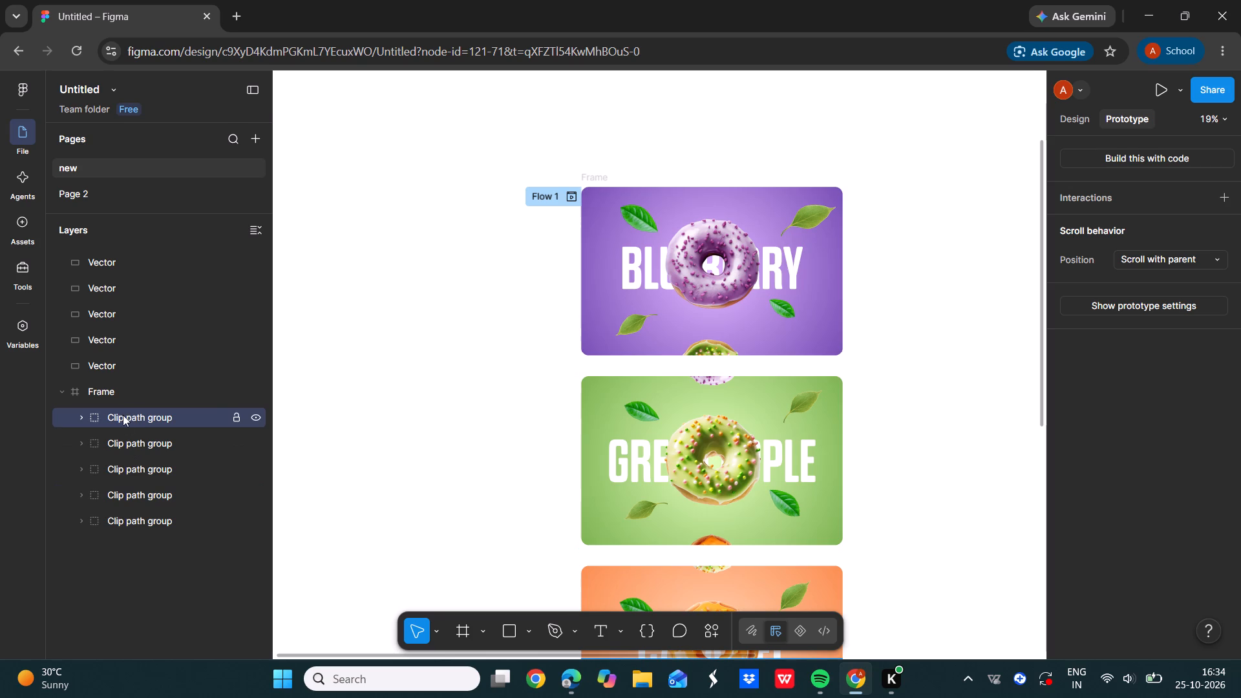
click(124, 436)
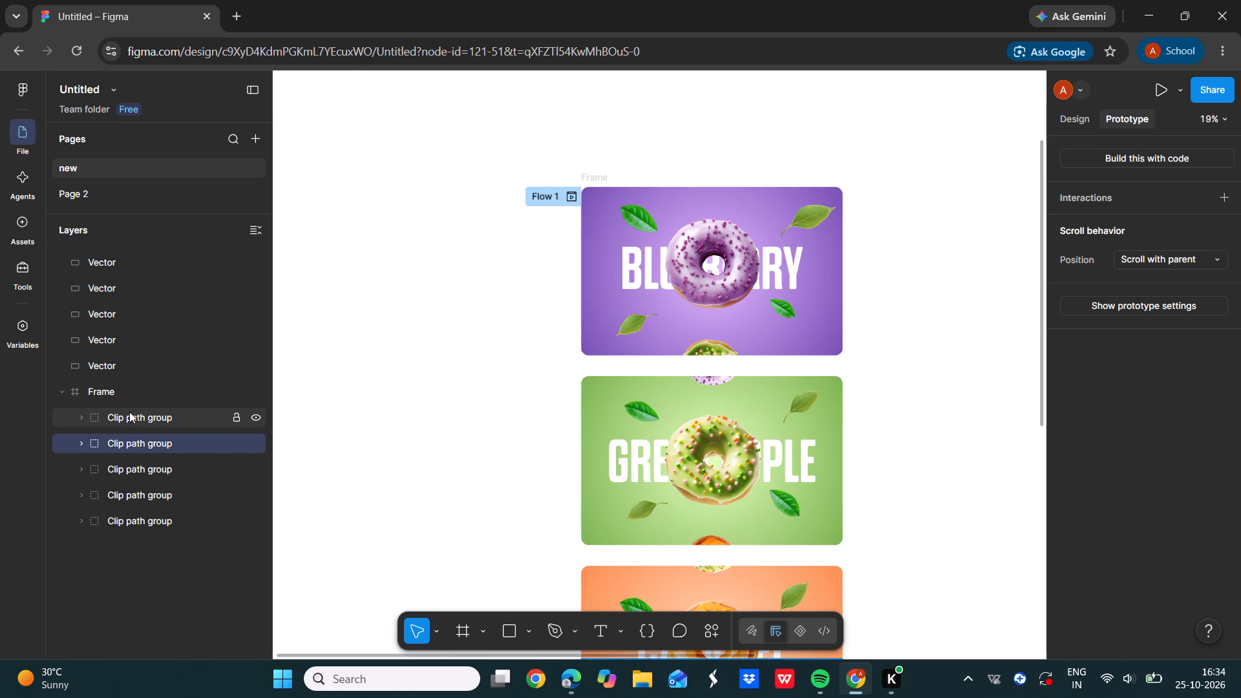
drag(129, 412, 83, 441)
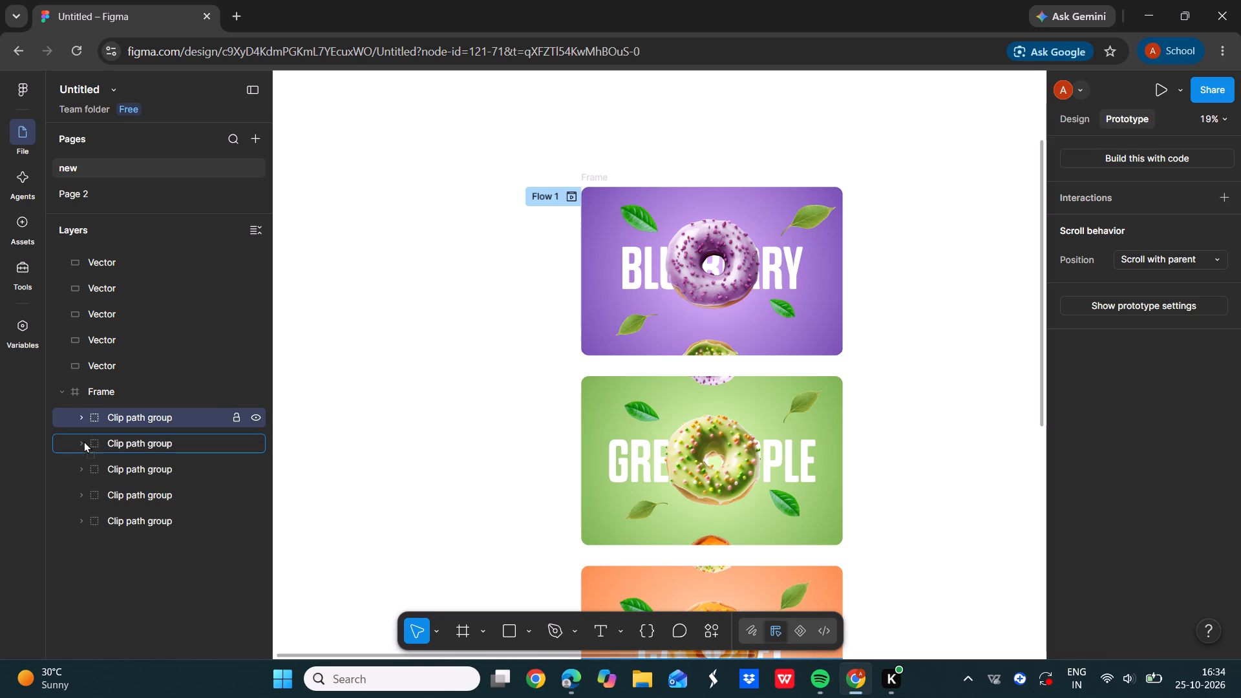
drag(83, 441, 64, 375)
drag(109, 447, 105, 427)
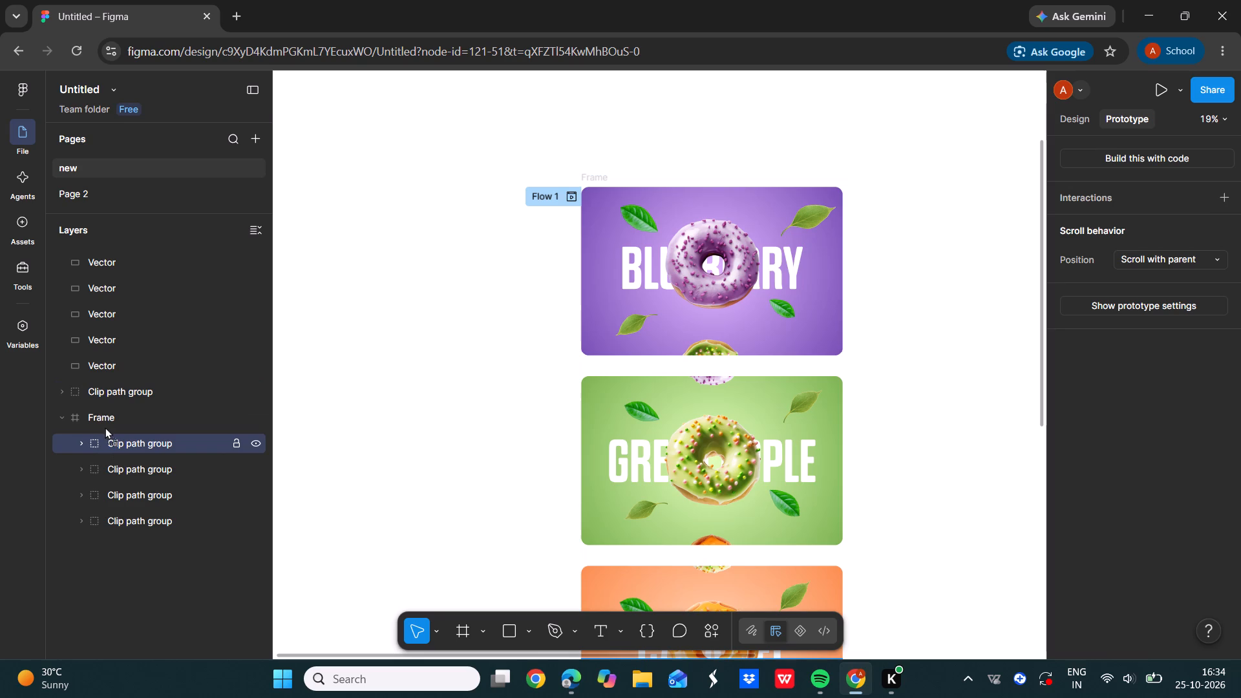
drag(105, 427, 97, 399)
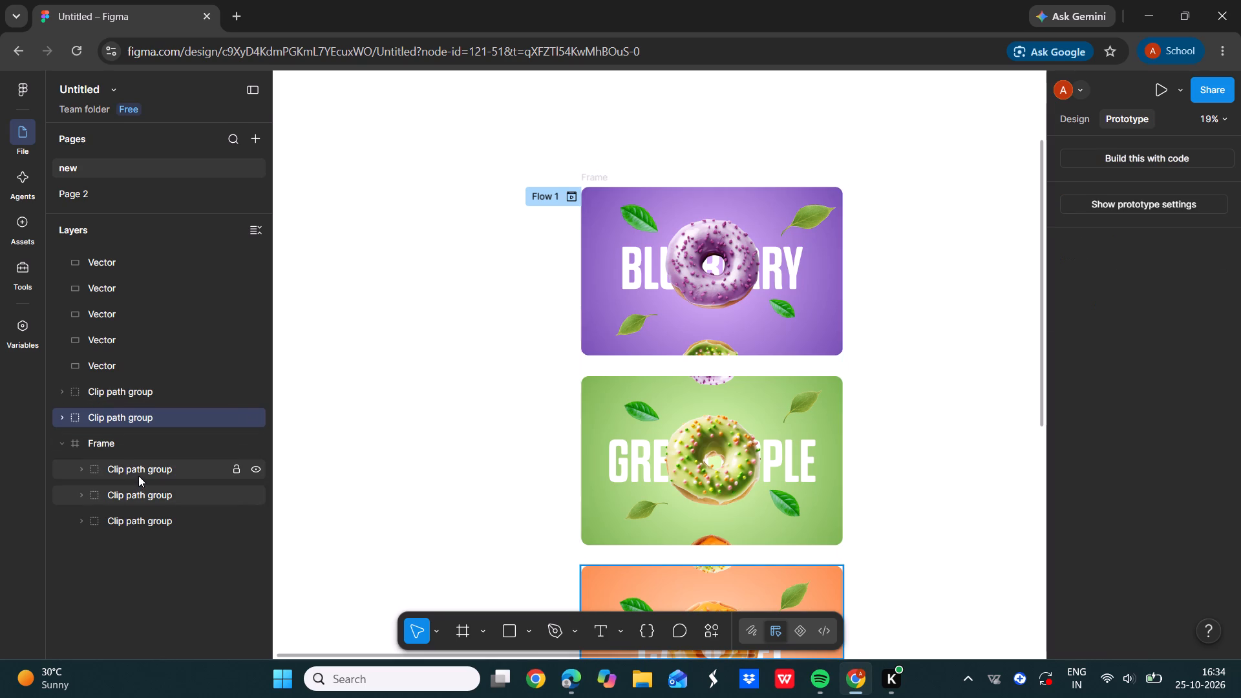
drag(138, 476, 108, 425)
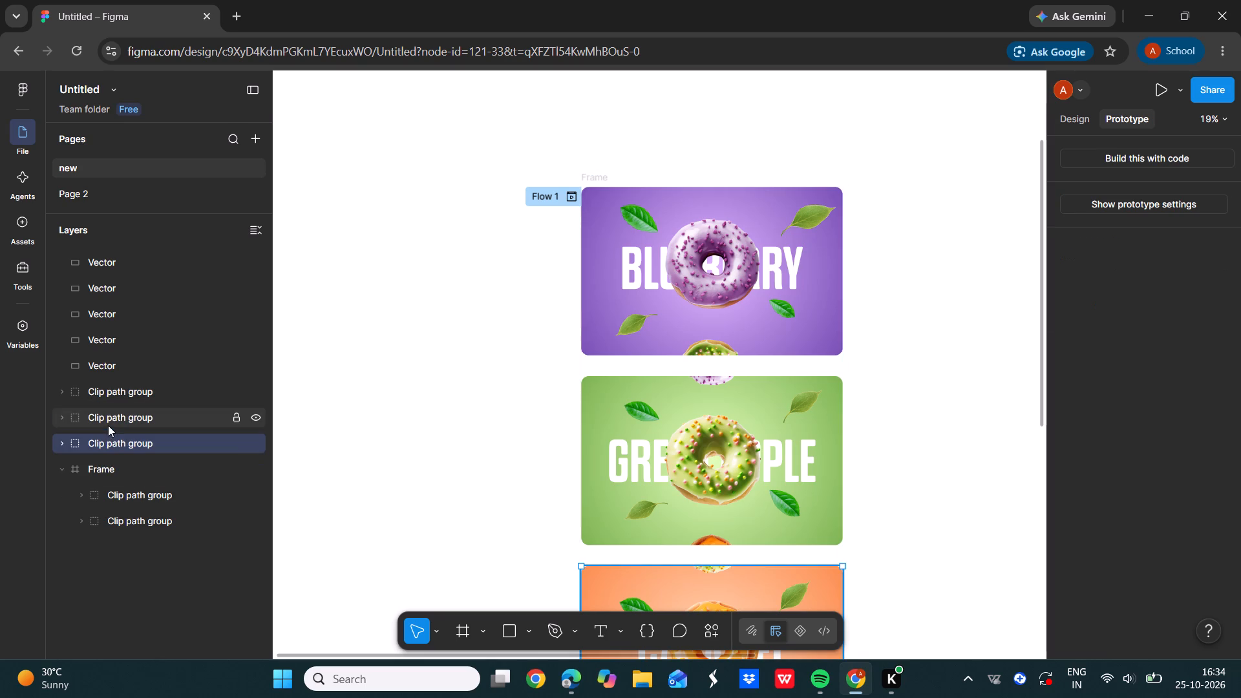
drag(144, 494, 116, 450)
drag(149, 529, 109, 484)
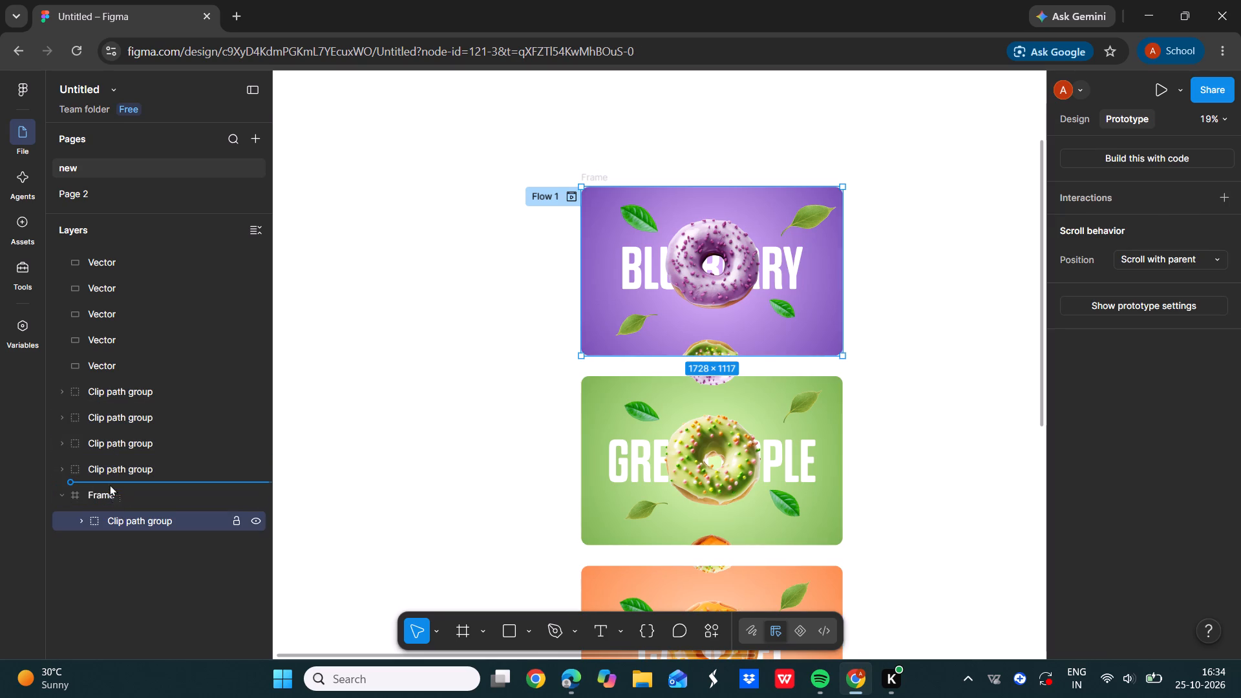
drag(109, 484, 109, 480)
Delete the emptied Frame that held the donut slides.
click(108, 516)
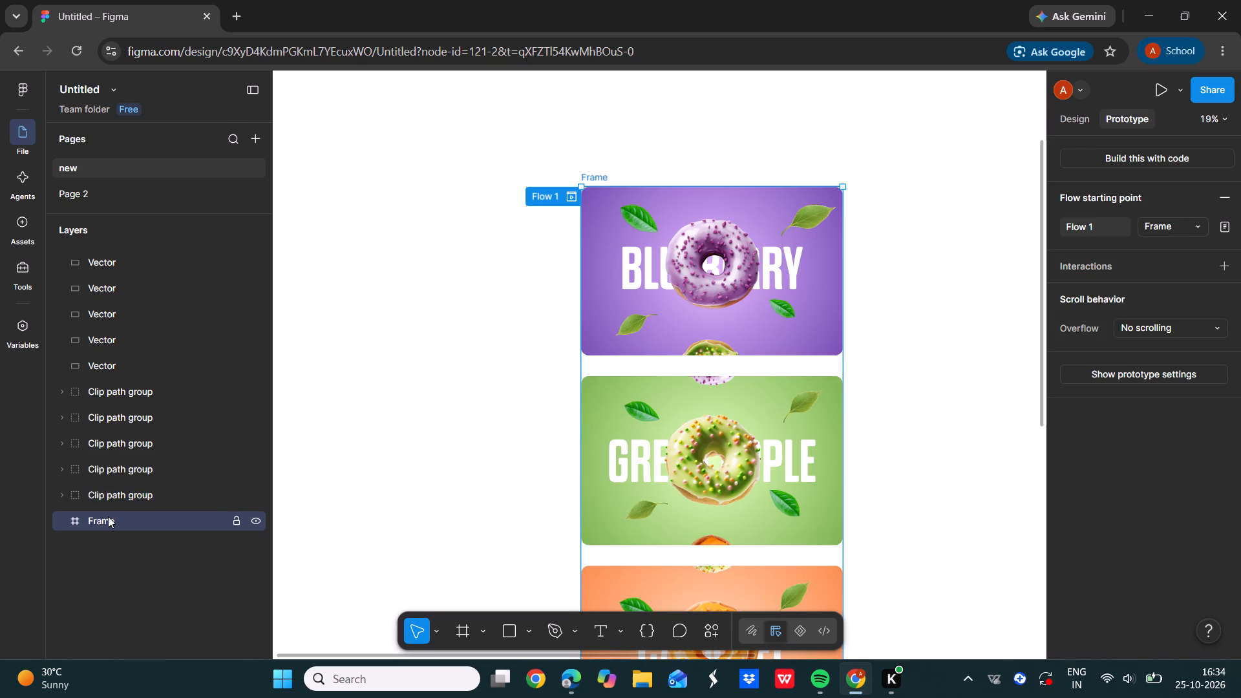
key(BackSpace)
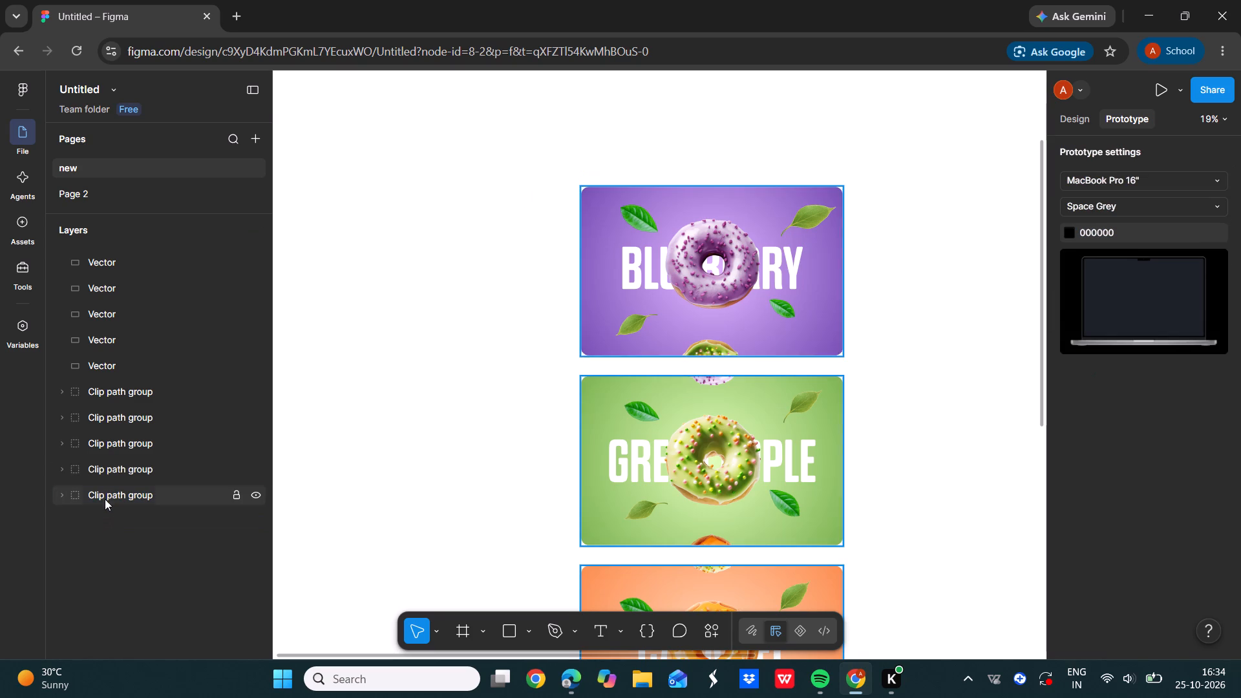
Examine the unframed donut slides and the prototype and design settings available for them.
click(104, 492)
click(102, 397)
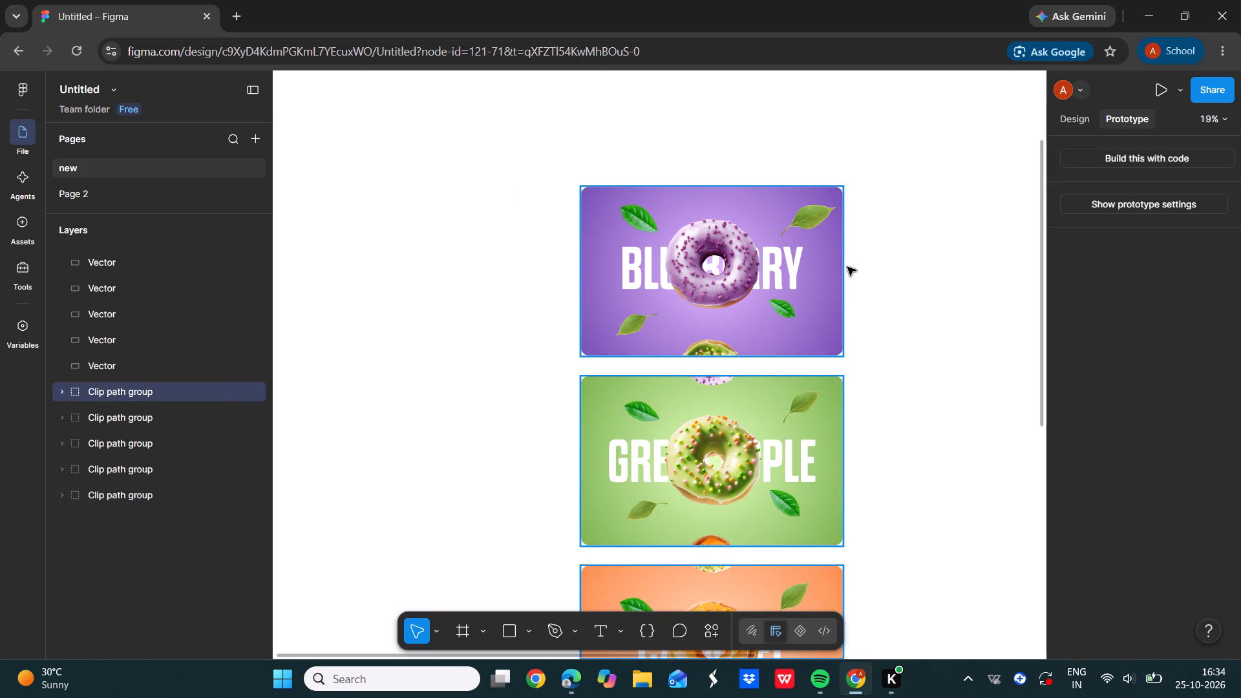
click(818, 286)
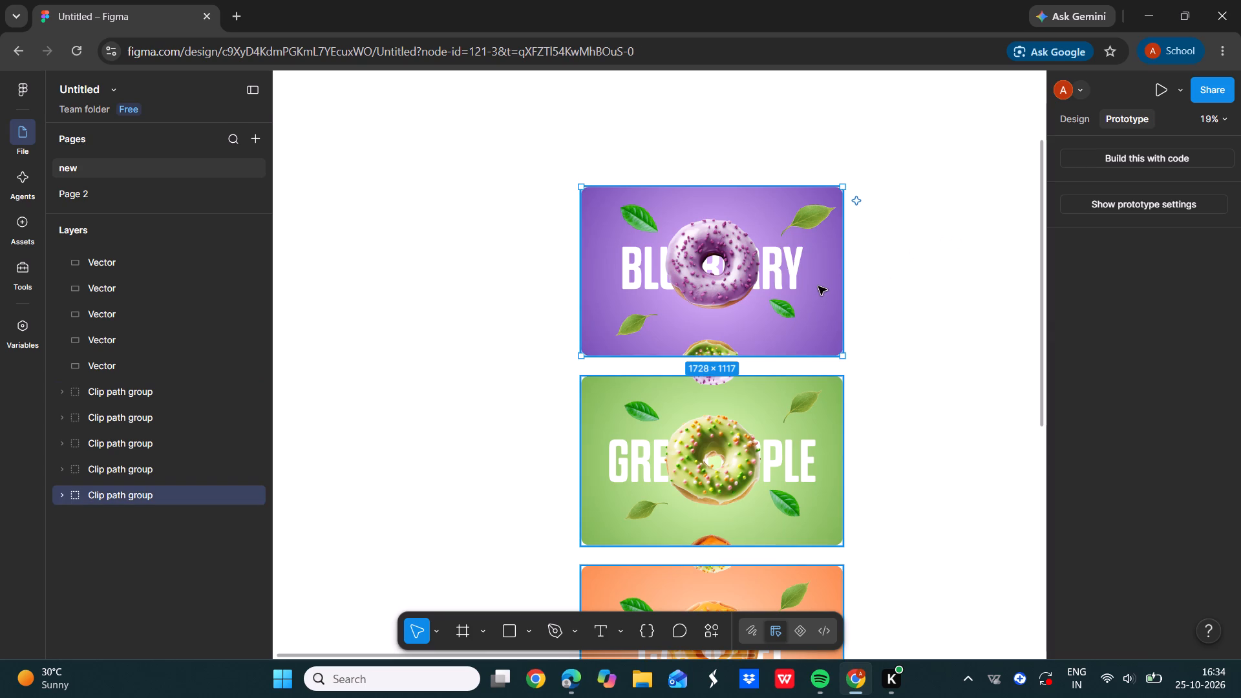
click(817, 302)
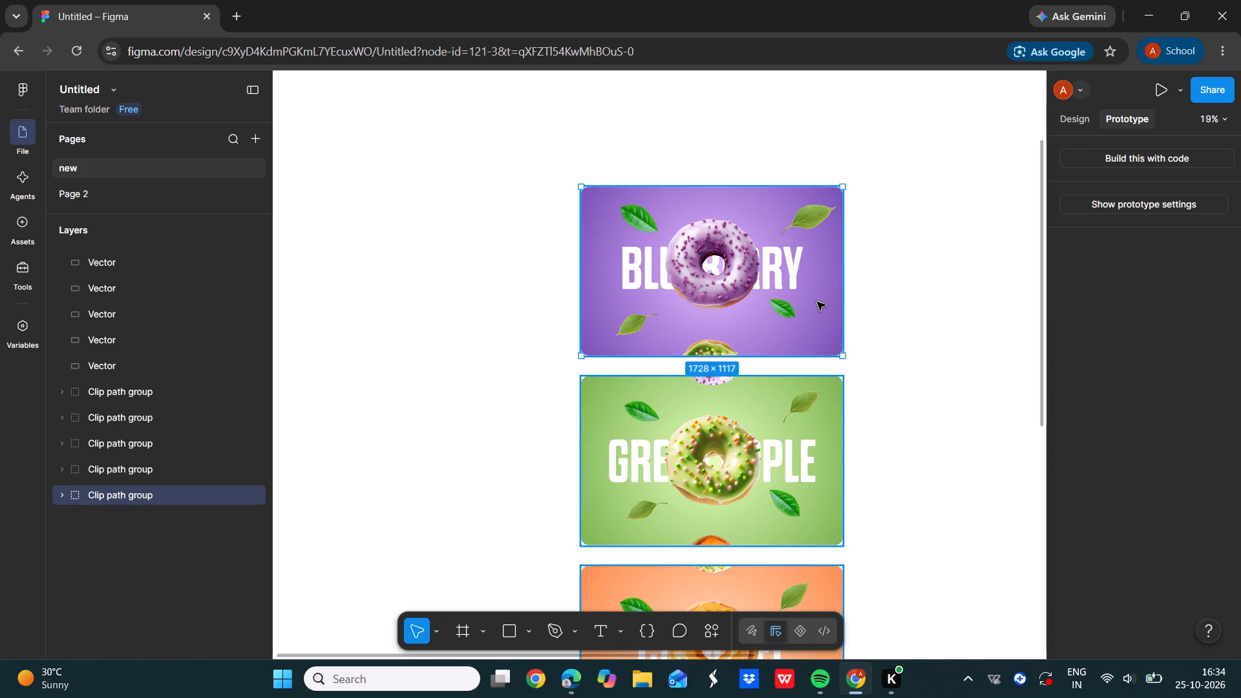
click(817, 302)
click(931, 319)
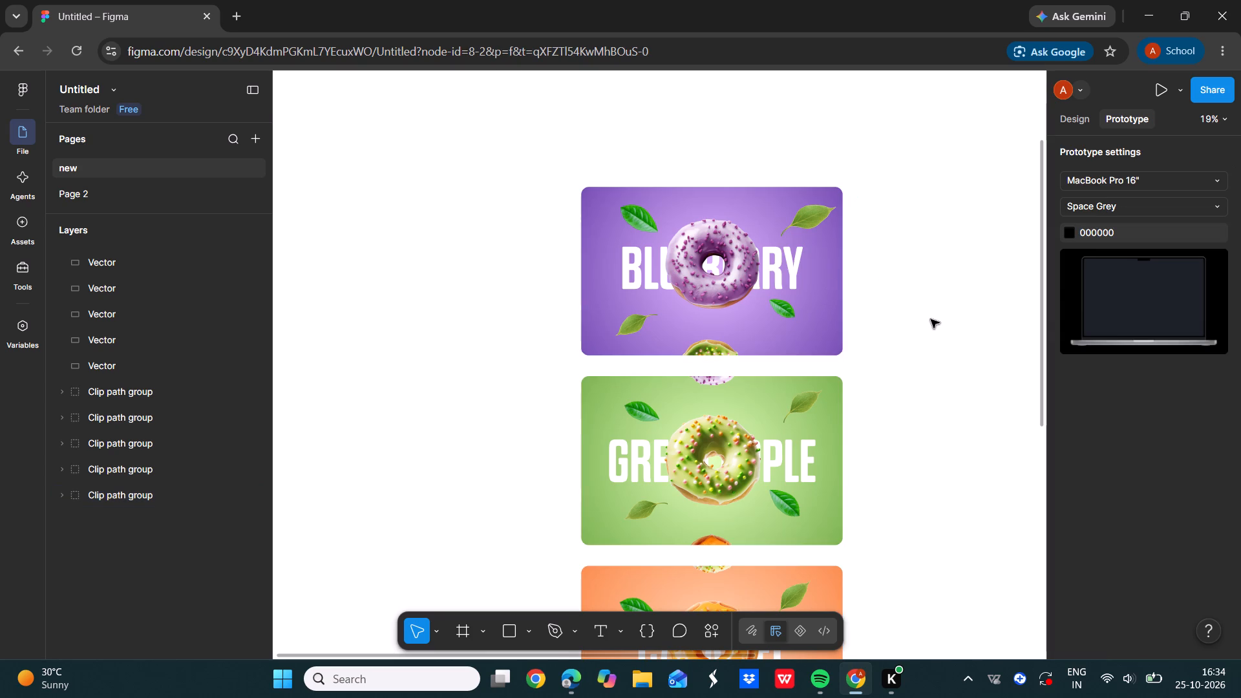
click(841, 275)
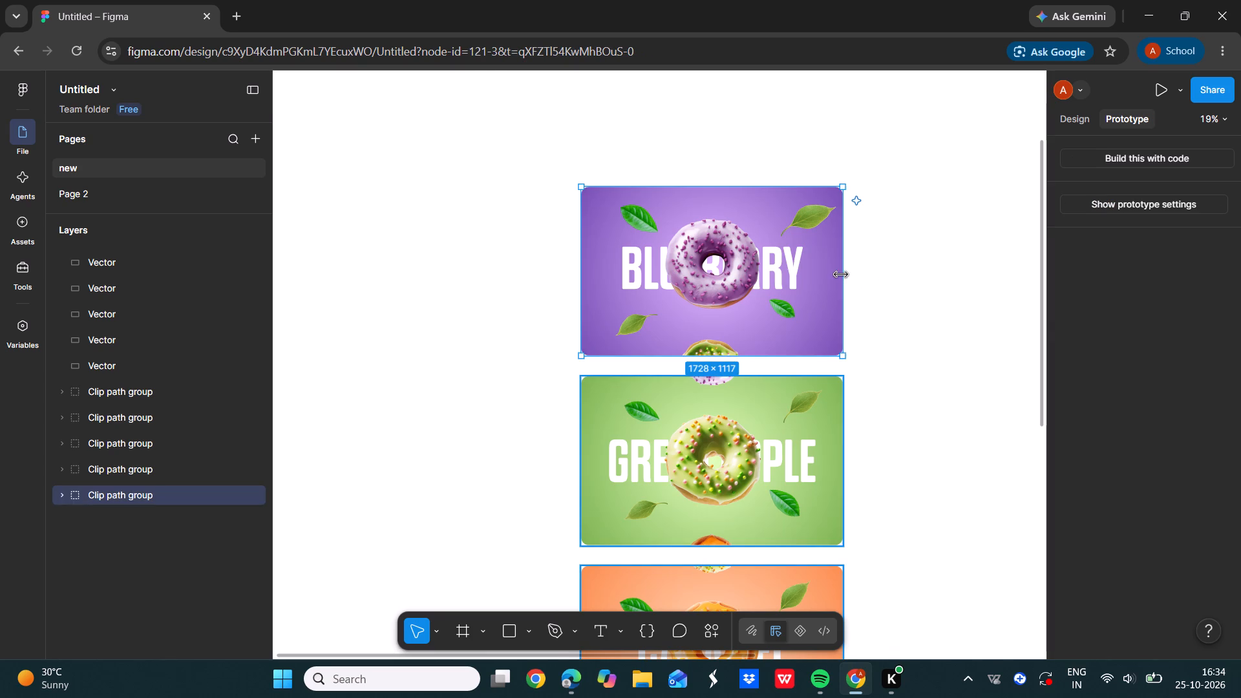
scroll(842, 279, down, 4)
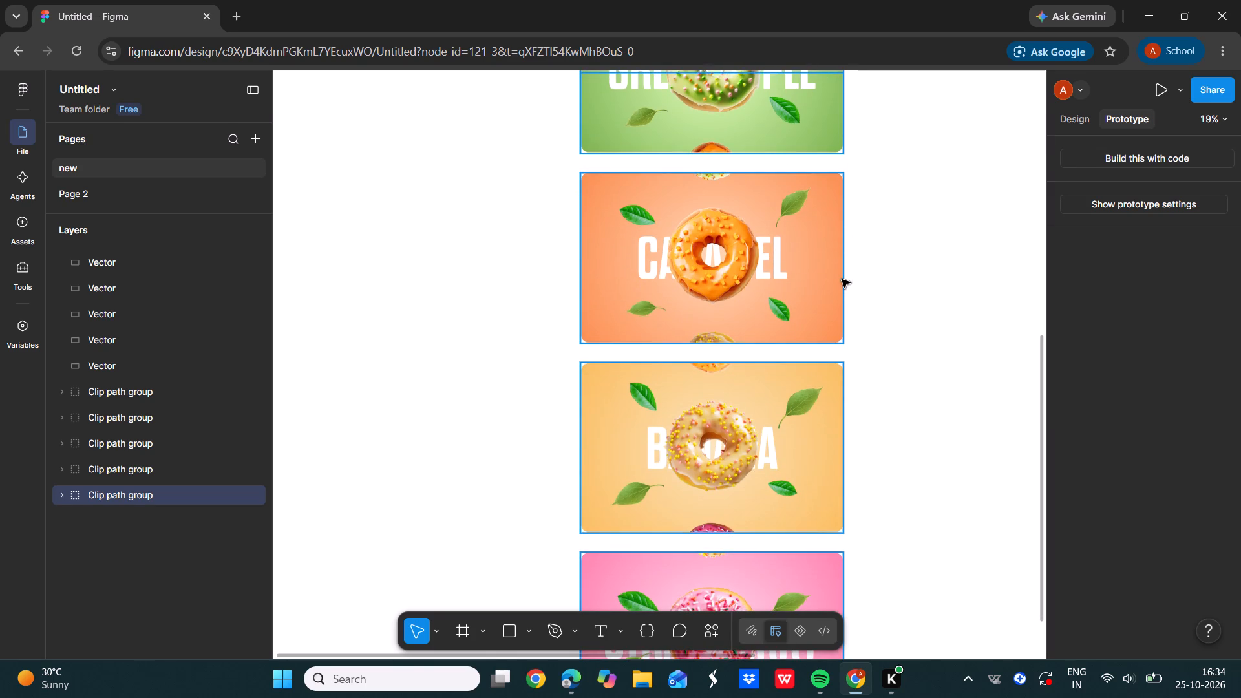
scroll(842, 279, down, 1)
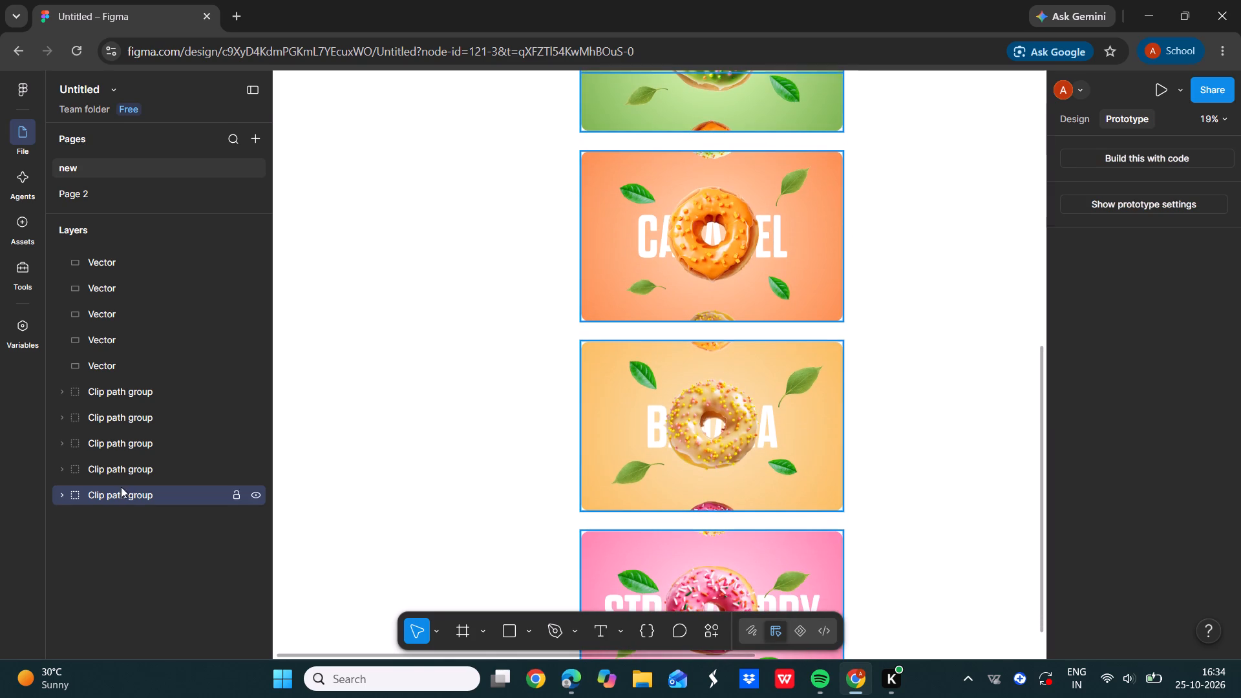
click(123, 469)
triple_click(457, 289)
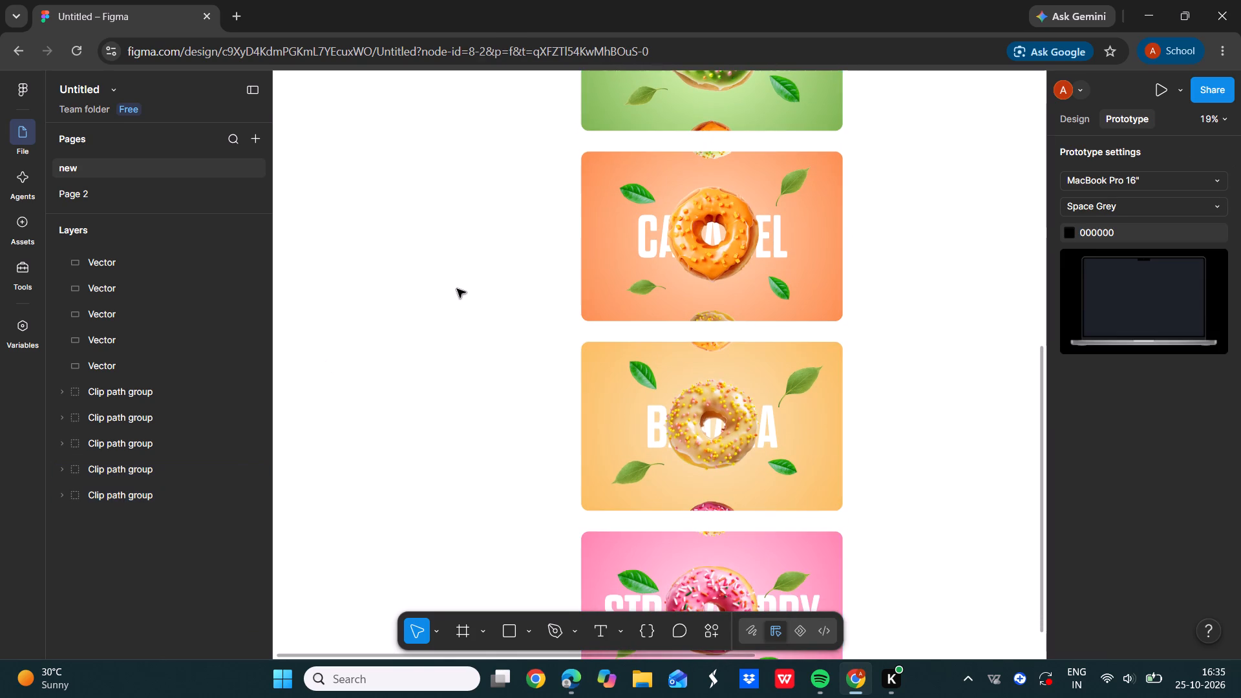
triple_click(457, 289)
scroll(457, 289, up, 5)
scroll(927, 162, down, 2)
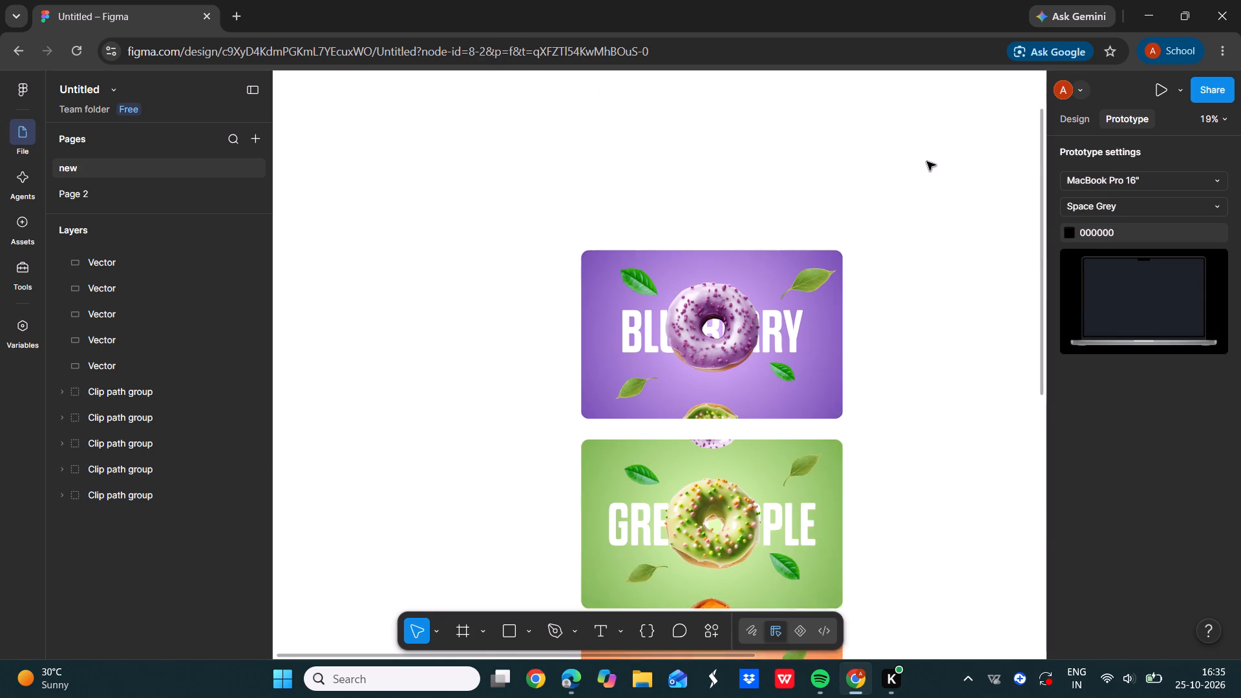
click(1082, 118)
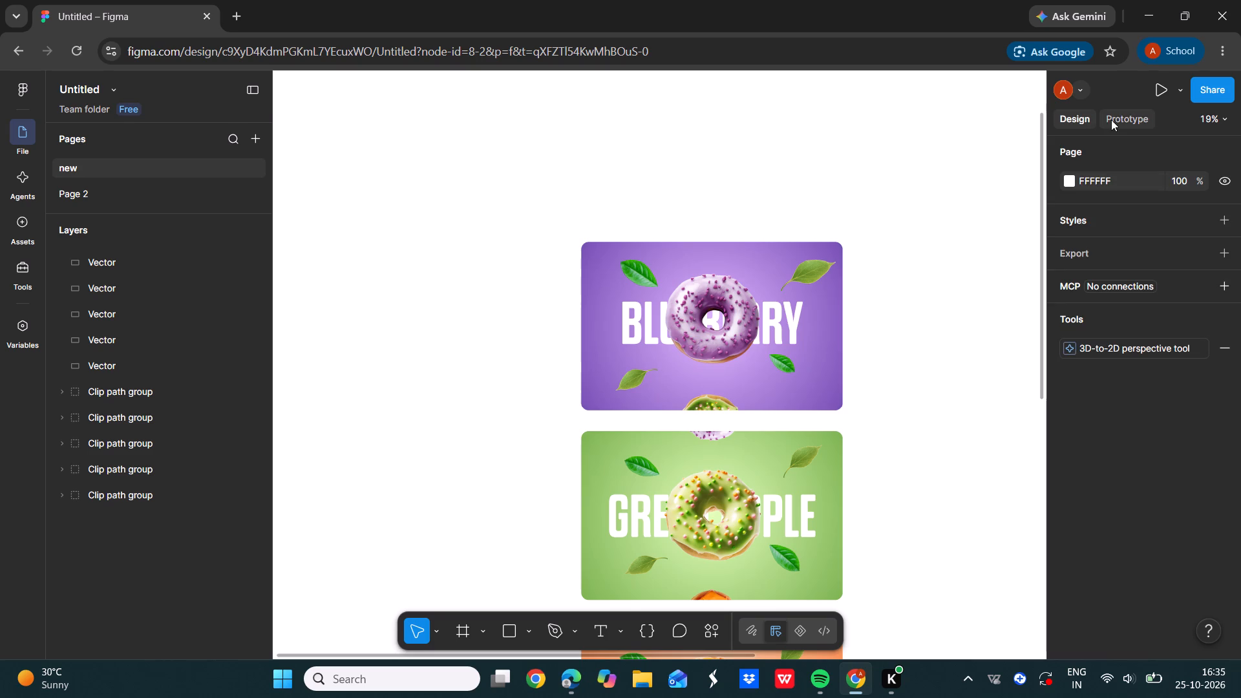
Expand the Blueberry slide's Clip path group down to the Vector inside its clip0_0_1 mask and select that Vector.
click(1111, 120)
click(842, 333)
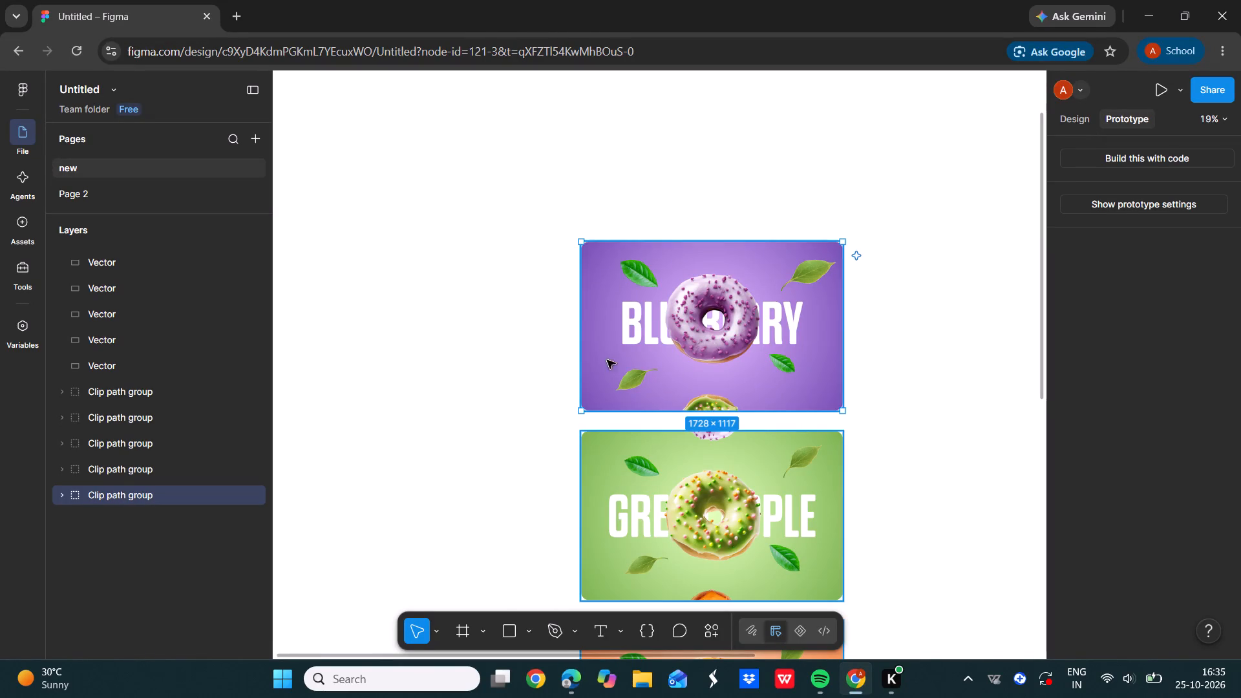
click(61, 494)
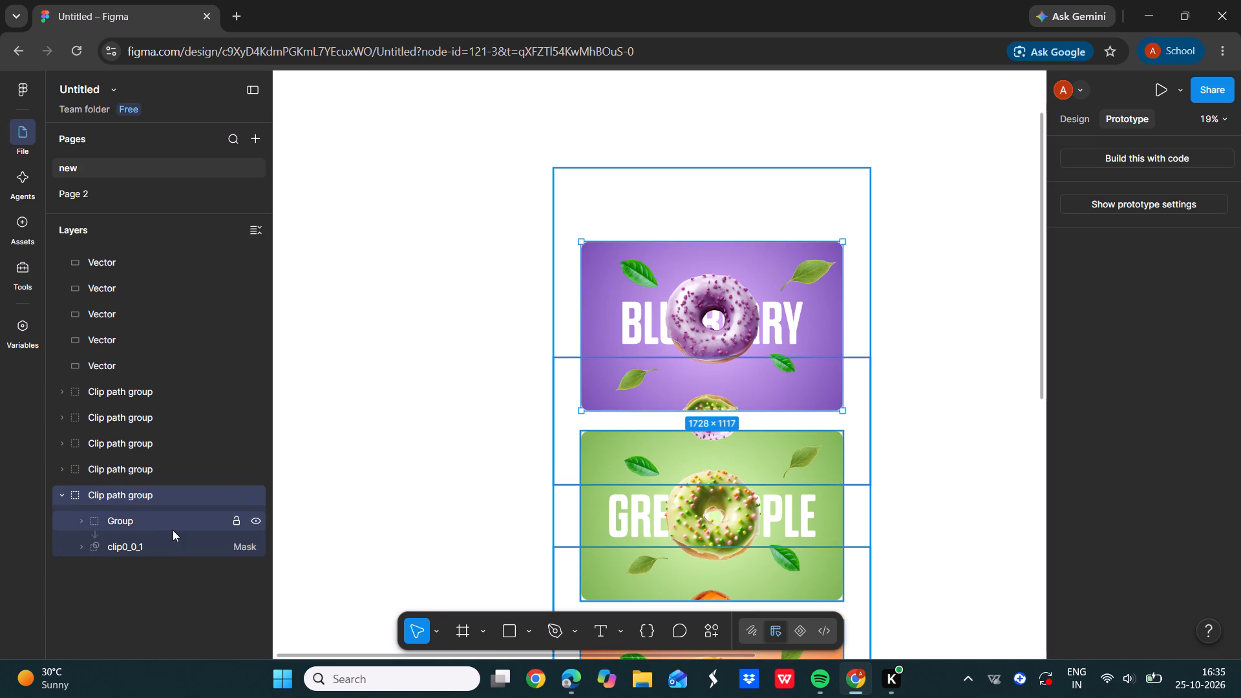
click(171, 542)
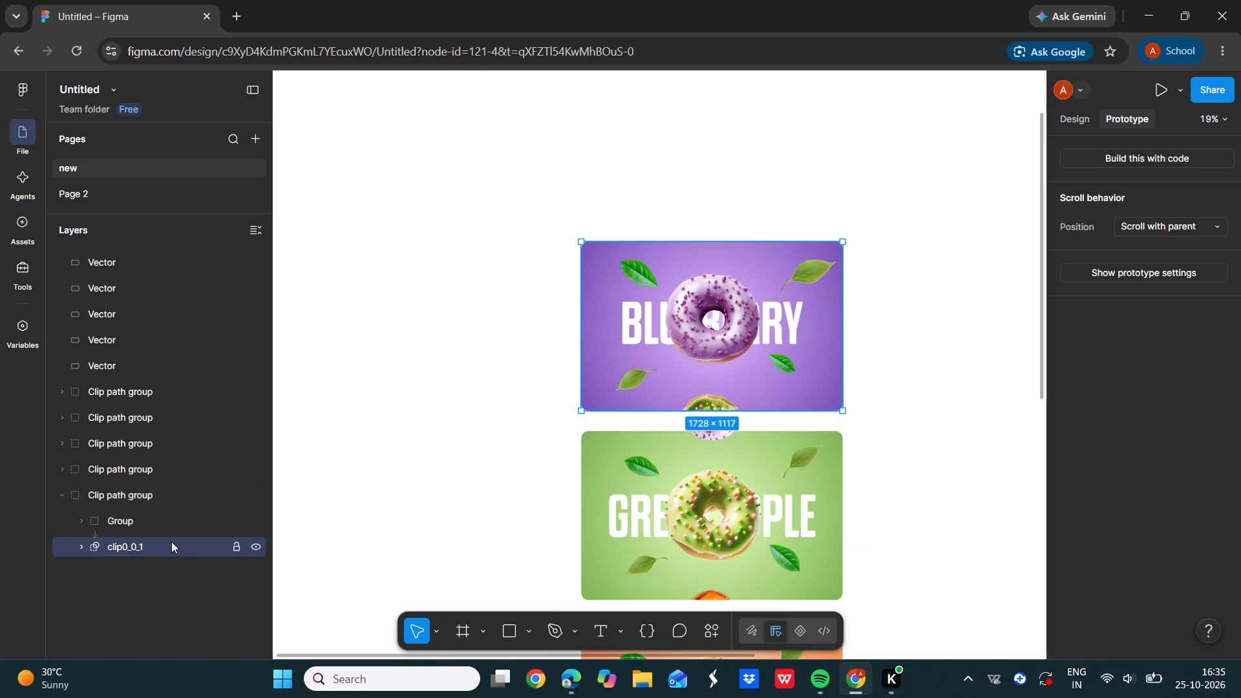
click(81, 542)
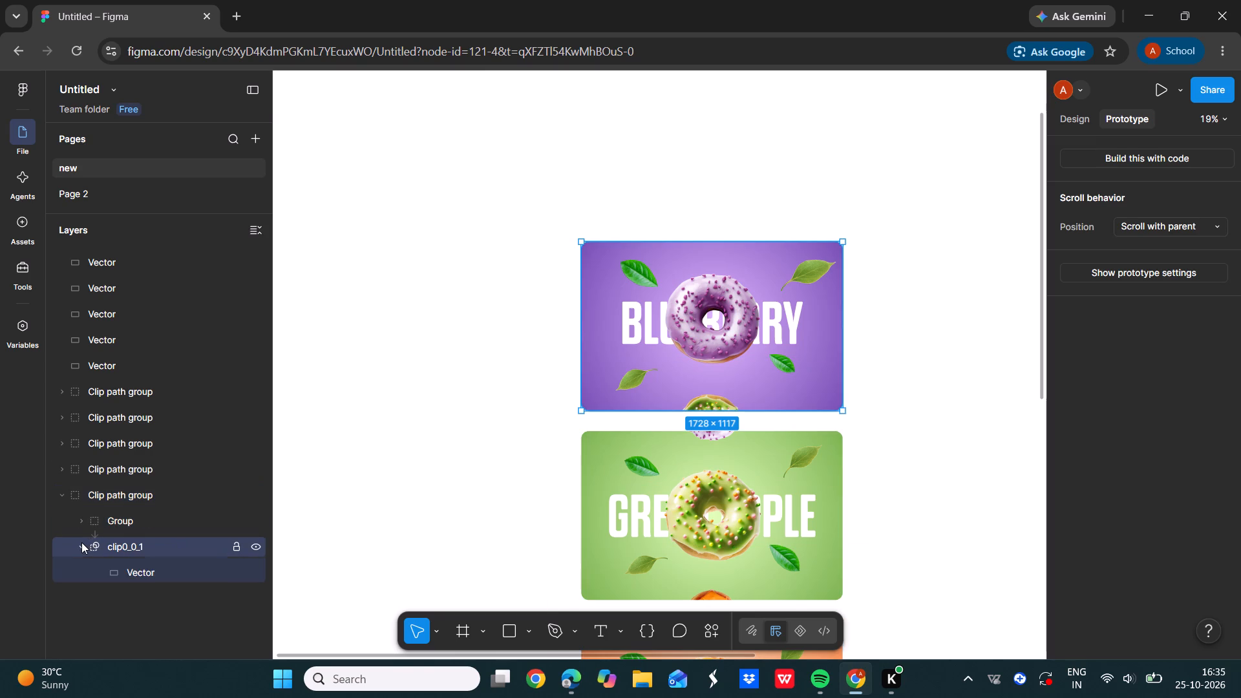
click(132, 576)
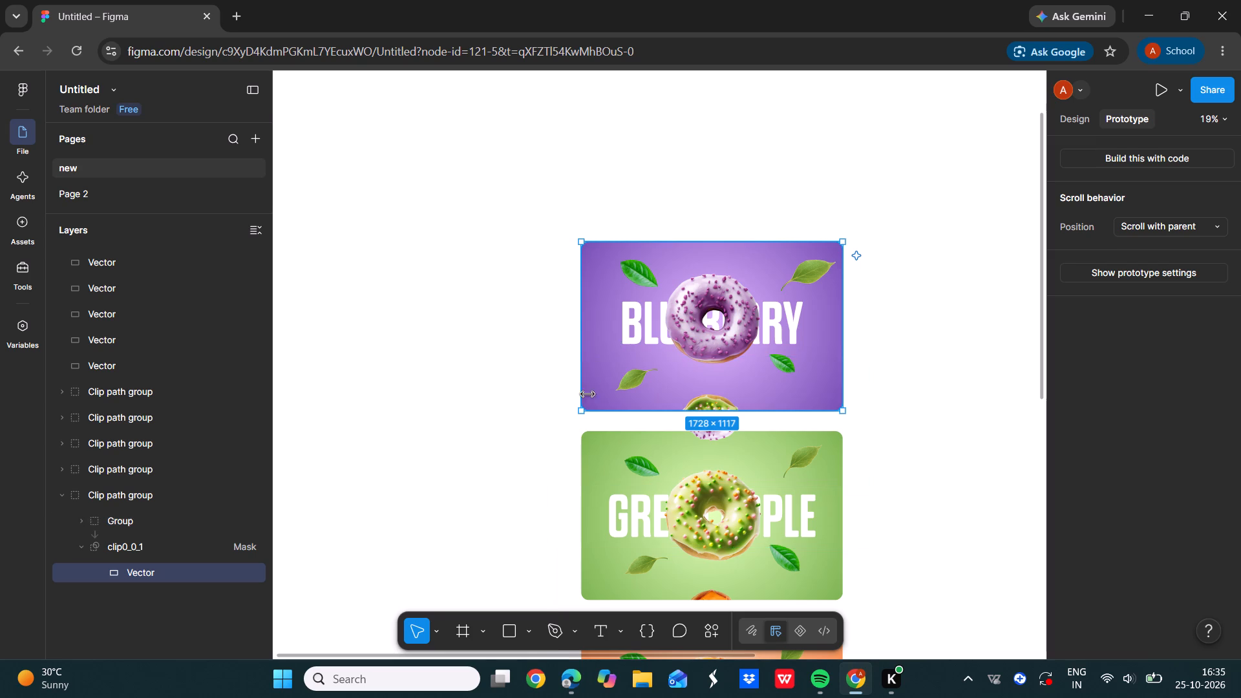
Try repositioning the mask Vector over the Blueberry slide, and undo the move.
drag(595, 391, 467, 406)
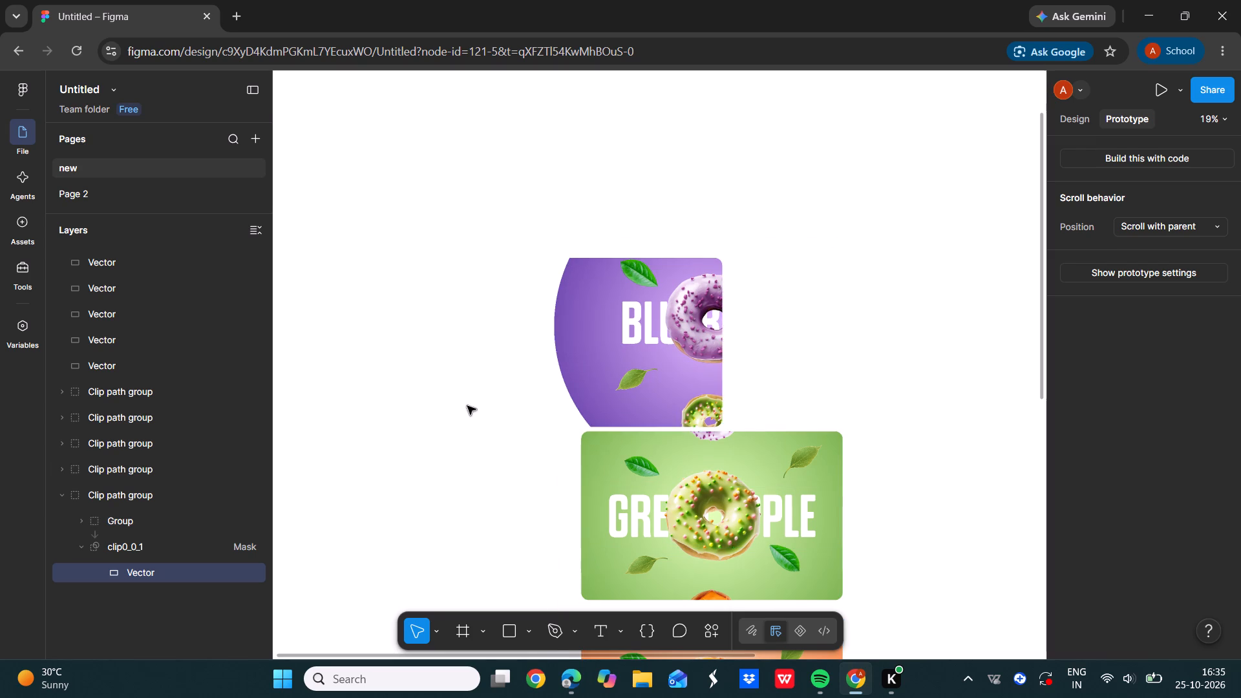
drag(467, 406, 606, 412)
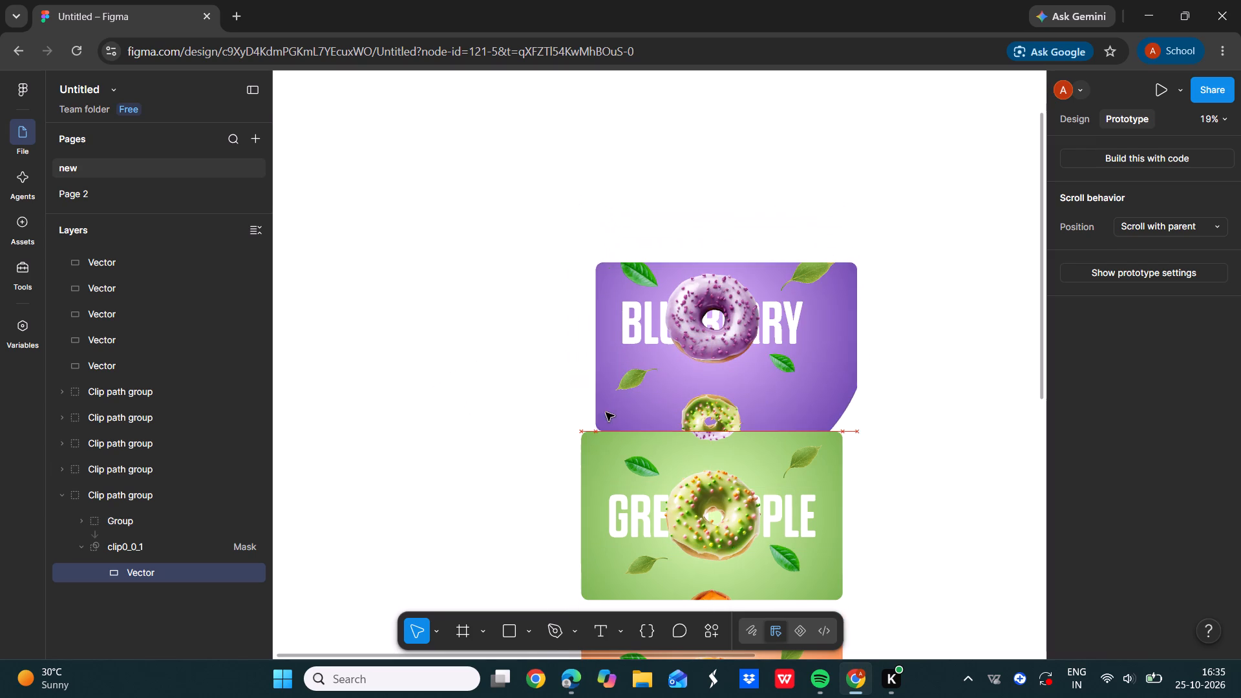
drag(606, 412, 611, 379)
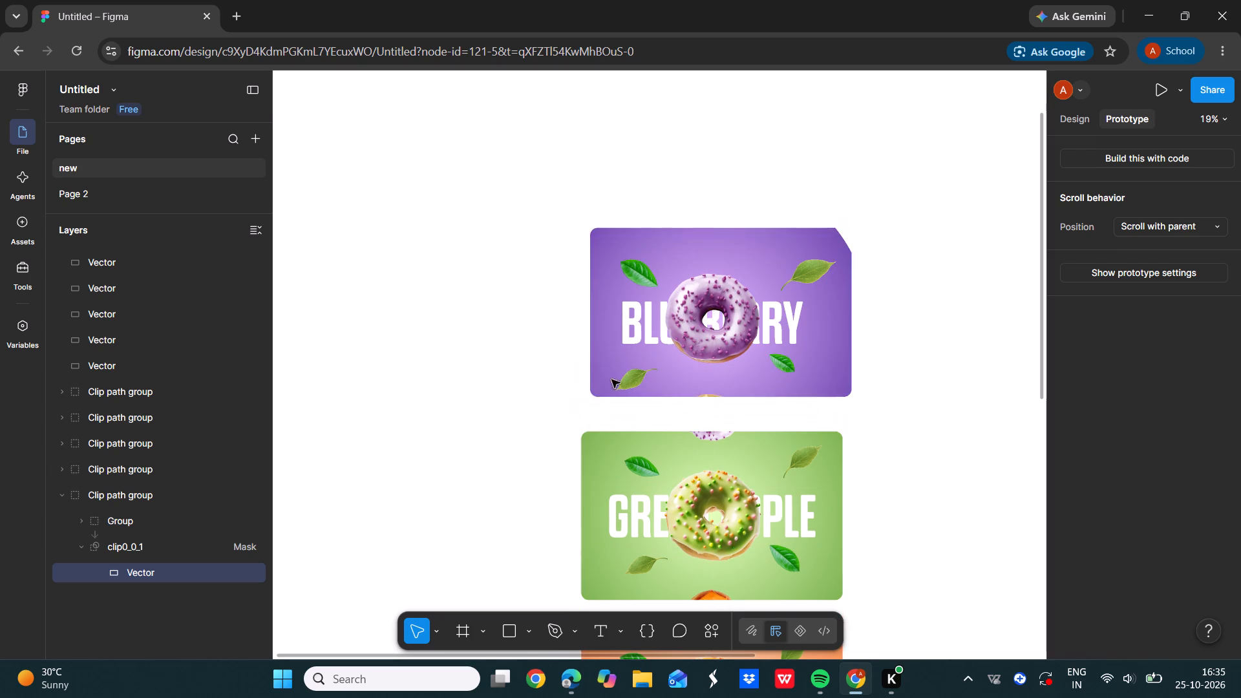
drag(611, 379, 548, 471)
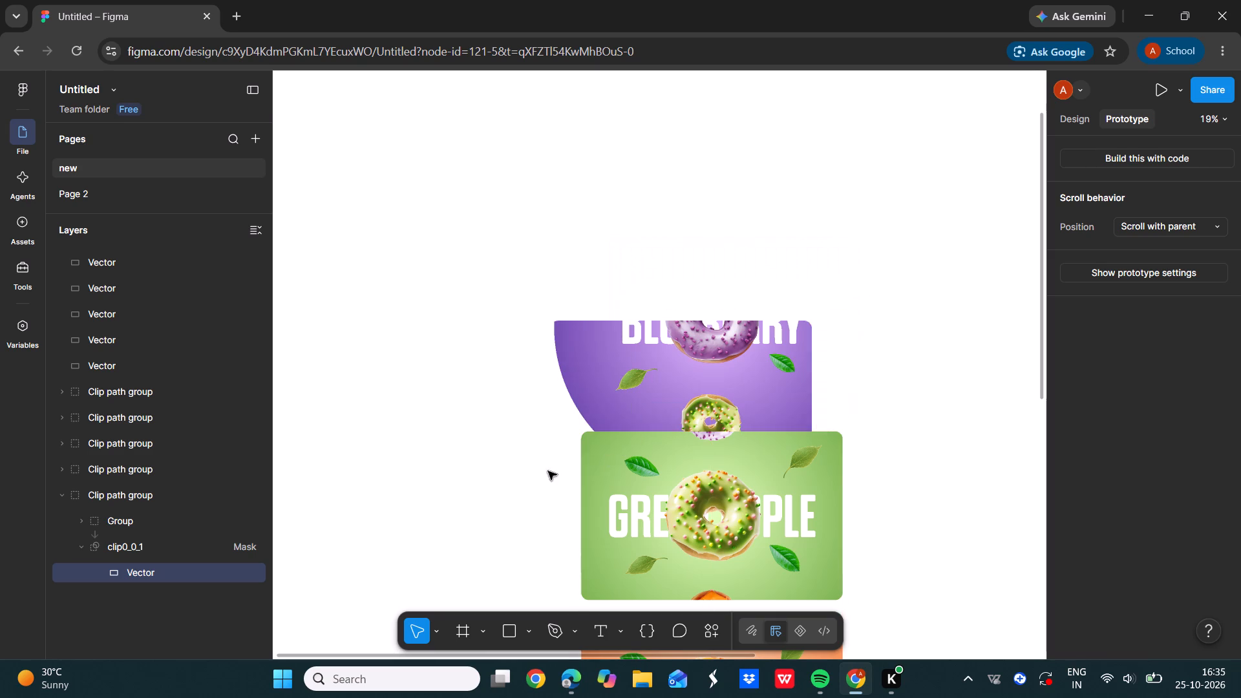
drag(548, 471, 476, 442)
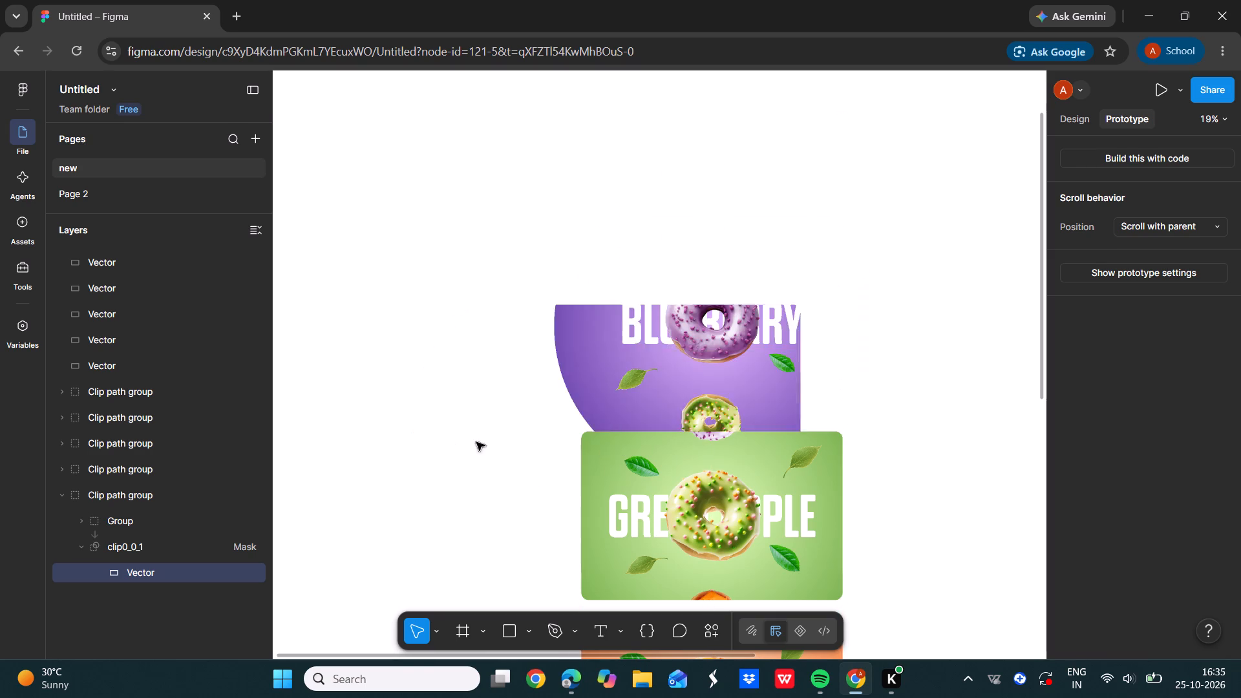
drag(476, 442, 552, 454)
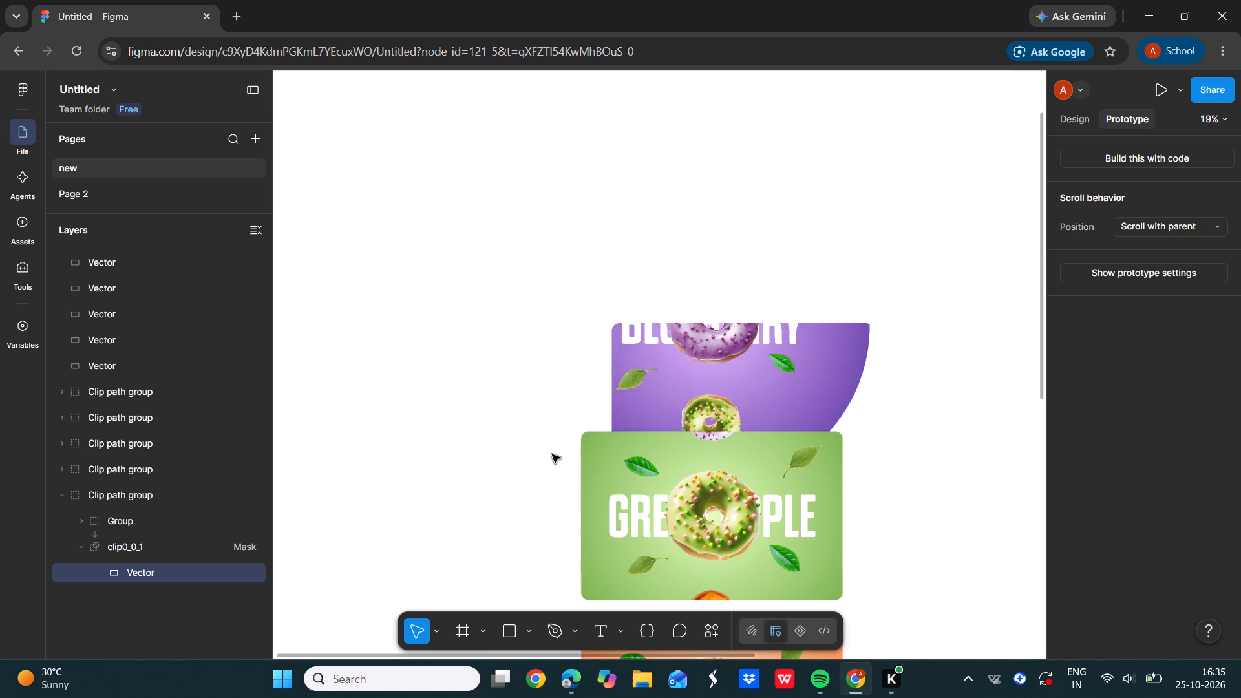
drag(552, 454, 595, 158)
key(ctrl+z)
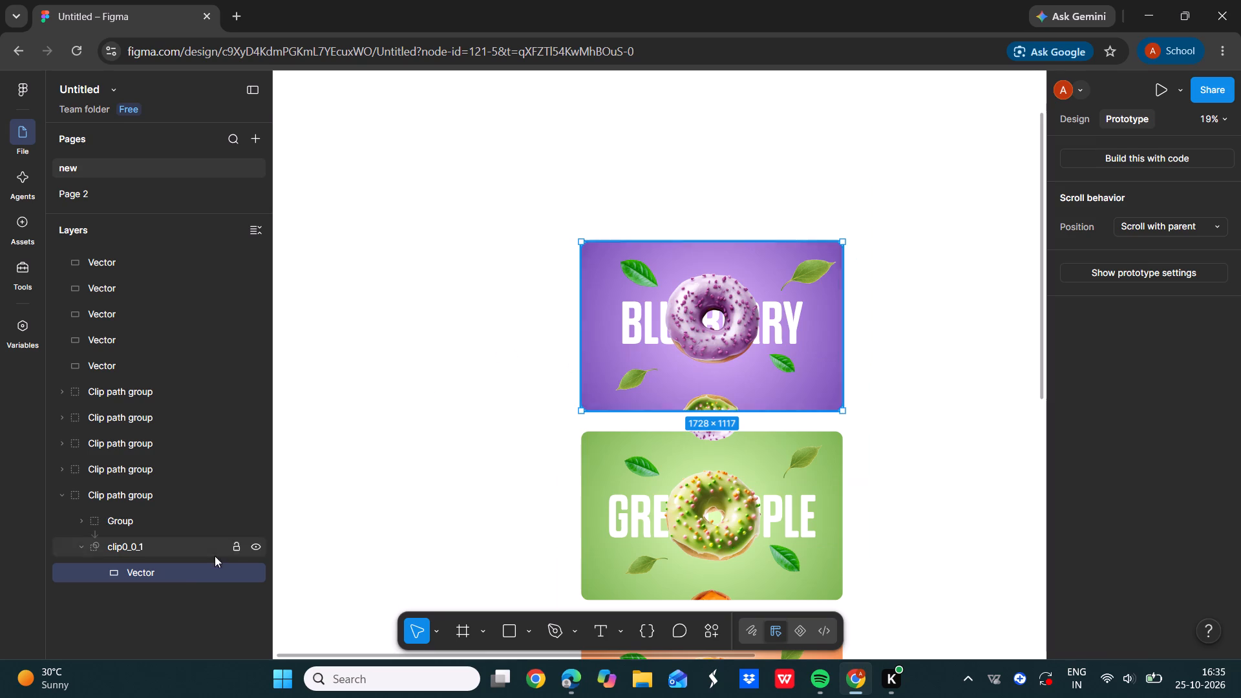
Move the Vector out of the clip0_0_1 mask and place it below the Group inside the Blueberry Clip path group.
drag(195, 573, 167, 525)
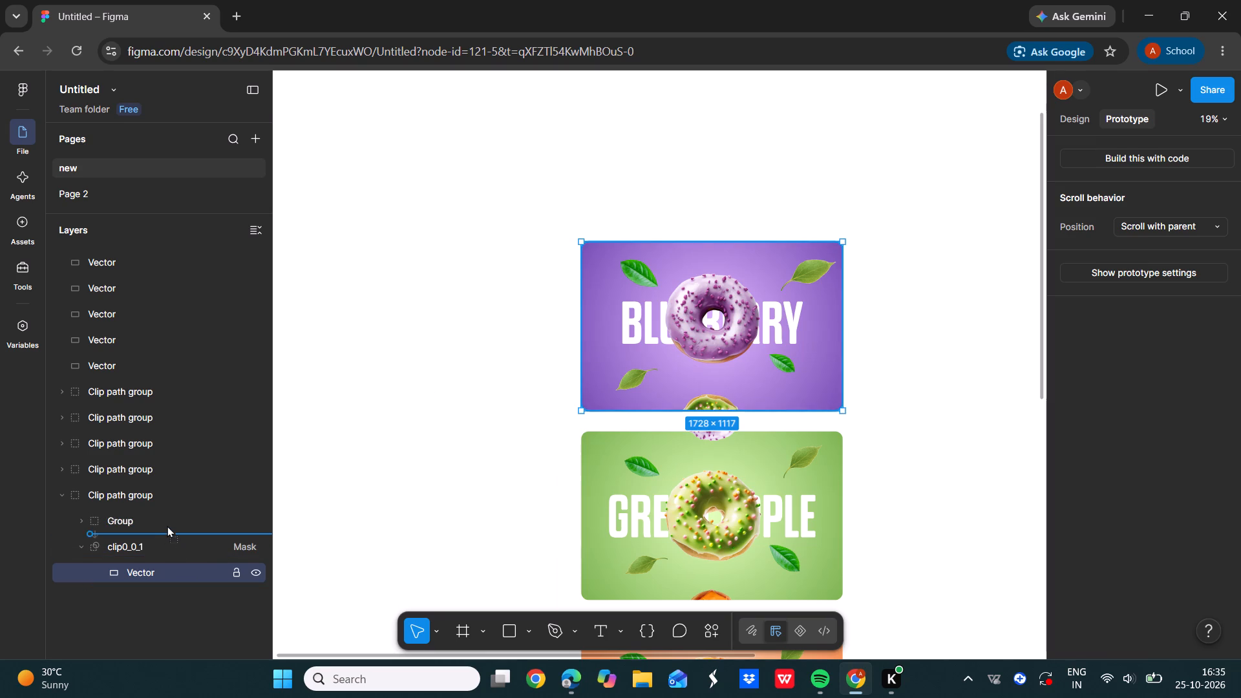
drag(167, 525, 170, 514)
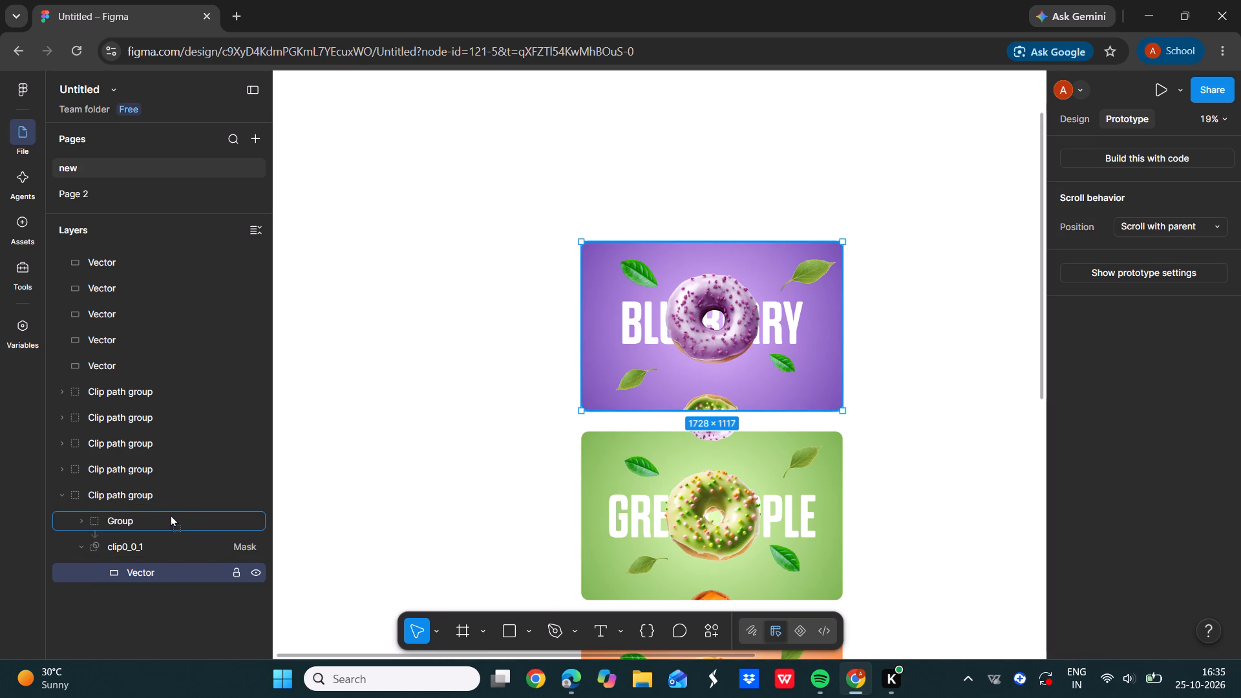
drag(170, 514, 172, 511)
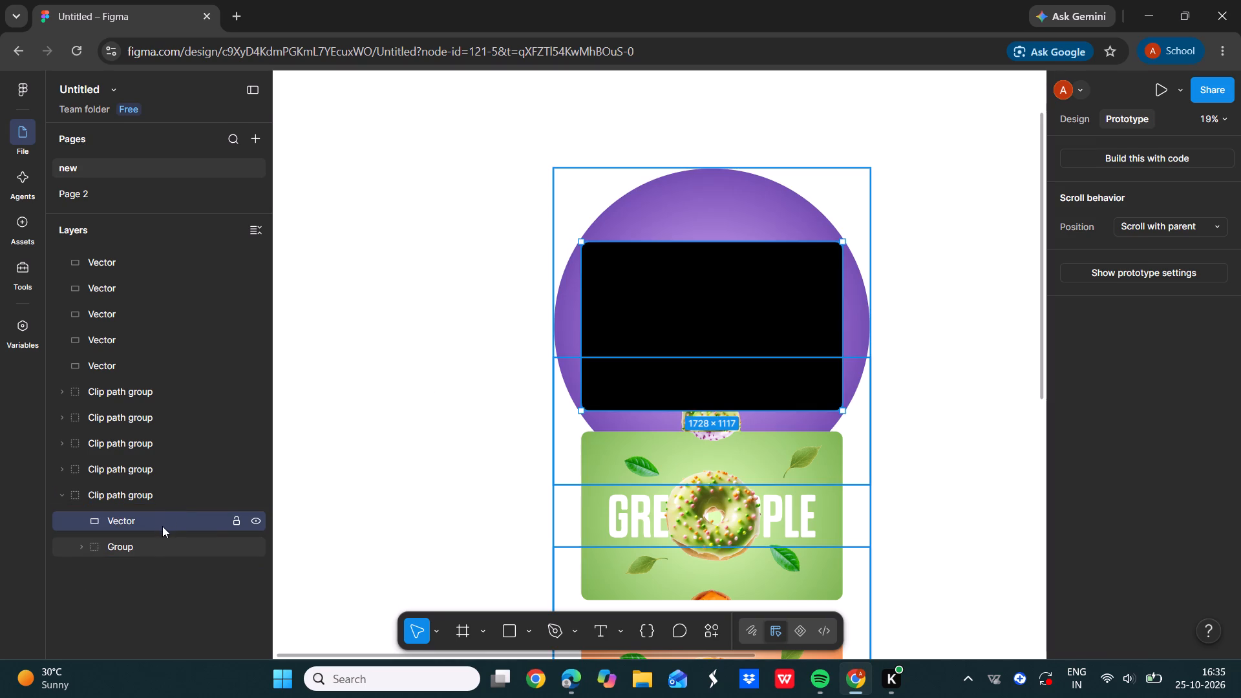
click(149, 545)
drag(131, 519, 127, 556)
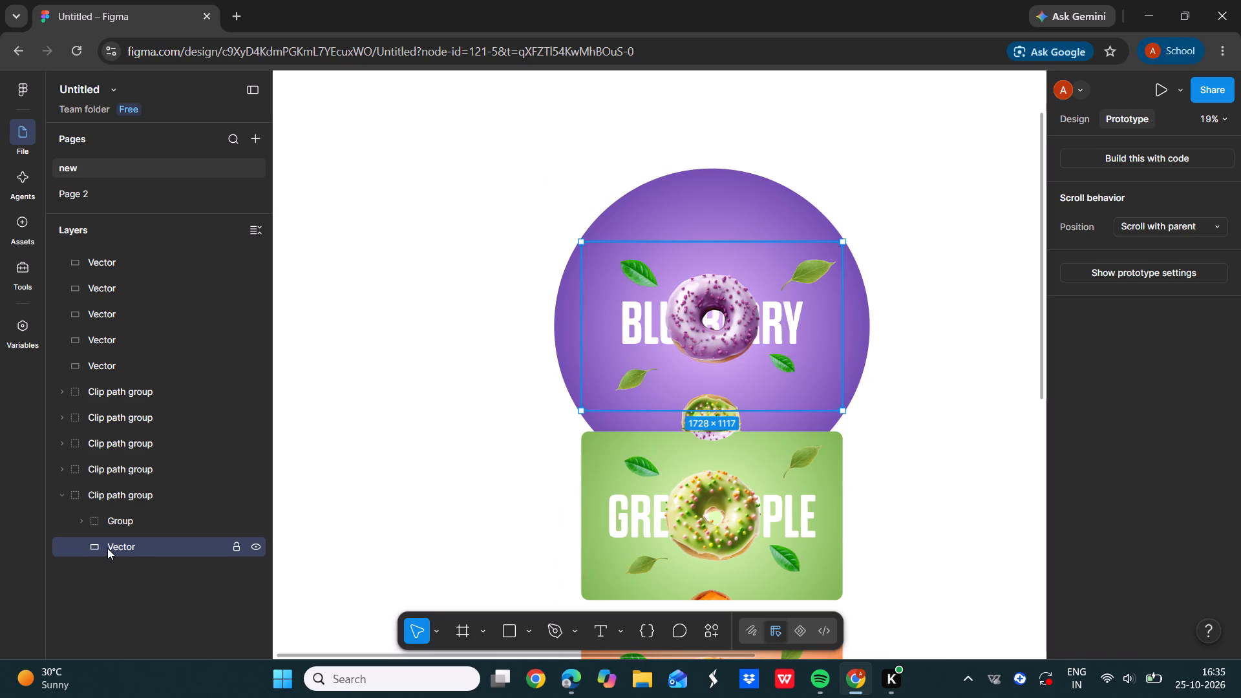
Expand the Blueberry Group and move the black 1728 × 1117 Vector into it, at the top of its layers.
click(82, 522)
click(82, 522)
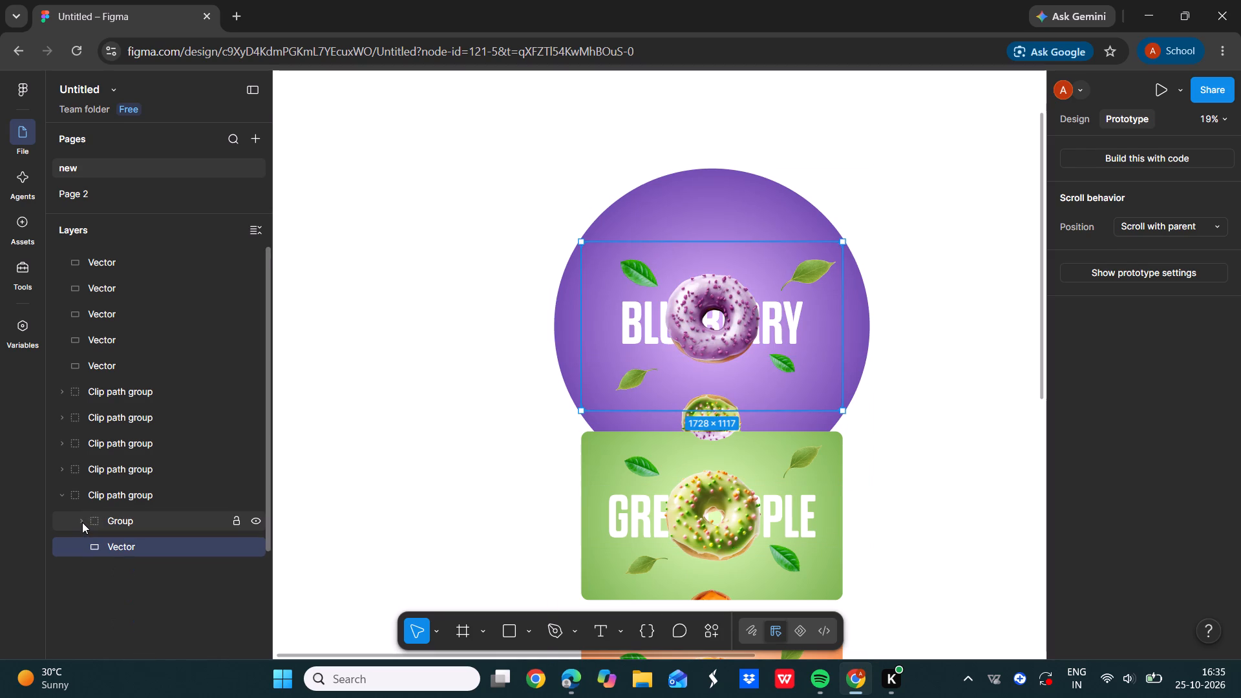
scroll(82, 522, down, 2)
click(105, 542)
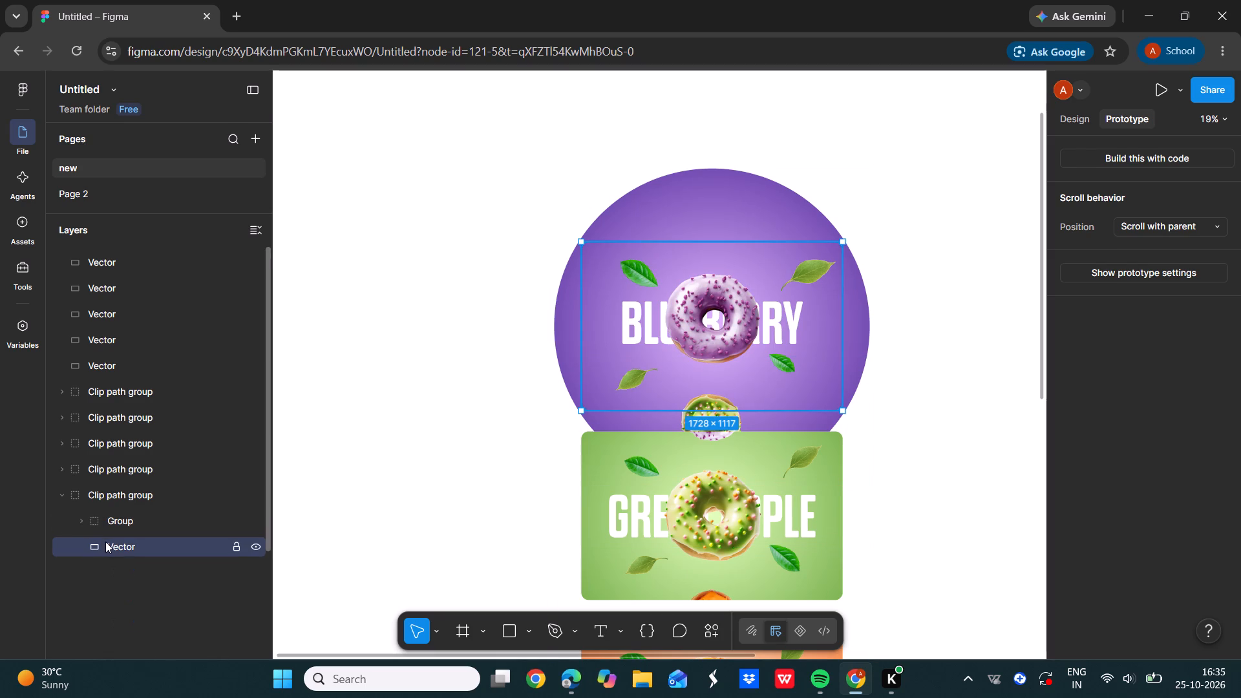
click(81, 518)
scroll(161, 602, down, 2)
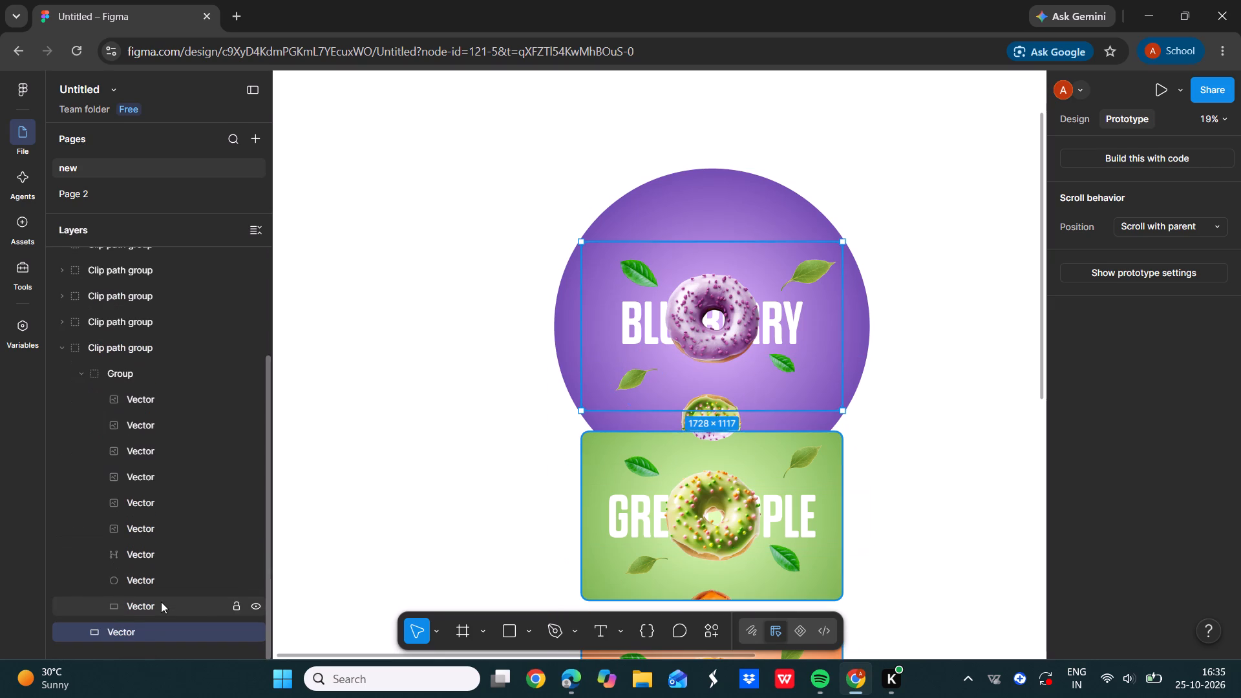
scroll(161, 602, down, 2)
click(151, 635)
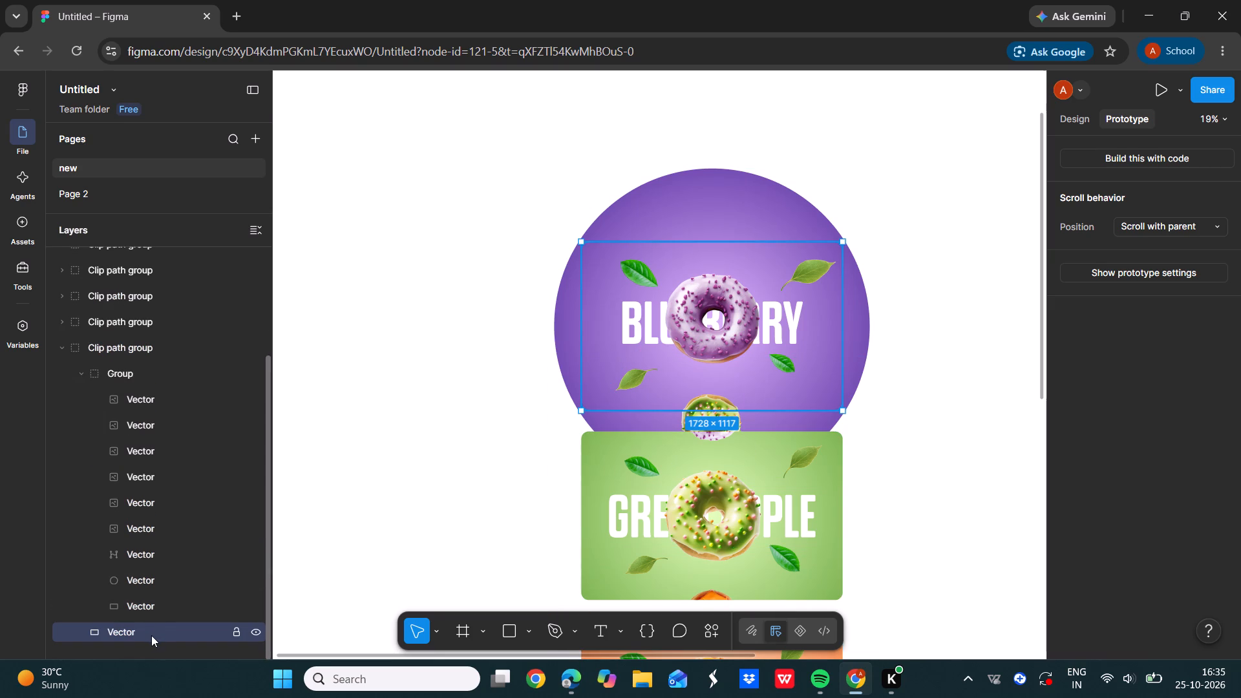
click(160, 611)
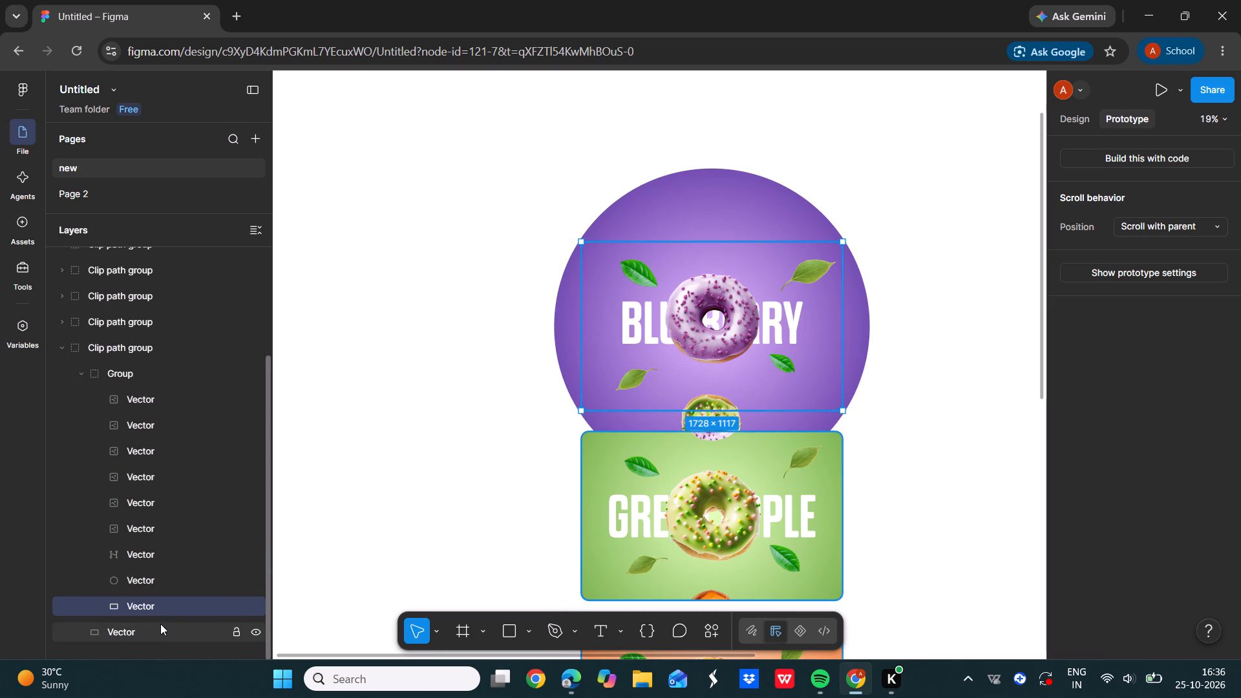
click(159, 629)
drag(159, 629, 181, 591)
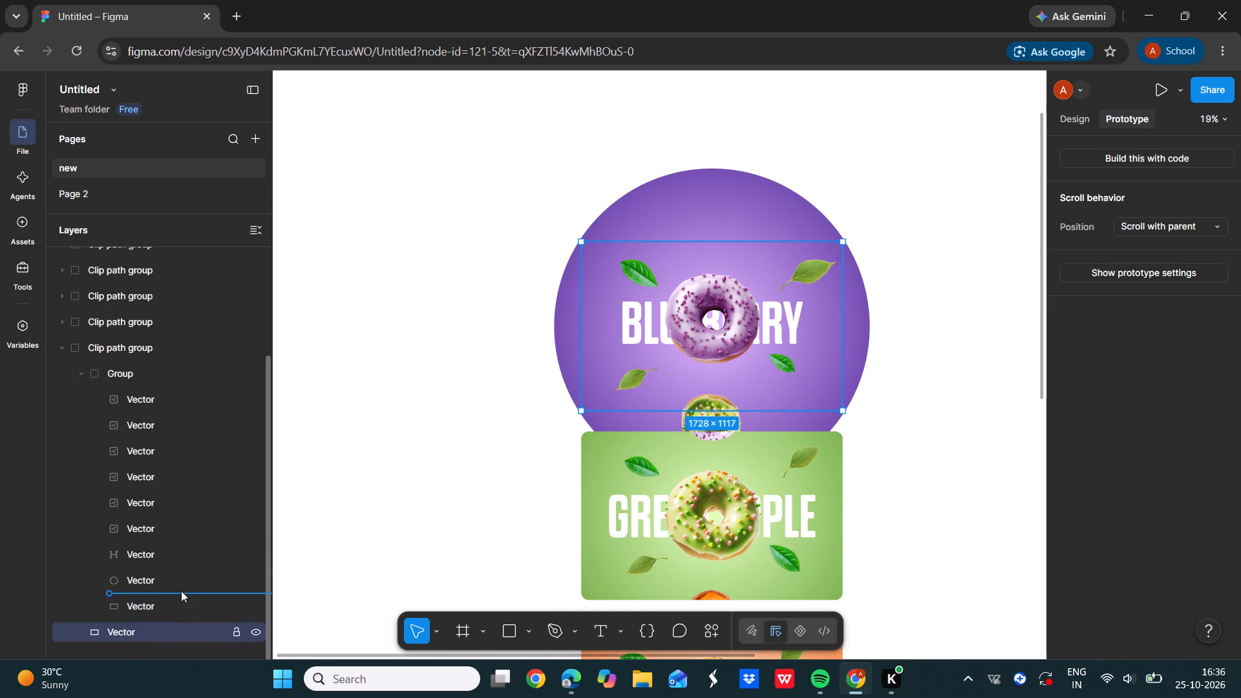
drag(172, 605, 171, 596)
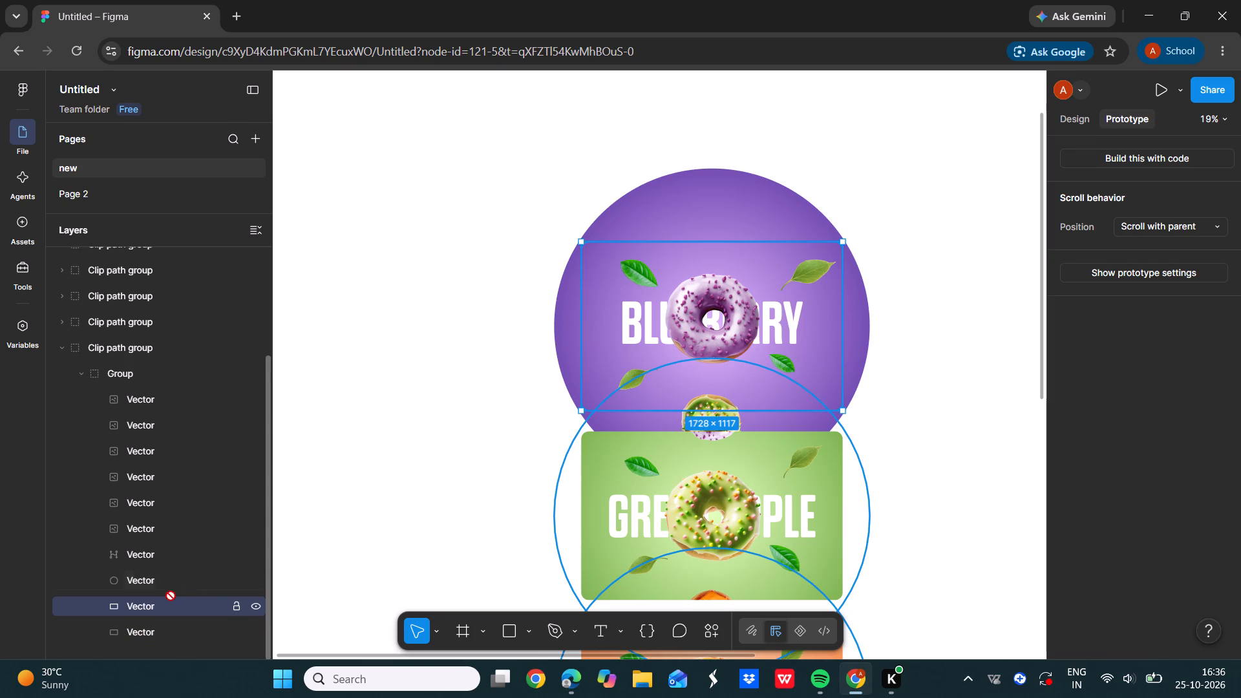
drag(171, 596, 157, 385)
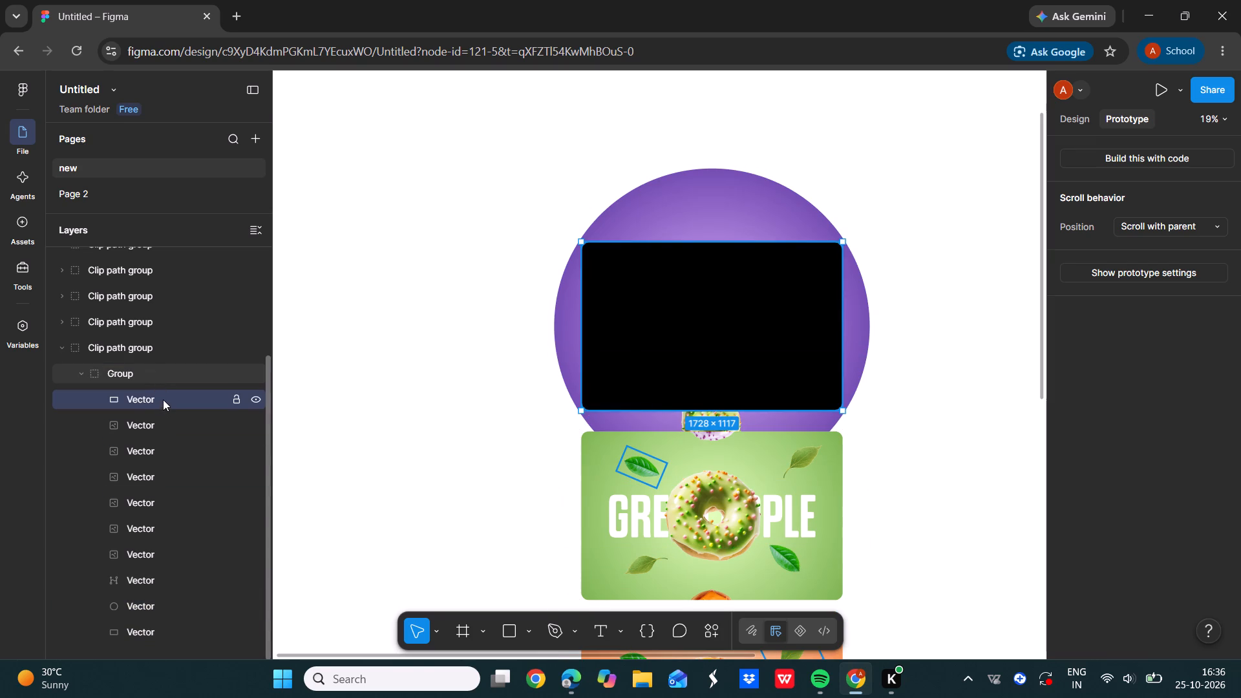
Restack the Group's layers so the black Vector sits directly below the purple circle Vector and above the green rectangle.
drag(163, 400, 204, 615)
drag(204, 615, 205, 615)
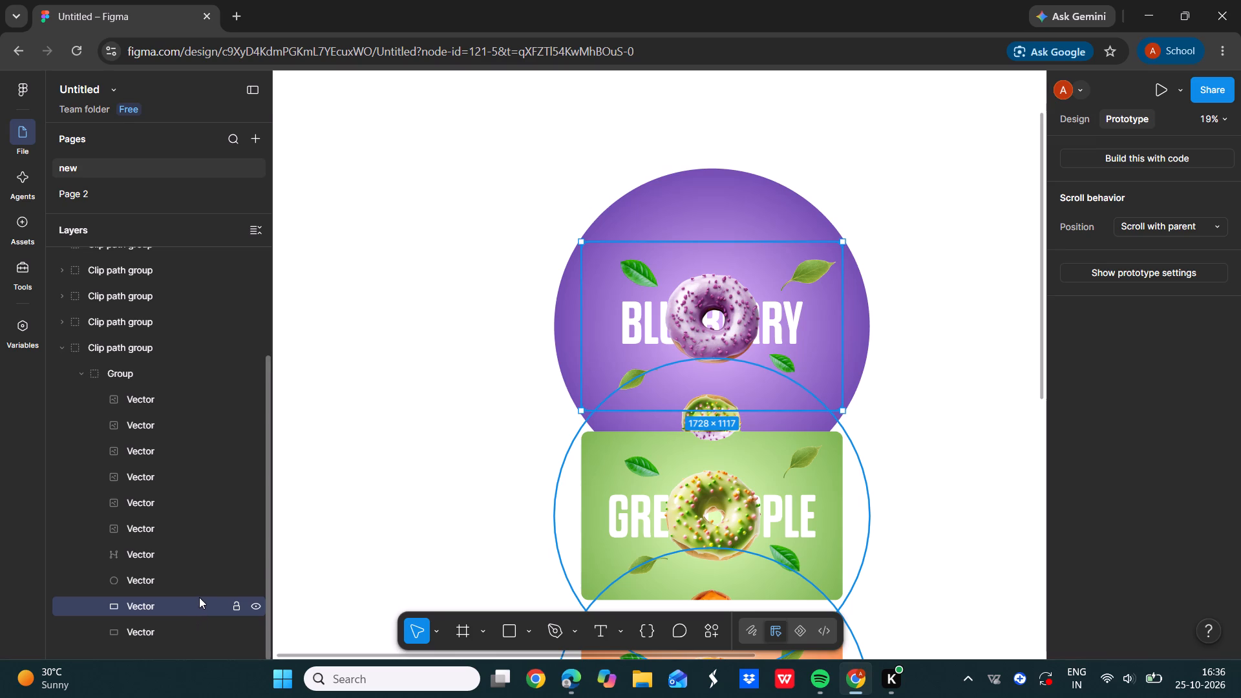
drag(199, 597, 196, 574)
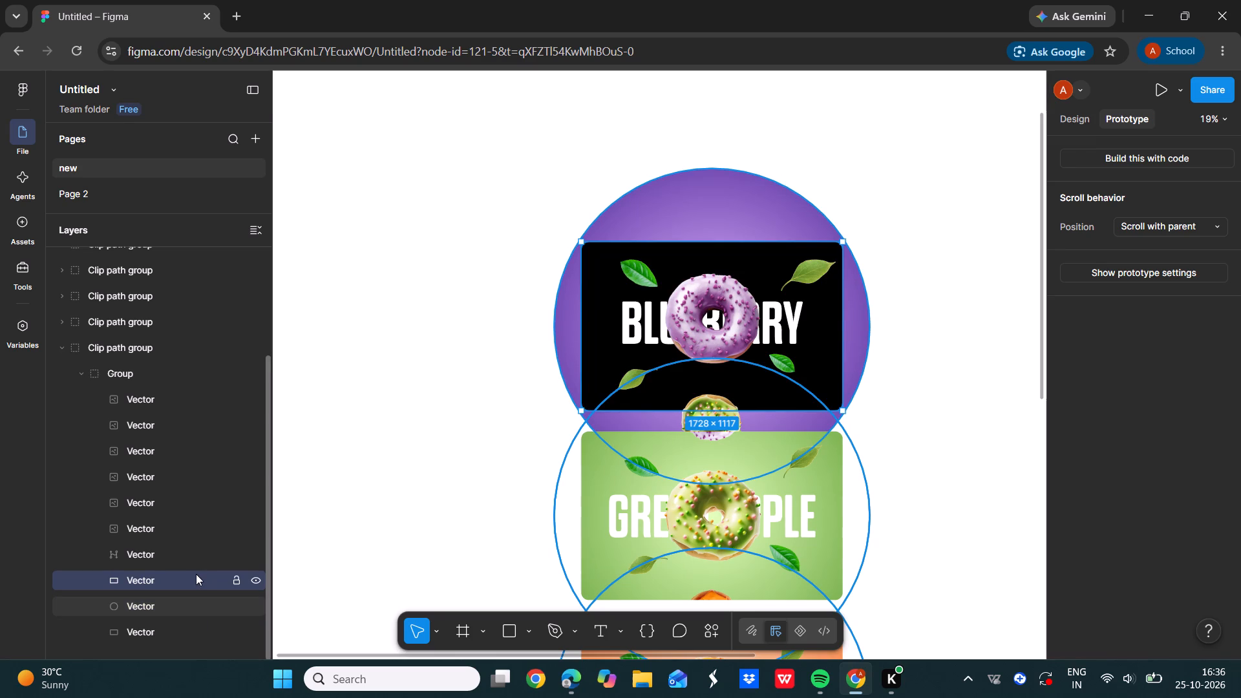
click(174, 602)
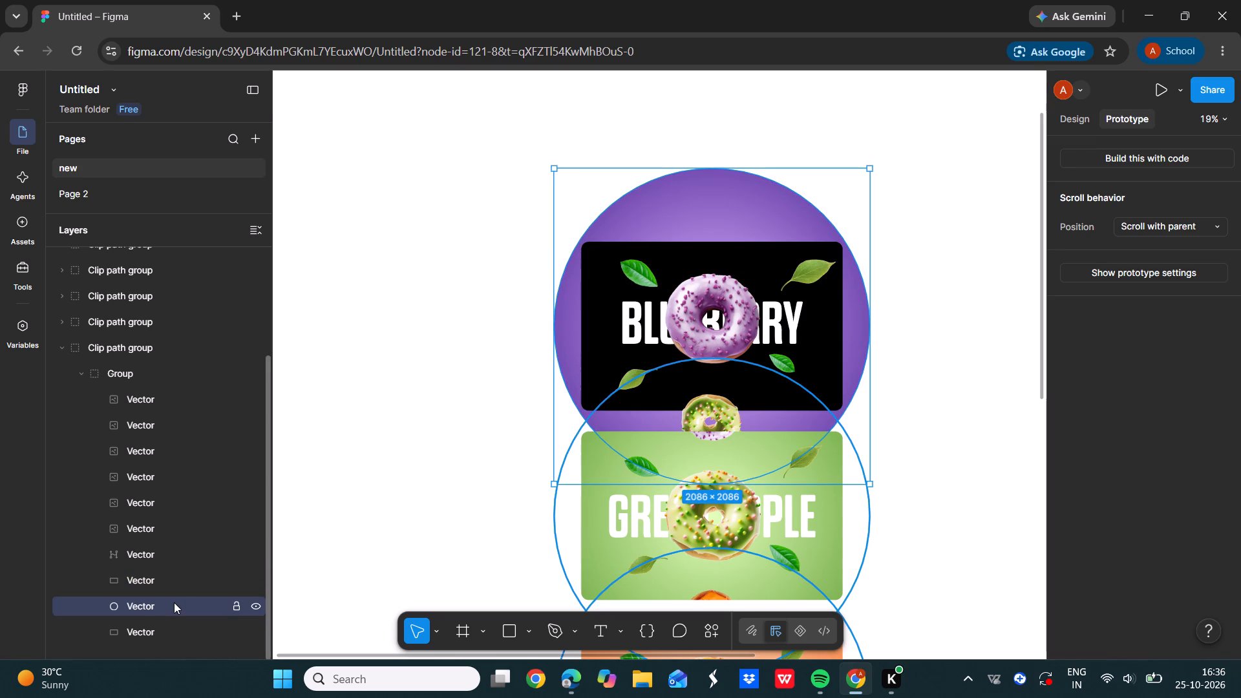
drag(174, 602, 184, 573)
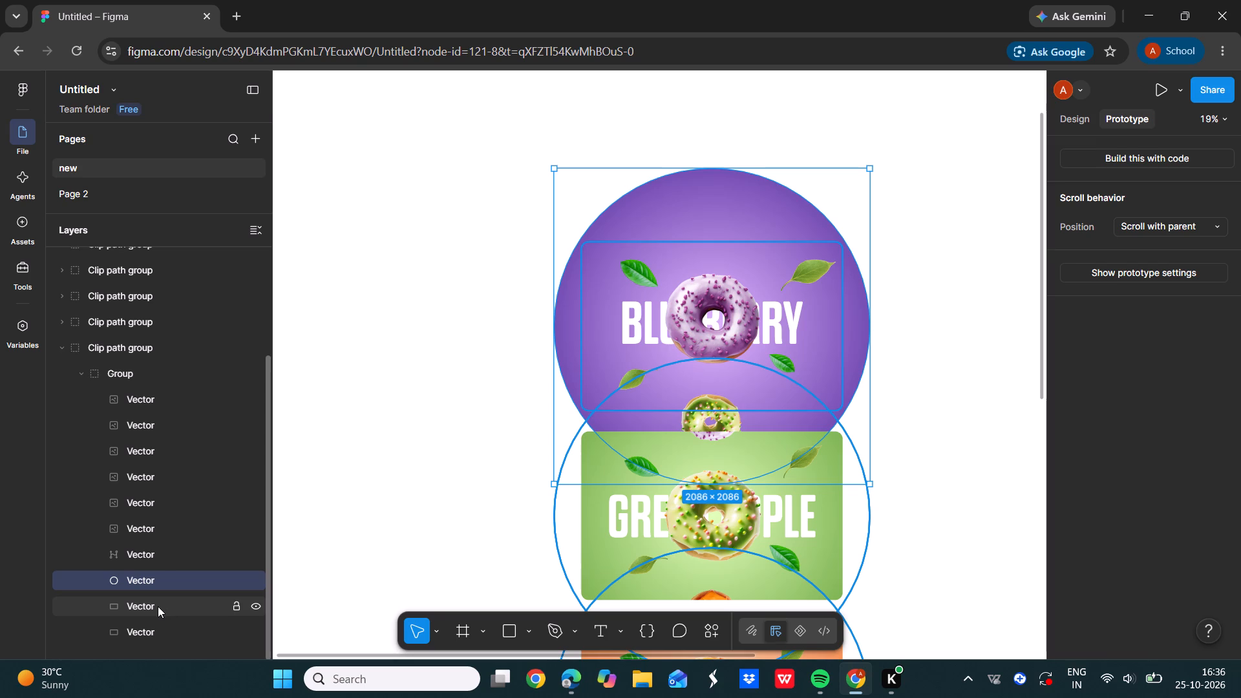
Move the black 1728 × 1117 Vector out of the Group to the page's top level, below the Blueberry Clip path group.
drag(152, 609, 163, 653)
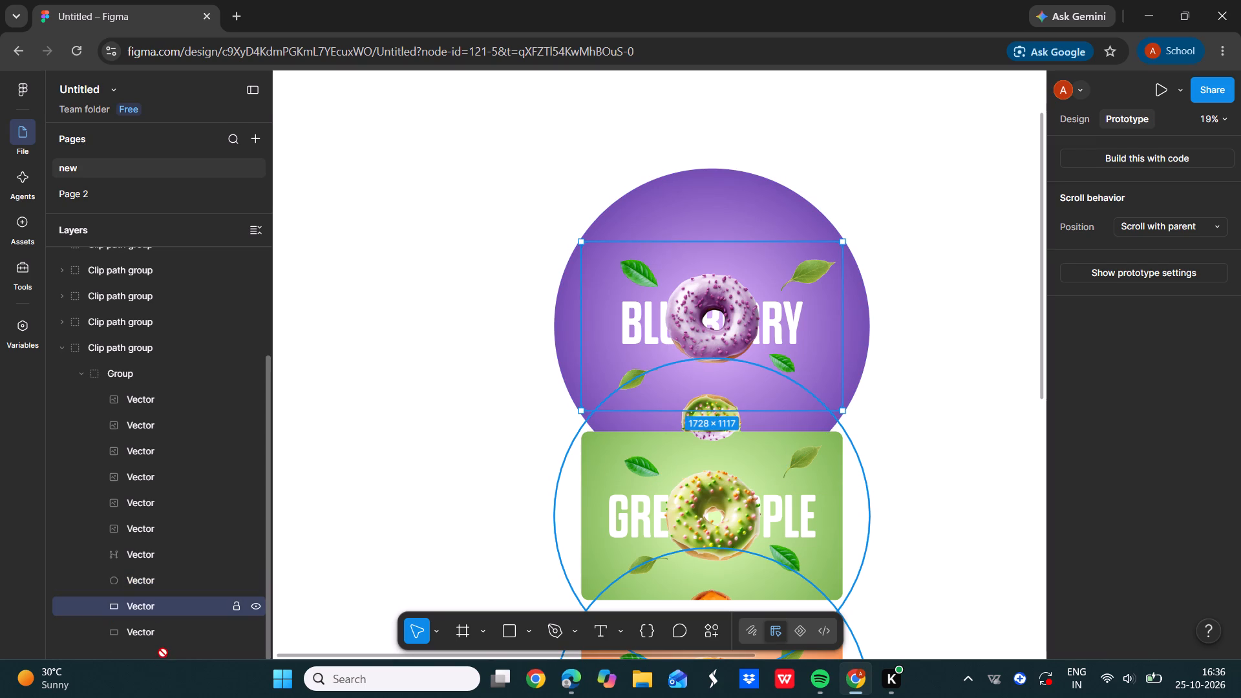
drag(163, 653, 176, 640)
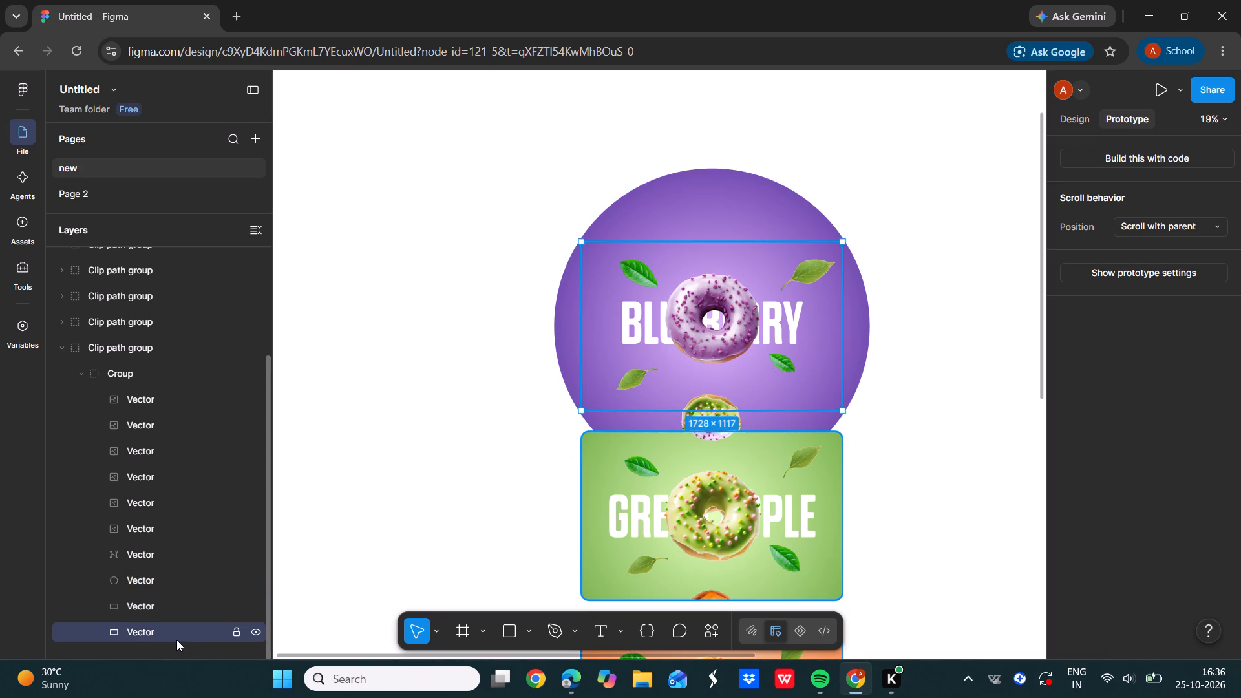
drag(167, 637, 136, 666)
drag(136, 666, 90, 646)
drag(126, 632, 90, 637)
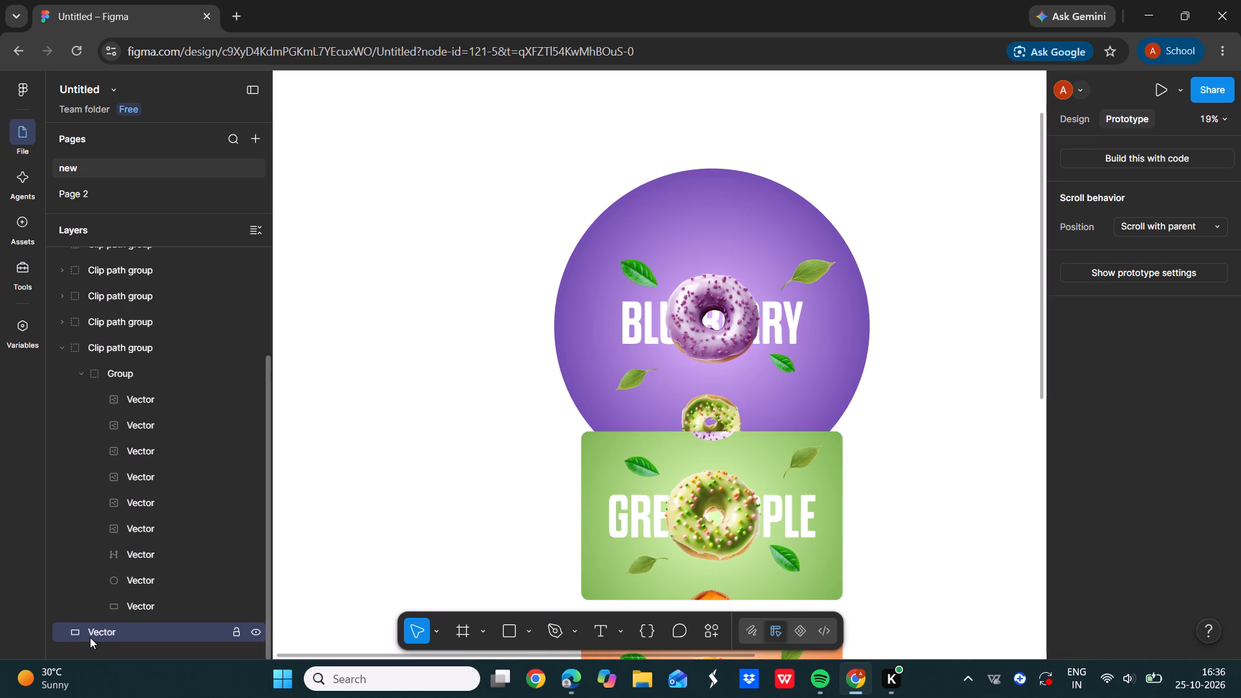
scroll(138, 576, down, 3)
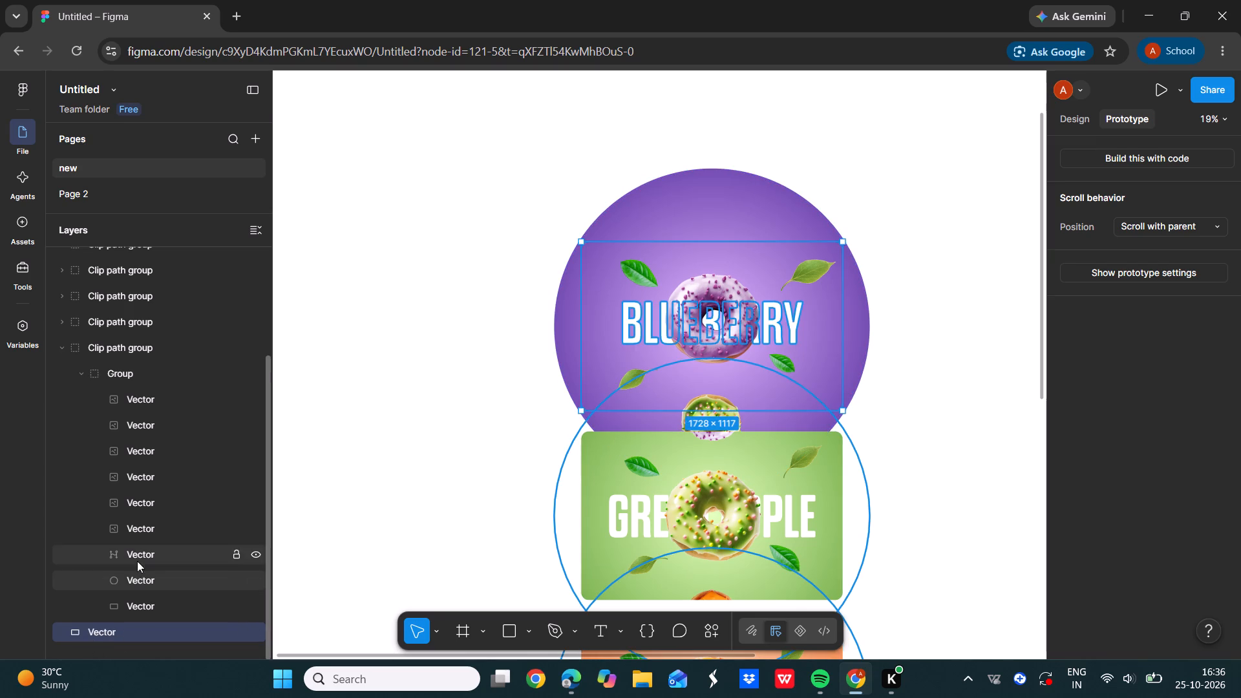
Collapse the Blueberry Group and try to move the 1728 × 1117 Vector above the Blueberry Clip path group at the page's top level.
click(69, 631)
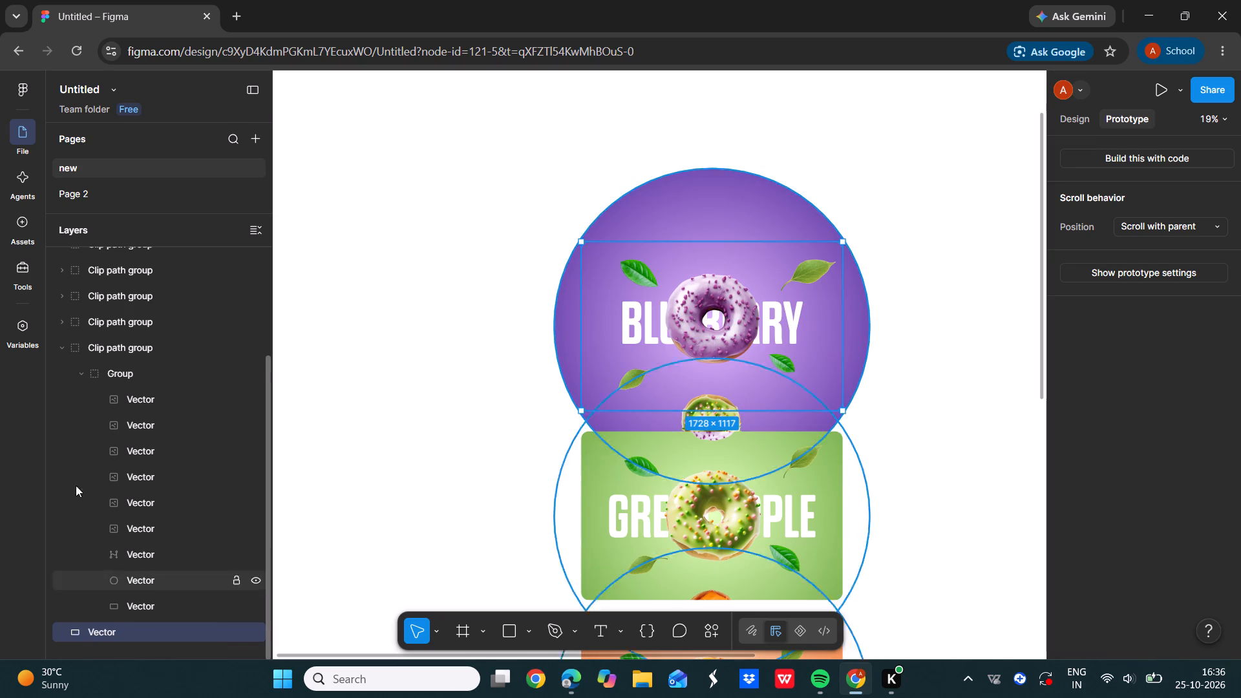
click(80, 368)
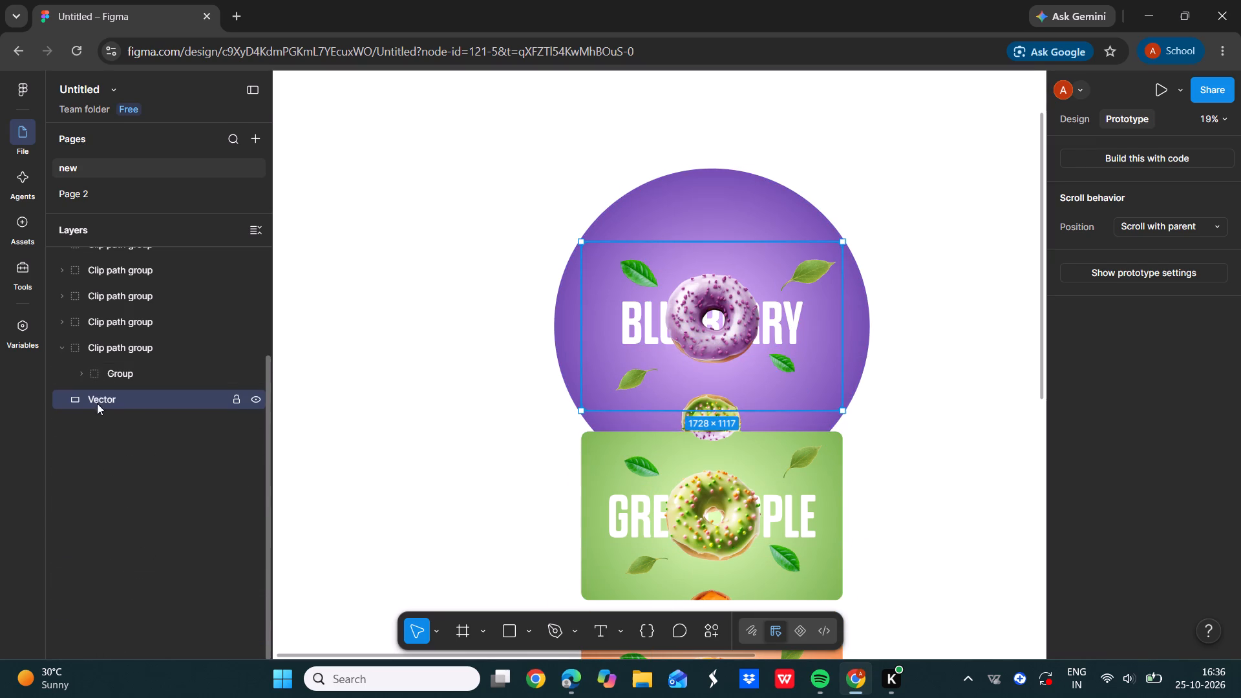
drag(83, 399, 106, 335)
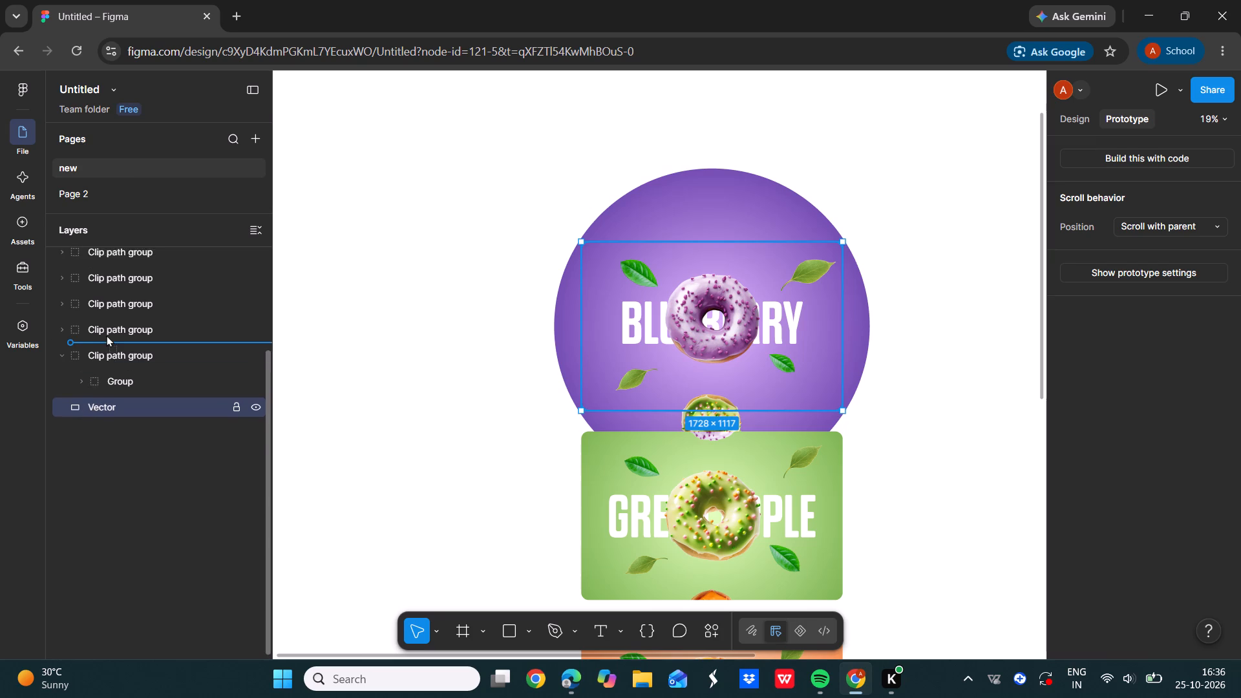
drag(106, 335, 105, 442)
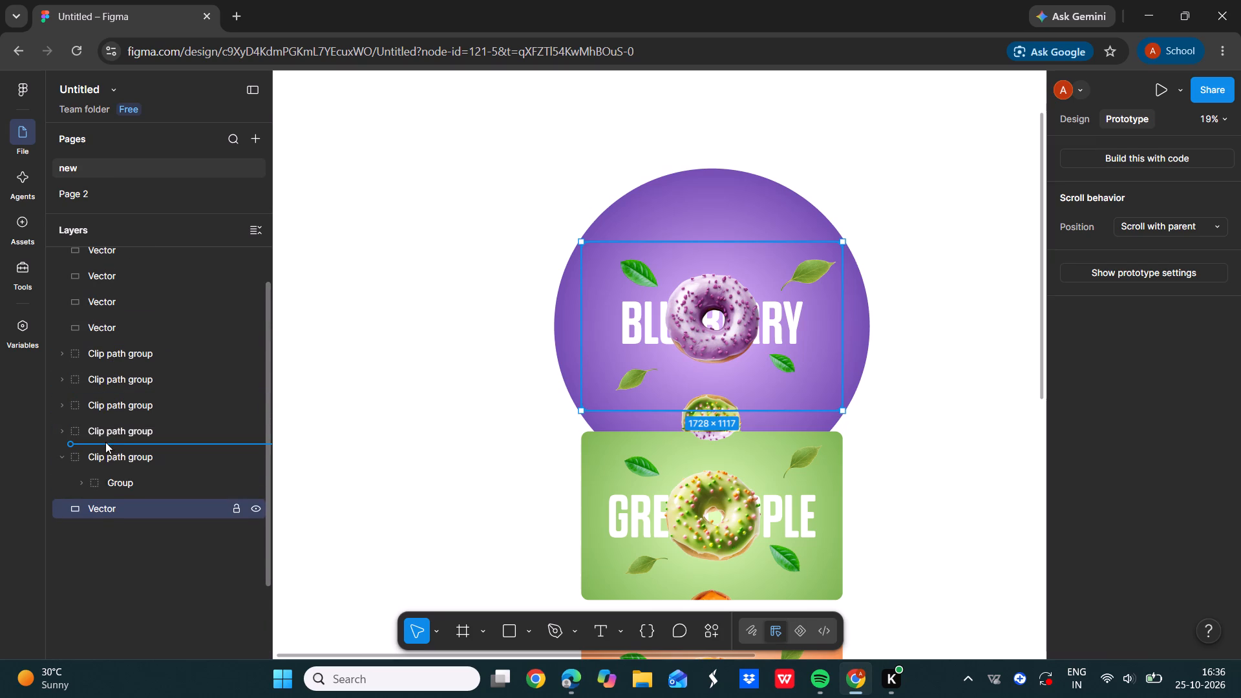
Undo the recent Vector moves back to the point where the Vector sits inside the Blueberry slide's clip0_0_1 mask.
key(ctrl+z)
key(ctrl+z)
key(ctrl+z)
key(ctrl+z)
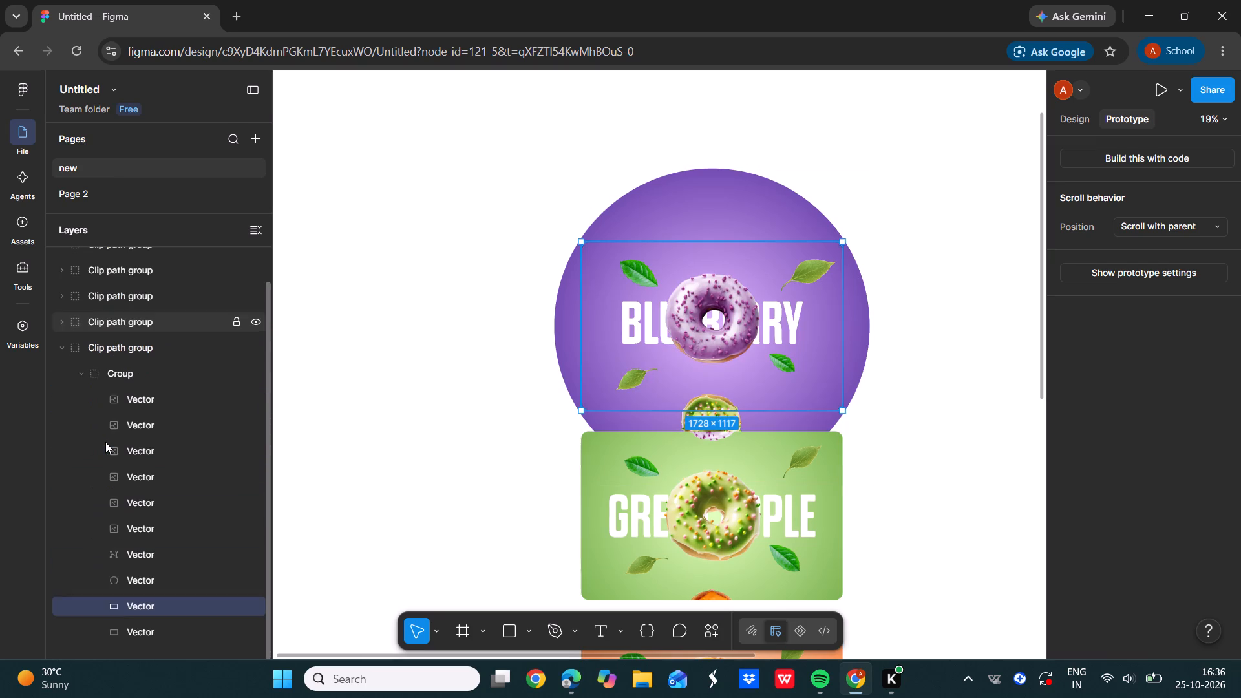
key(ctrl+z)
key(ctrl+z)
key(ctrl+z)
key(ctrl+z)
key(ctrl+z)
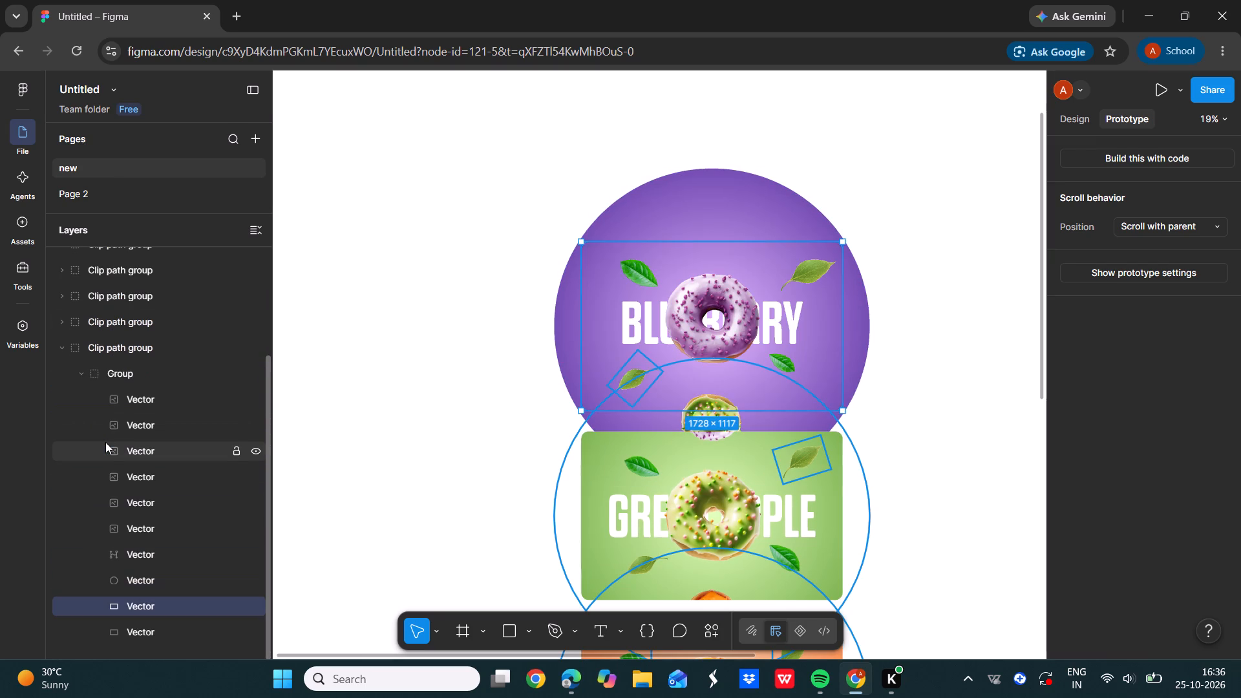
key(ctrl+z)
key(ctrl+z)
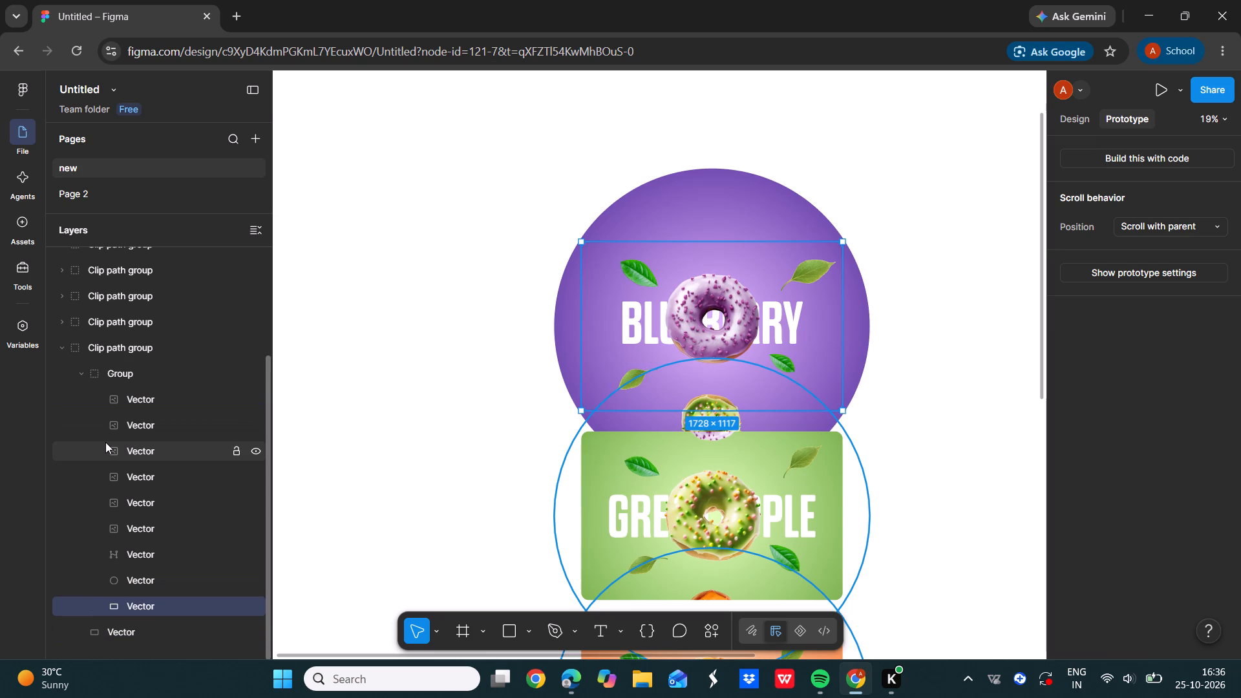
key(ctrl+z)
key(ctrl+z)
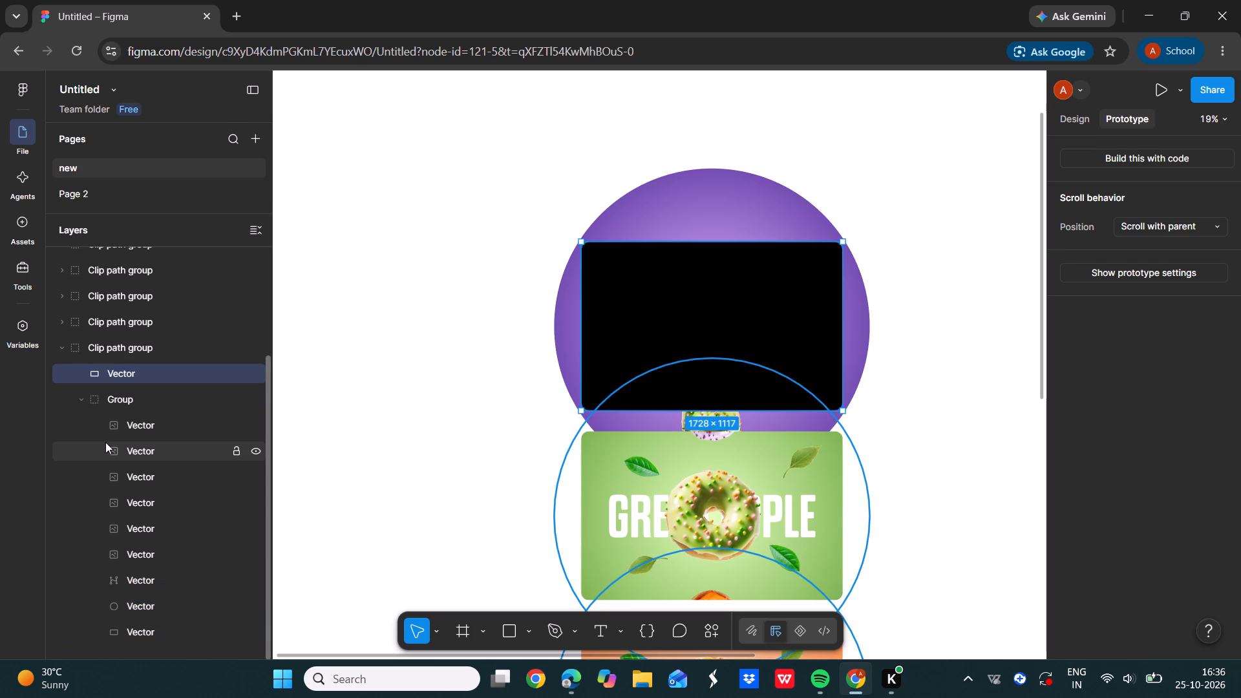
key(ctrl+z)
key(ctrl+z)
key(ctrl+z)
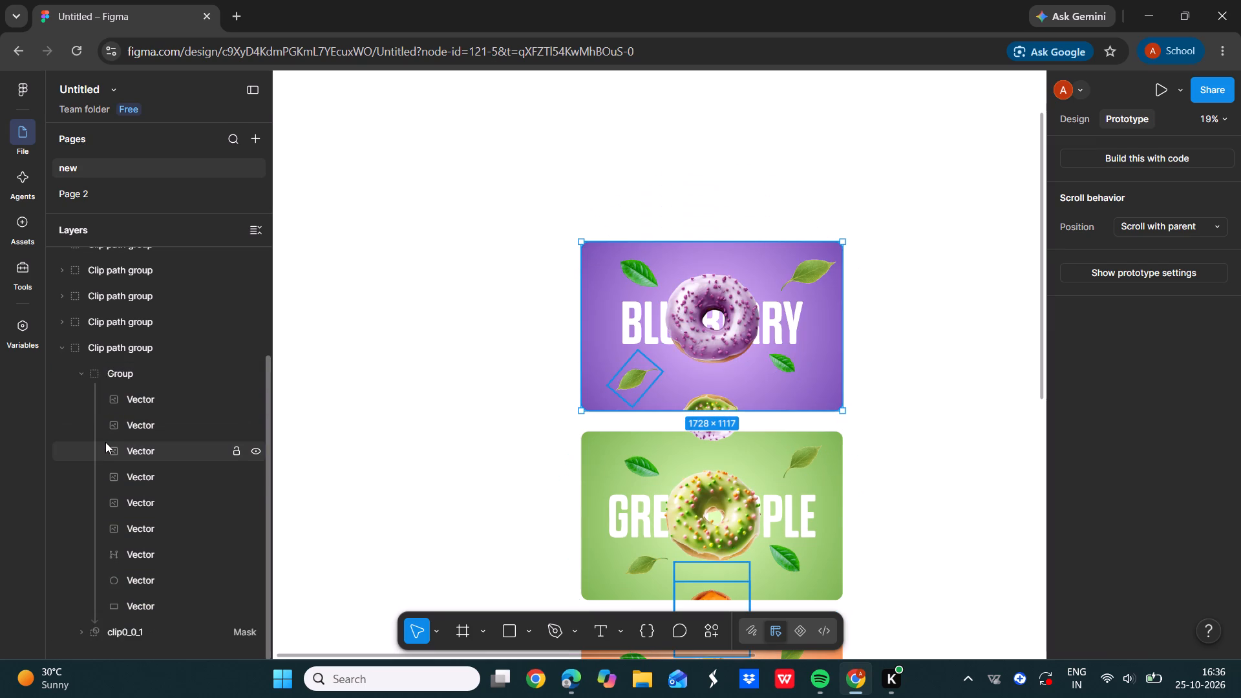
Examine the layer structure of the Blueberry Clip path group, including its Group, the clip0_0_1 mask and the mask's Vector.
scroll(105, 442, down, 2)
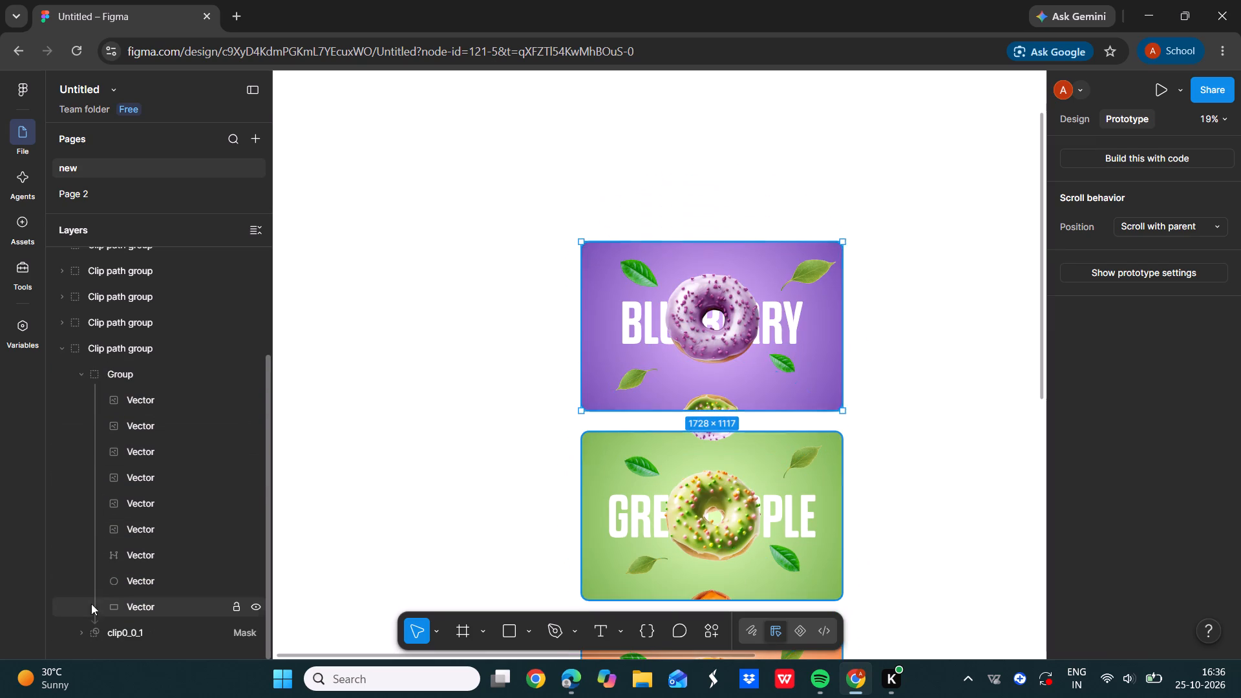
click(82, 633)
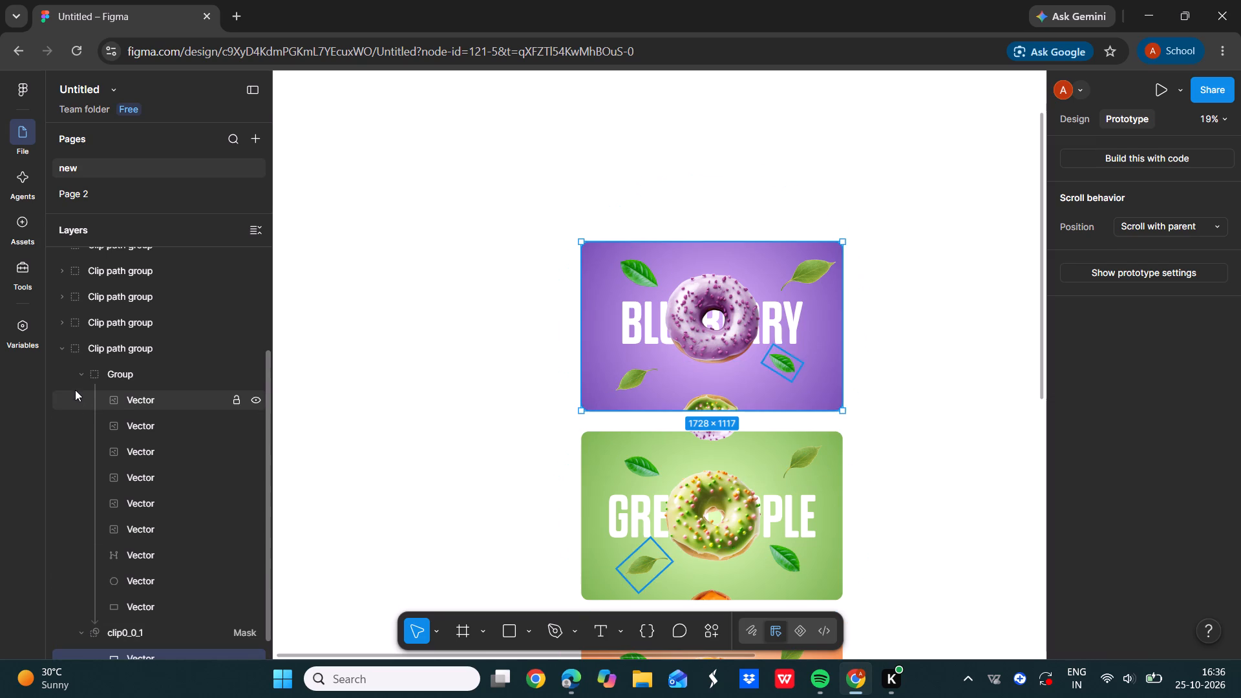
click(80, 375)
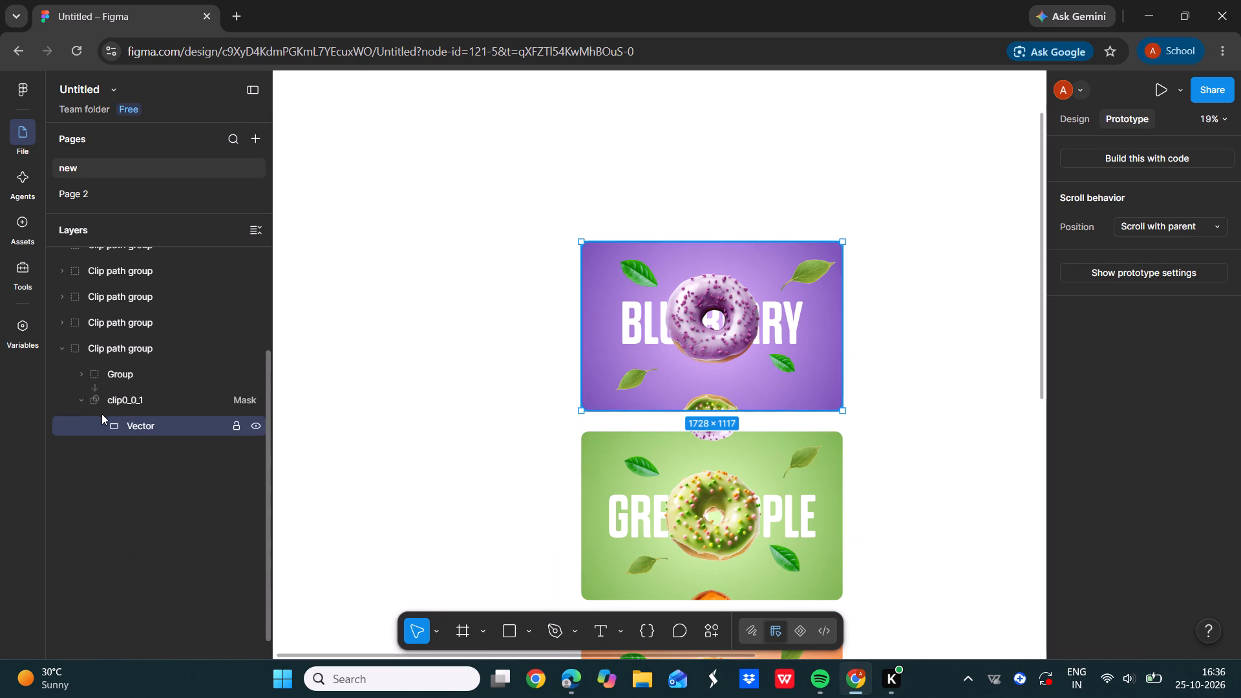
click(111, 399)
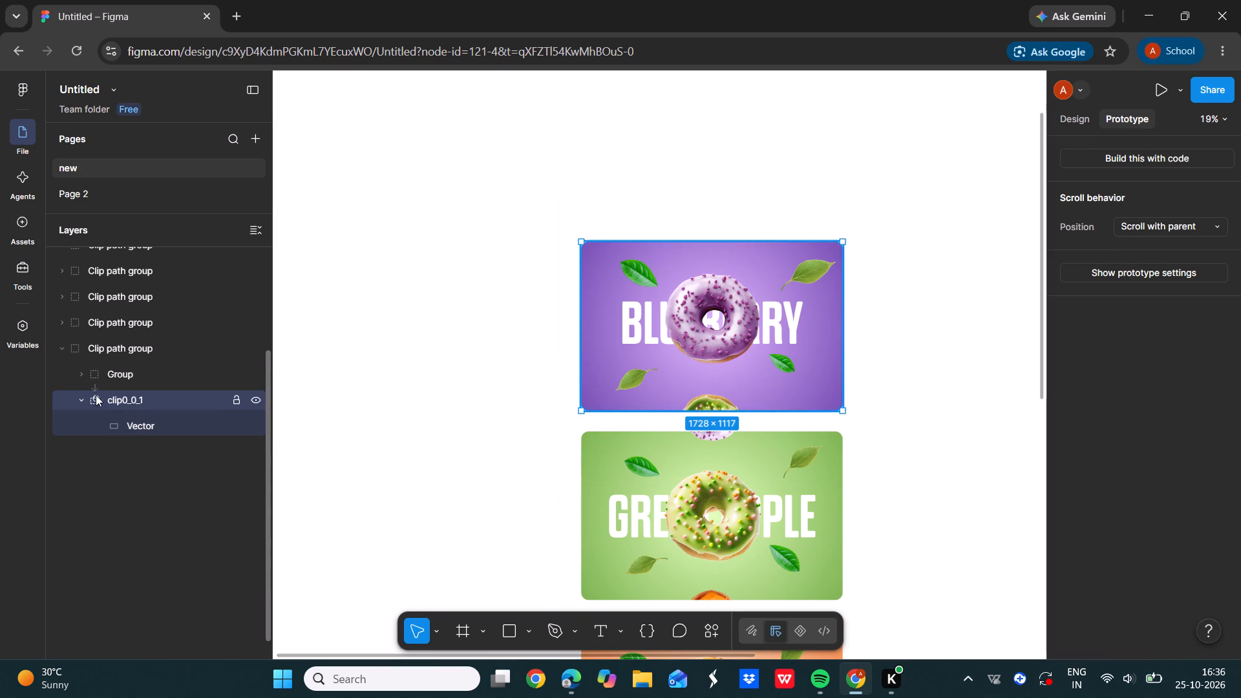
click(125, 473)
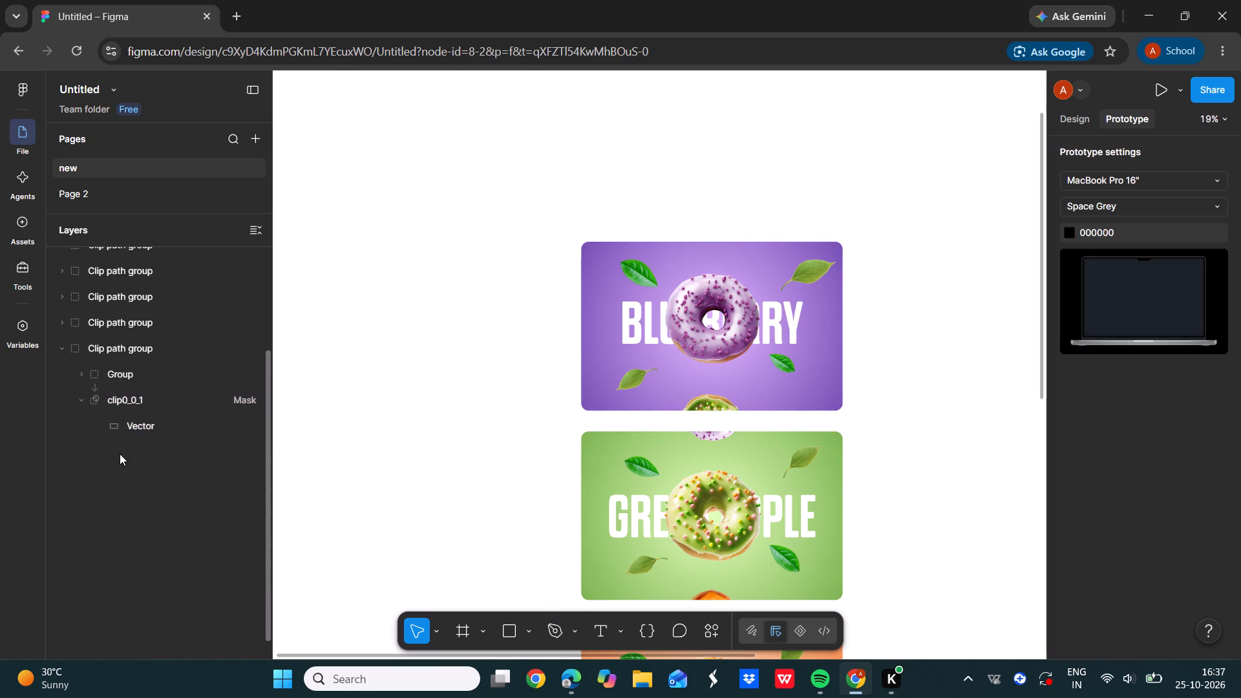
click(81, 399)
click(81, 399)
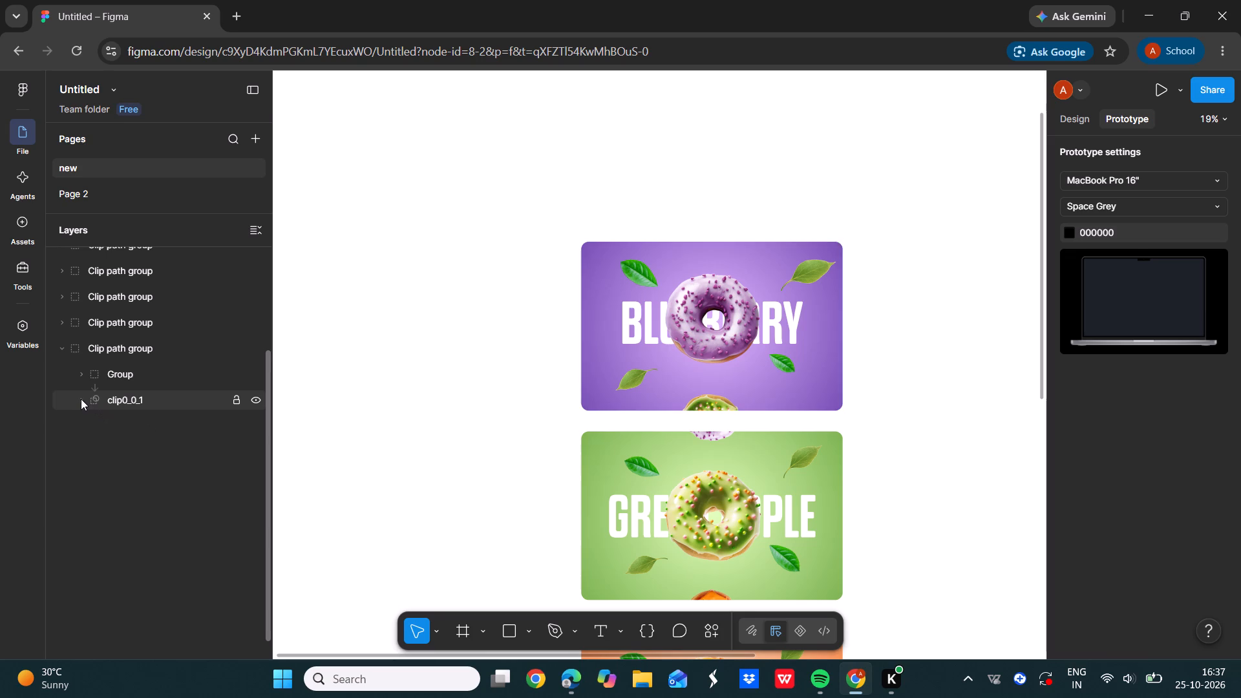
click(138, 424)
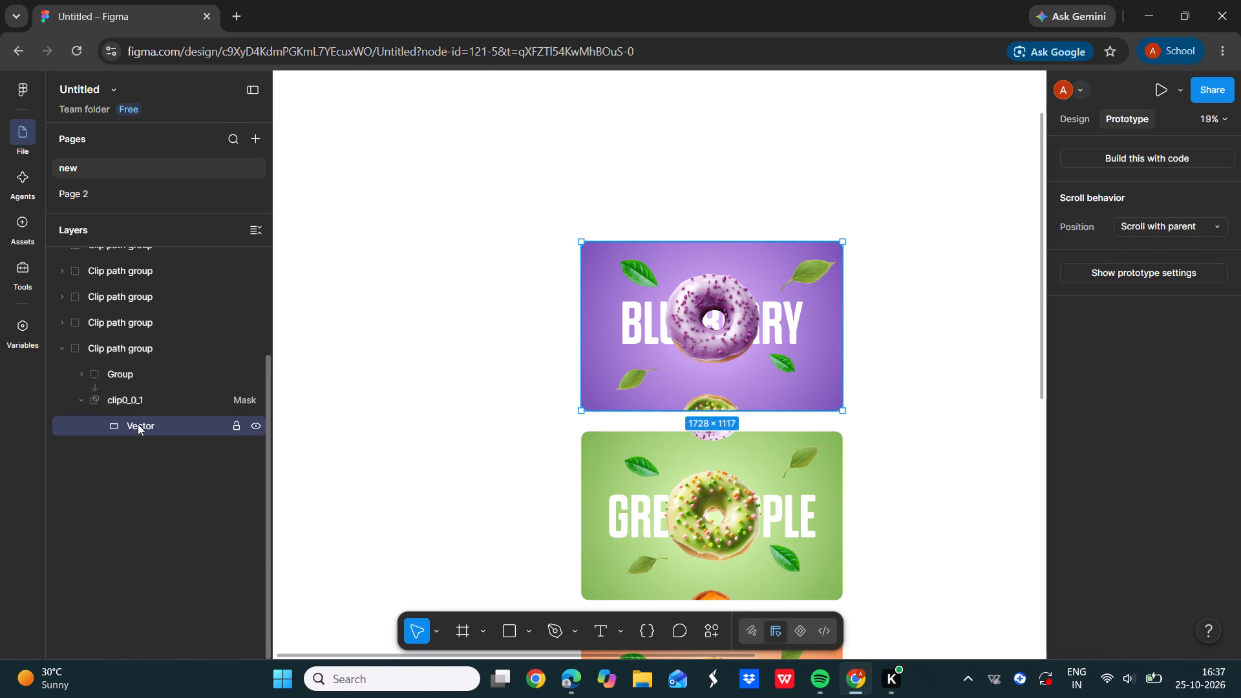
click(83, 399)
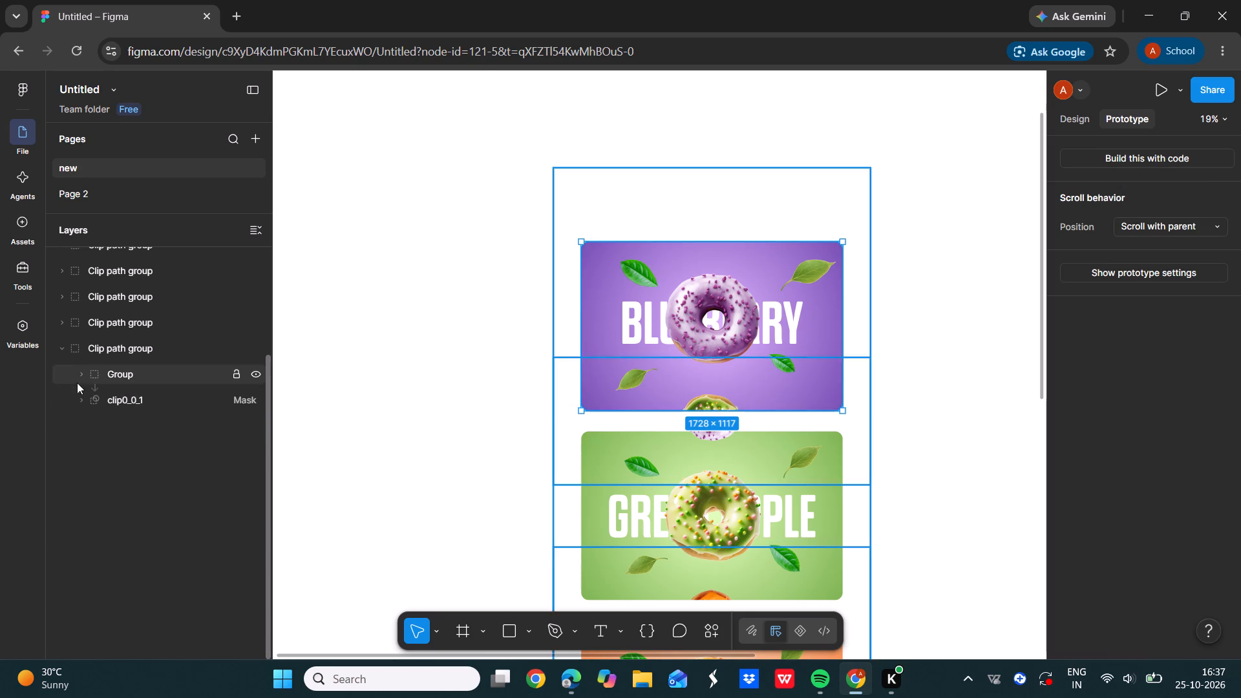
click(62, 344)
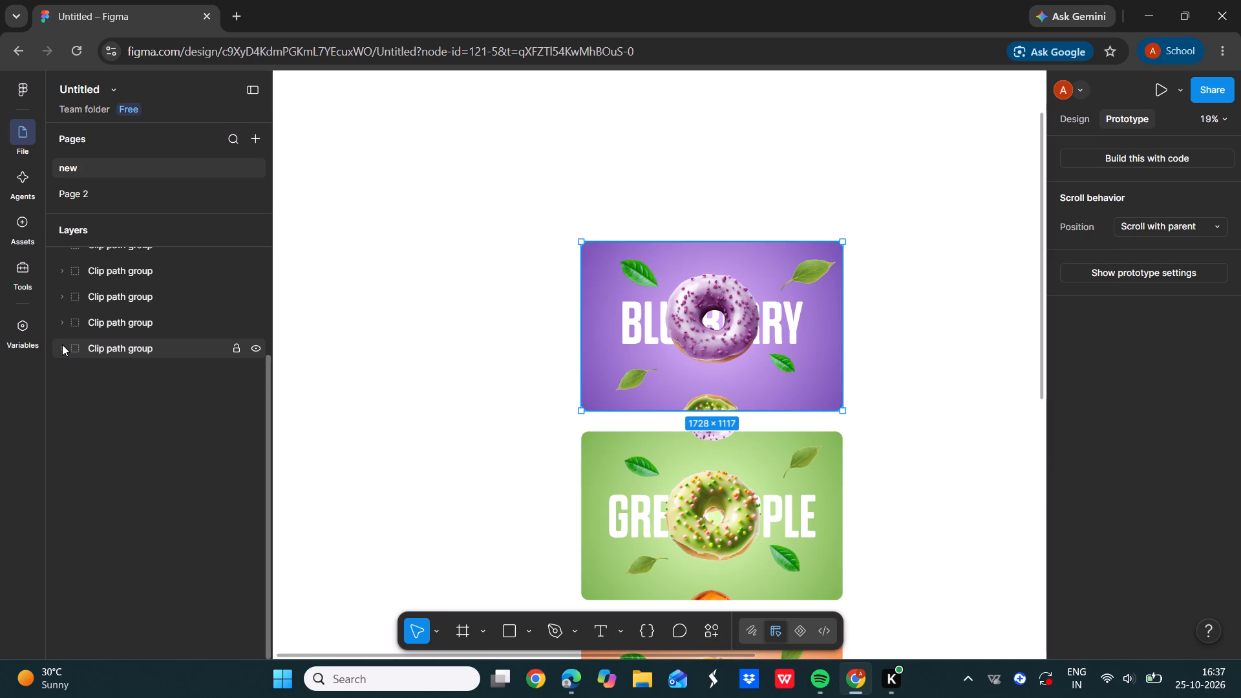
click(62, 344)
click(62, 344)
click(151, 471)
scroll(151, 471, up, 1)
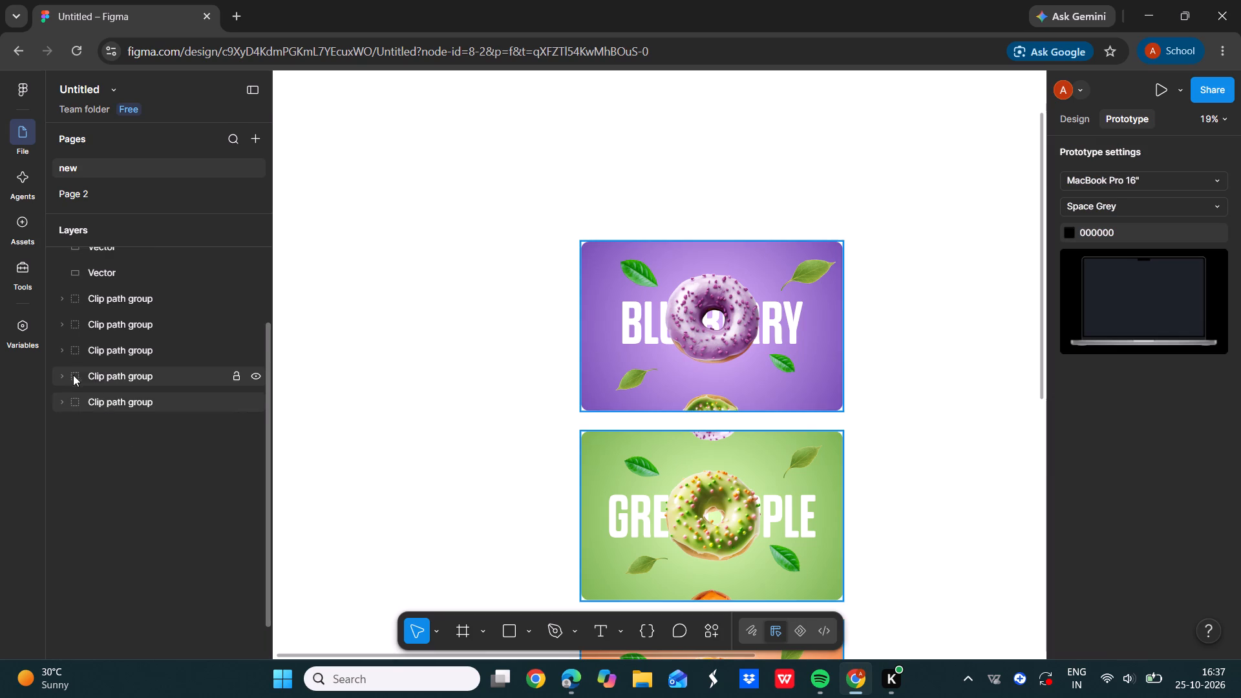
click(61, 403)
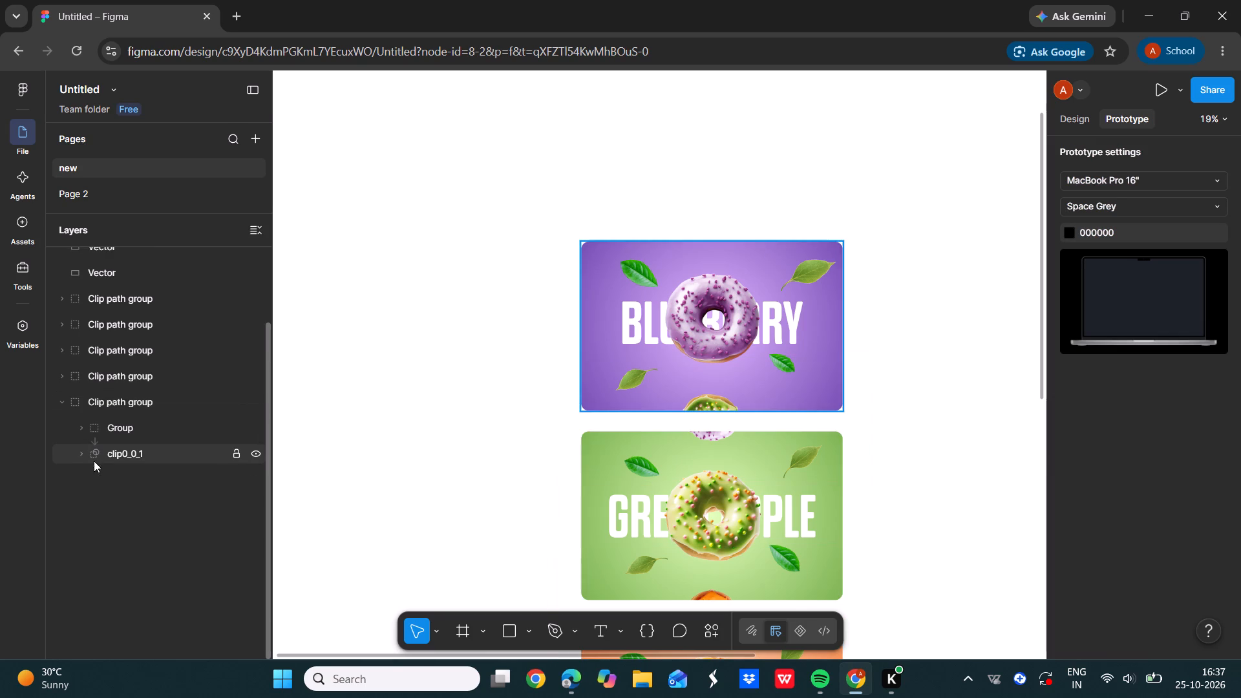
click(83, 451)
click(108, 474)
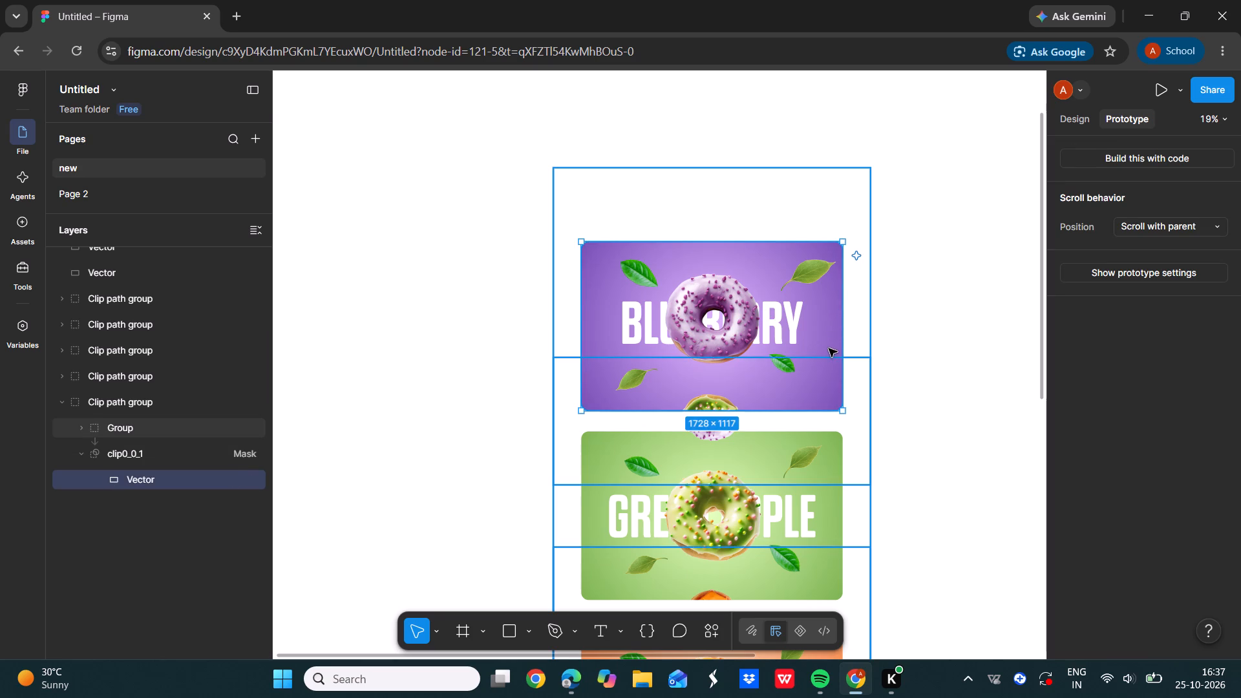
click(896, 299)
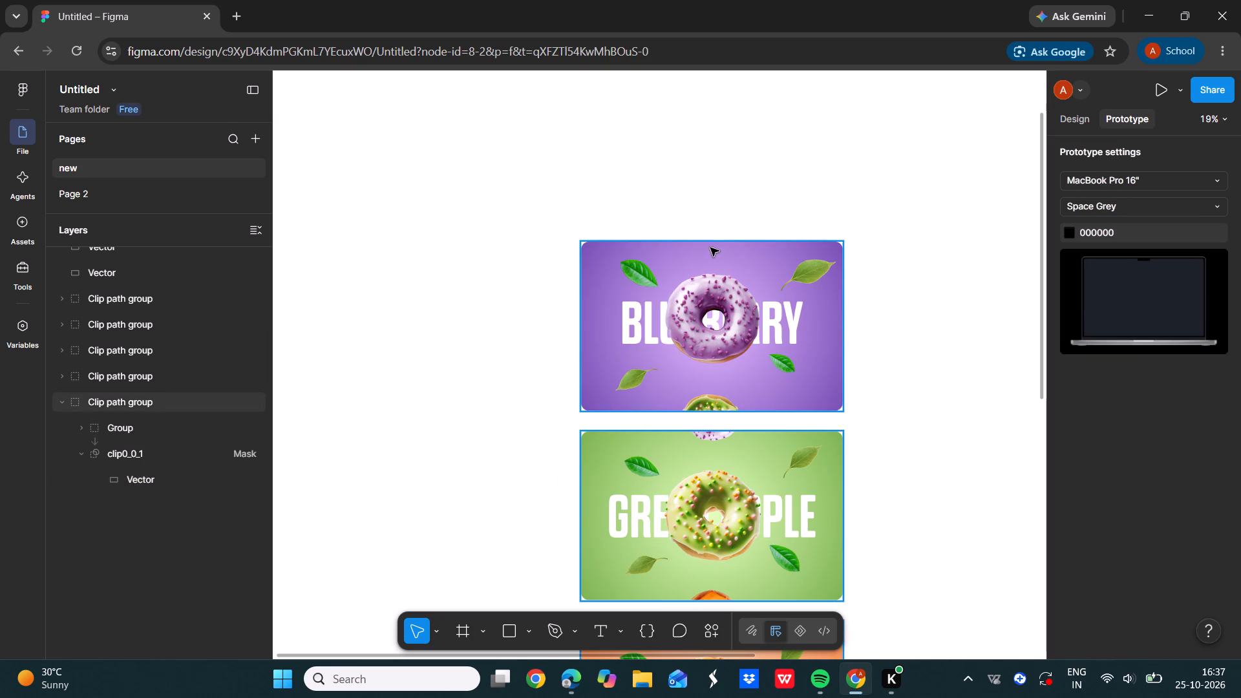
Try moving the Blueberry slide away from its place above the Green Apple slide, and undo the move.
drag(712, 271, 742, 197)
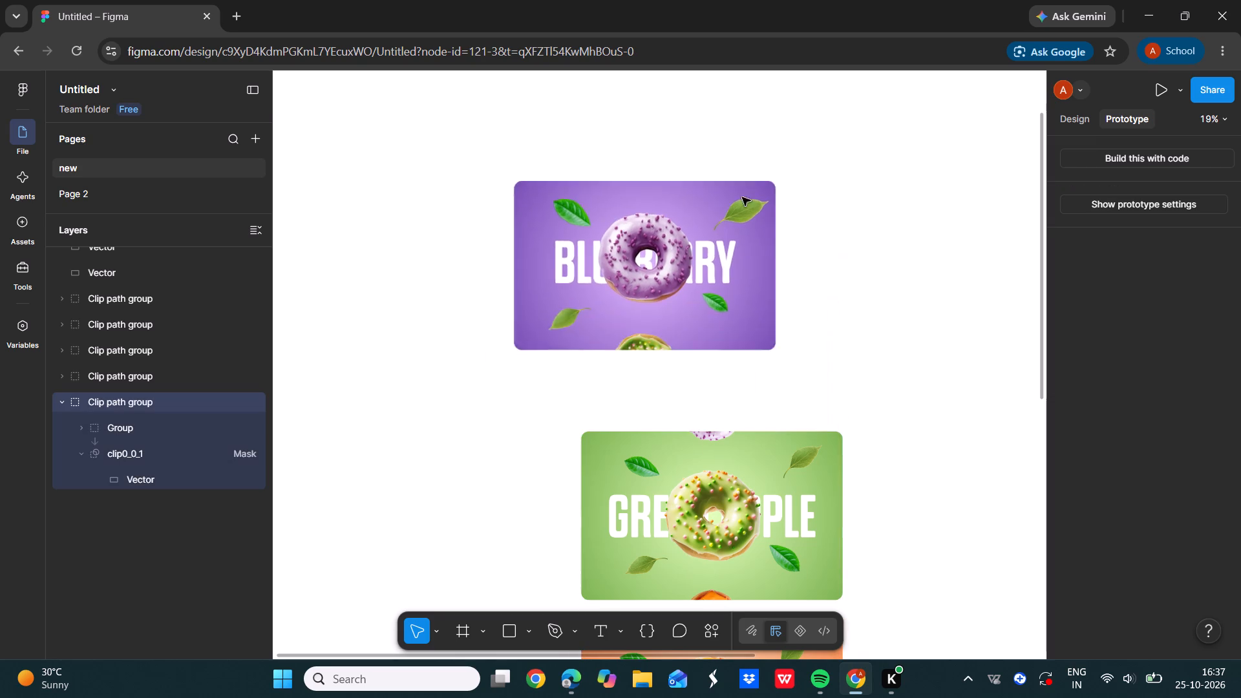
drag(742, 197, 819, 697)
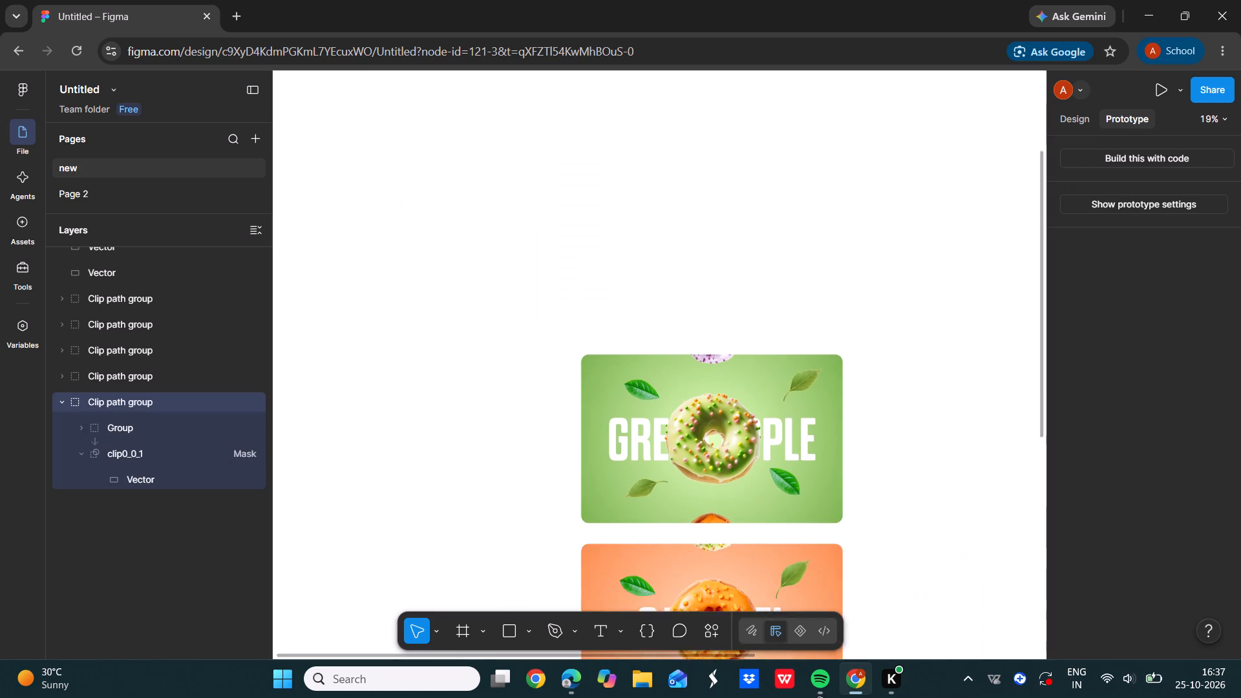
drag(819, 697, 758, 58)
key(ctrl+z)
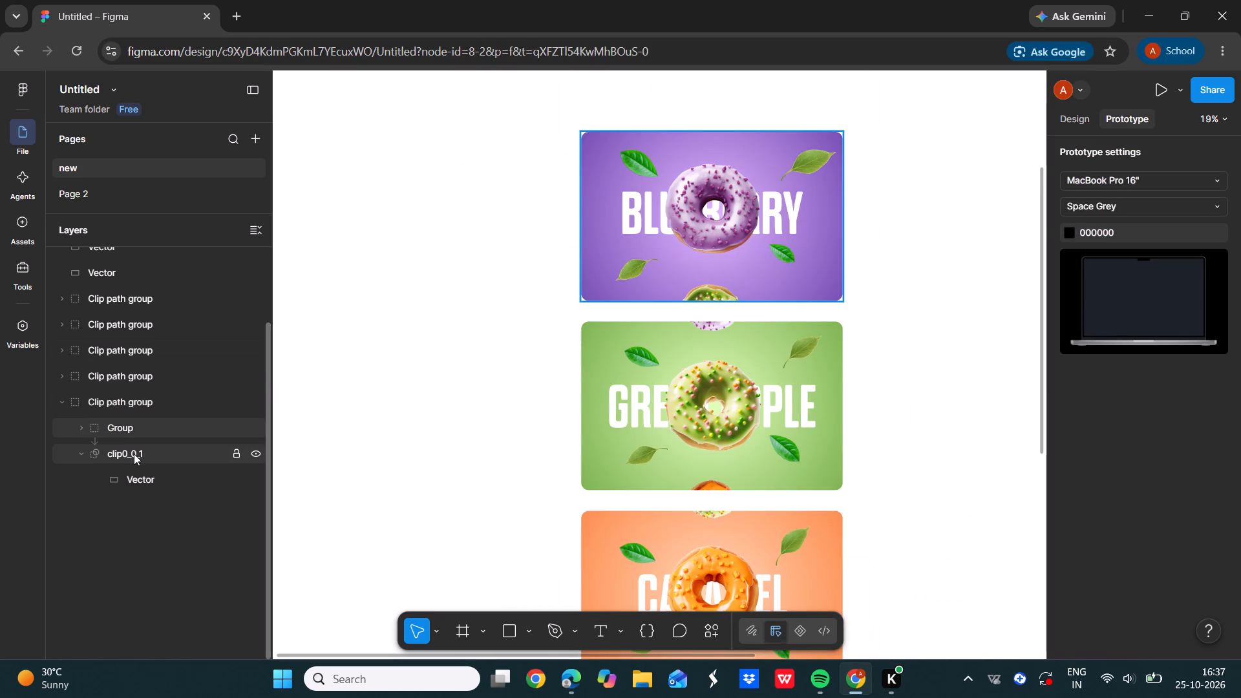
Examine the Vectors inside the Blueberry Group, including its bottommost rectangle, and collapse the whole Clip path group again.
click(110, 430)
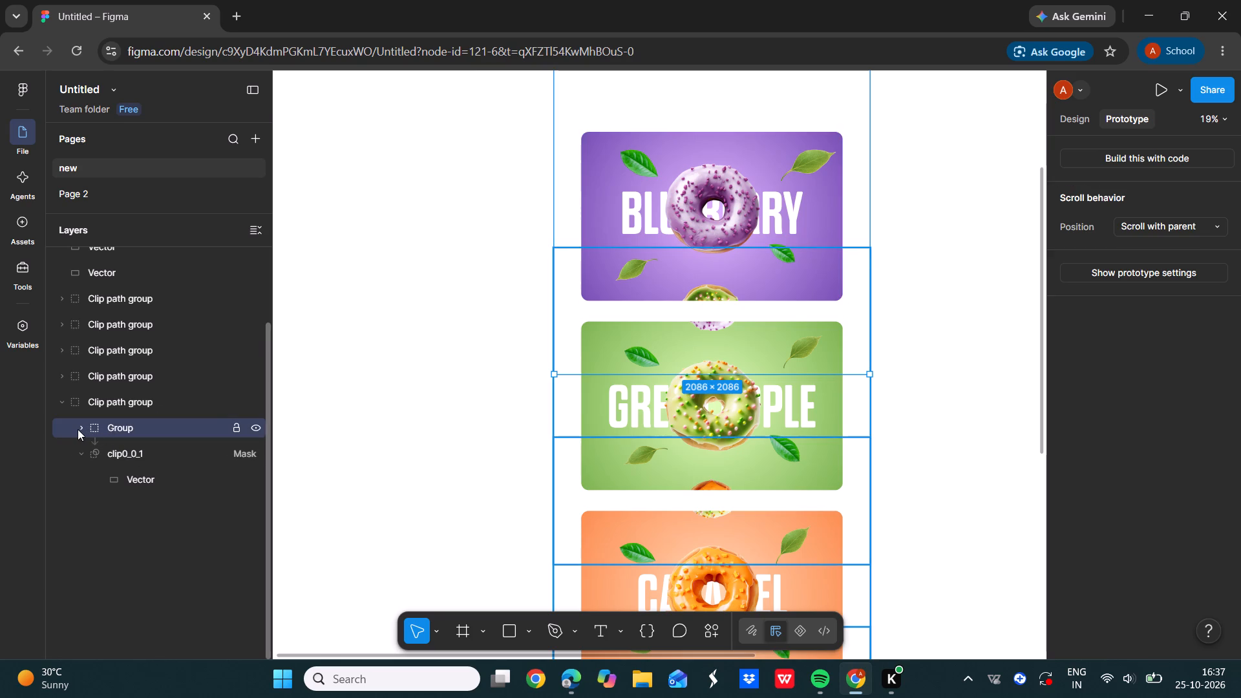
click(78, 429)
scroll(214, 563, down, 2)
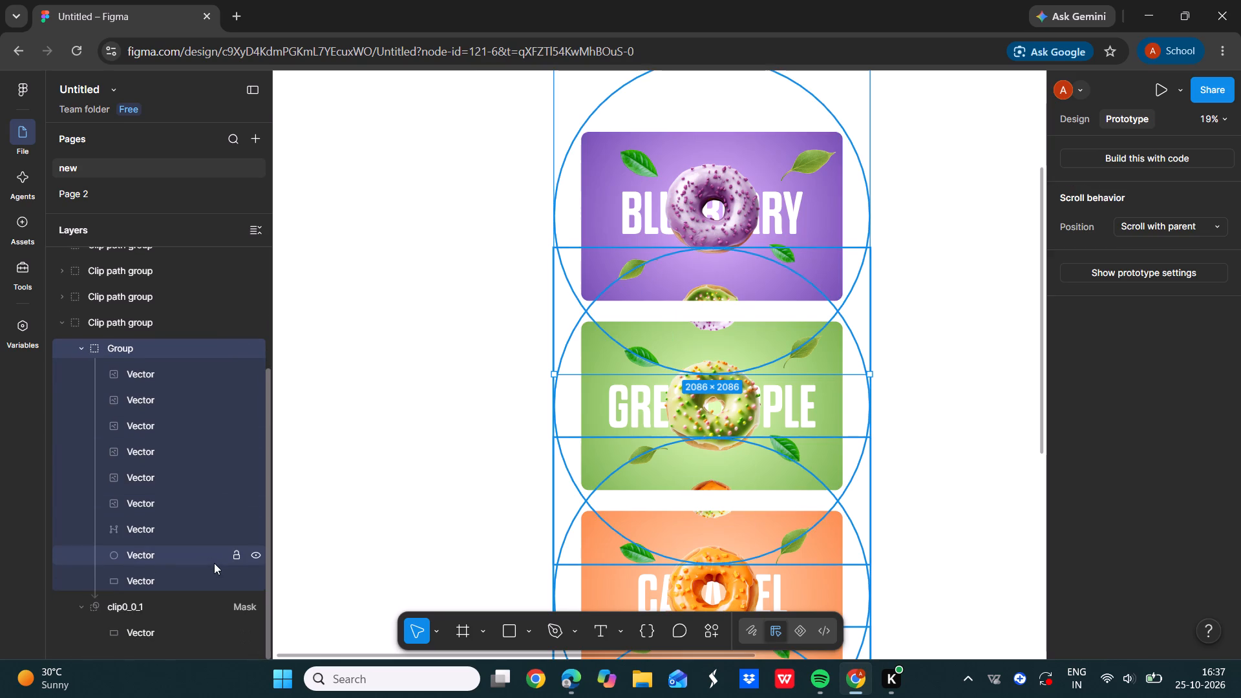
click(184, 575)
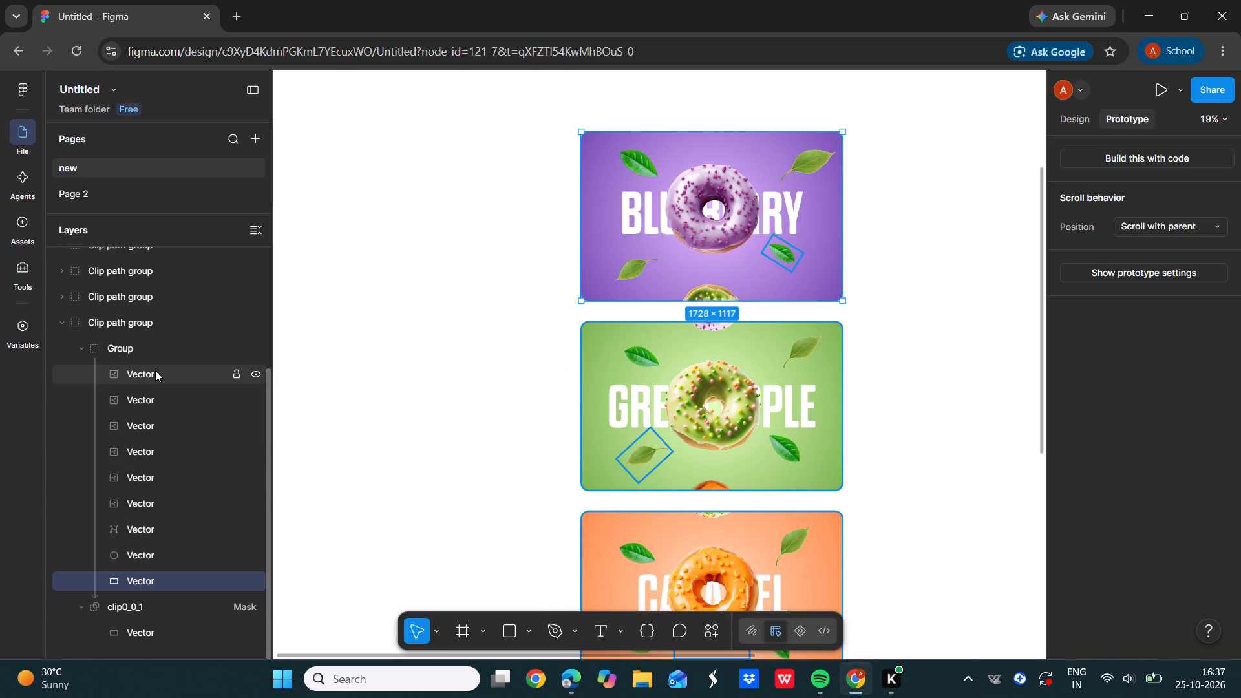
scroll(155, 370, up, 5)
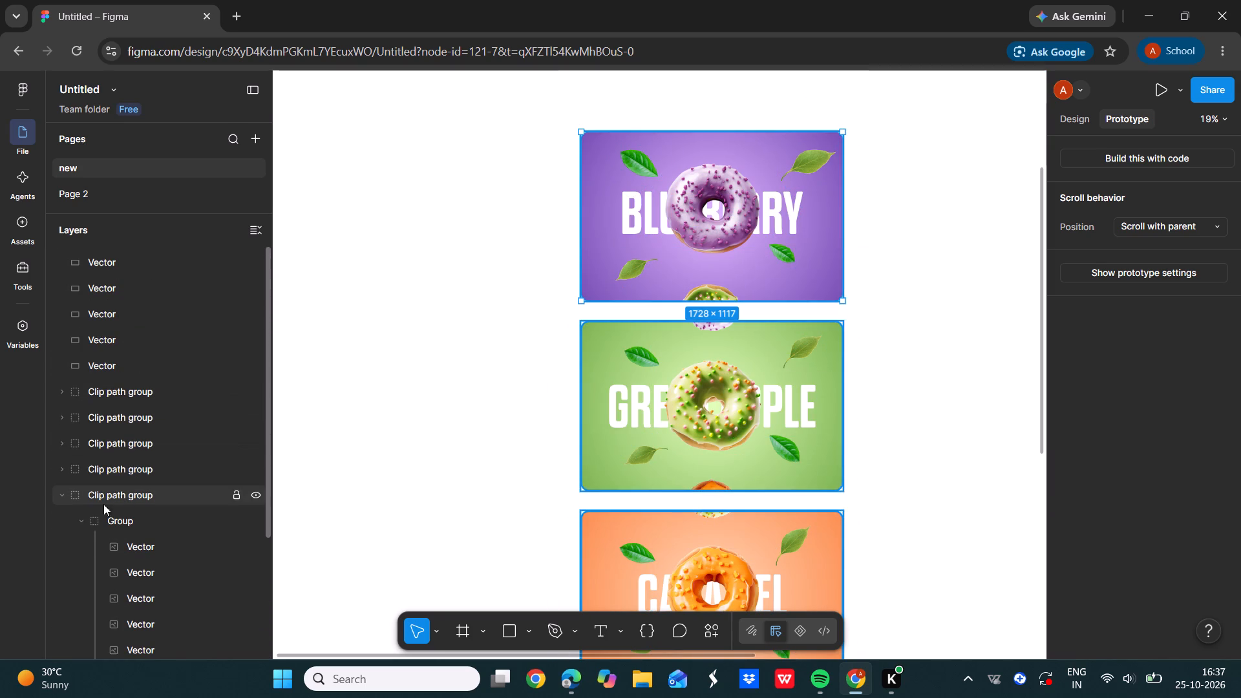
click(74, 520)
click(86, 520)
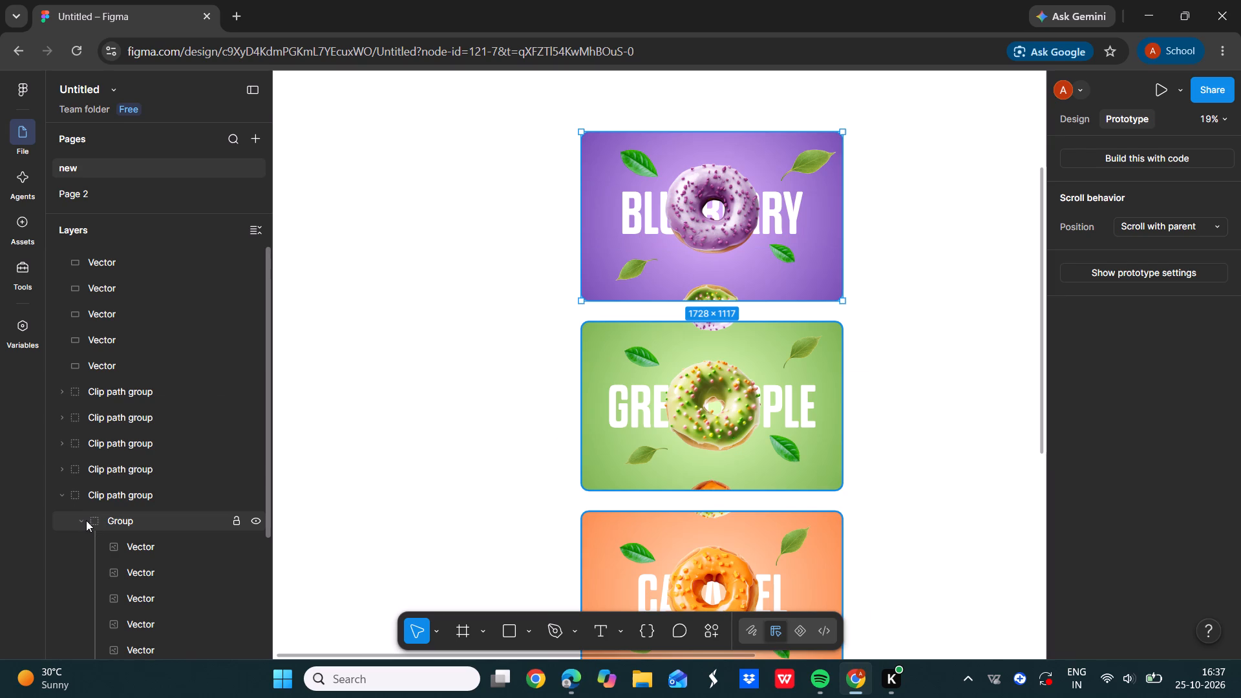
click(85, 518)
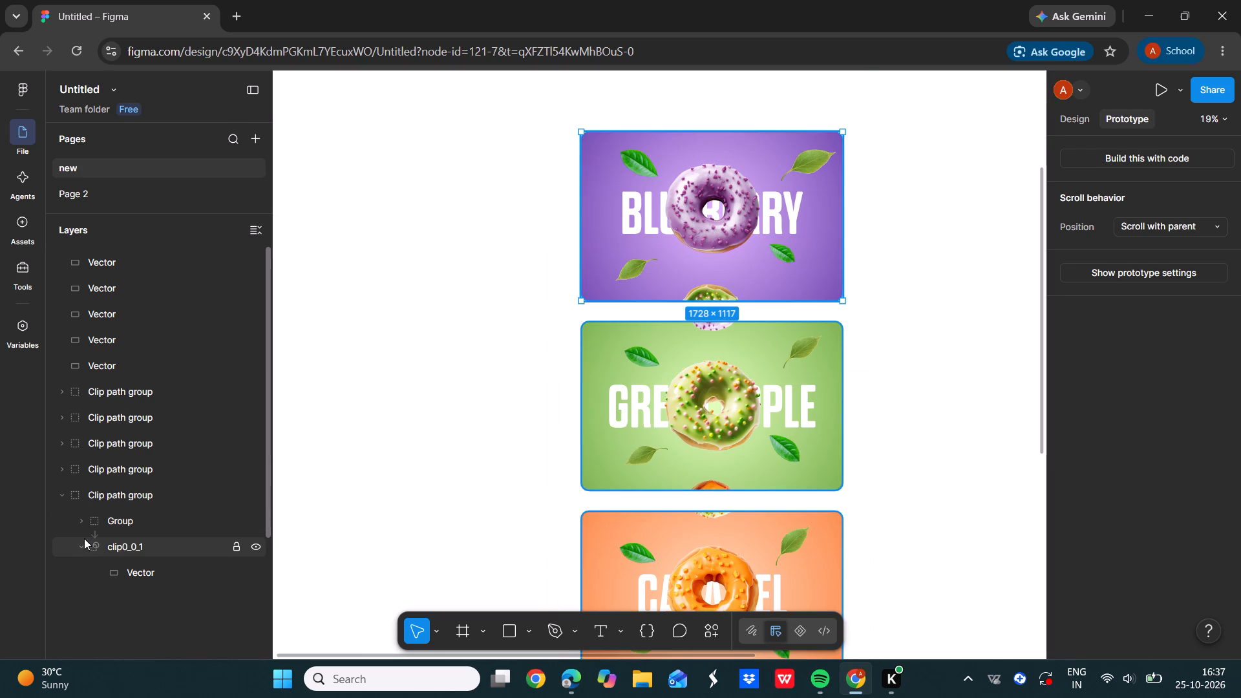
click(84, 546)
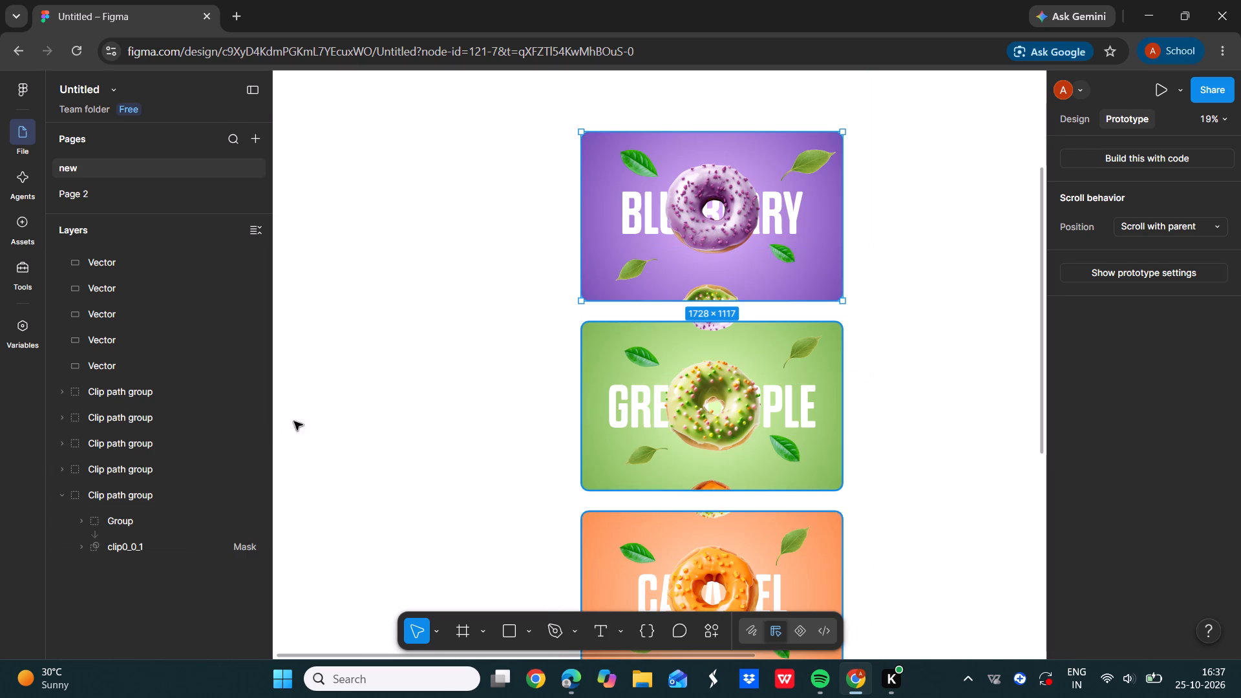
click(62, 493)
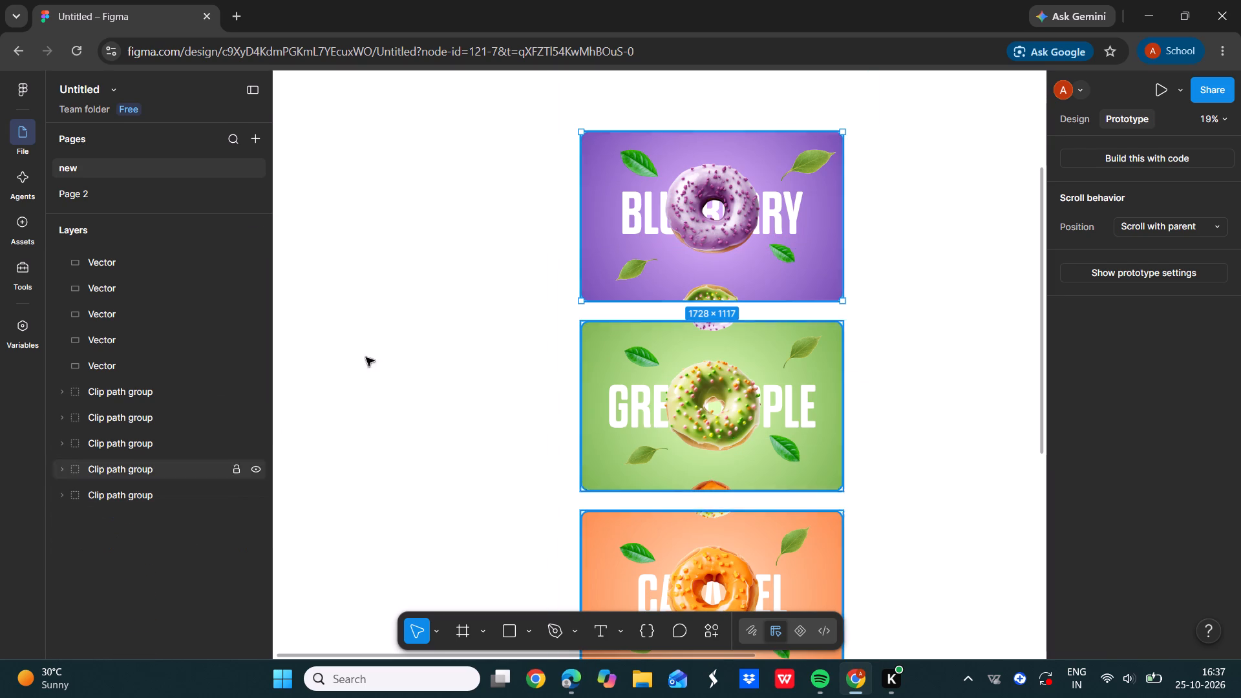
click(430, 321)
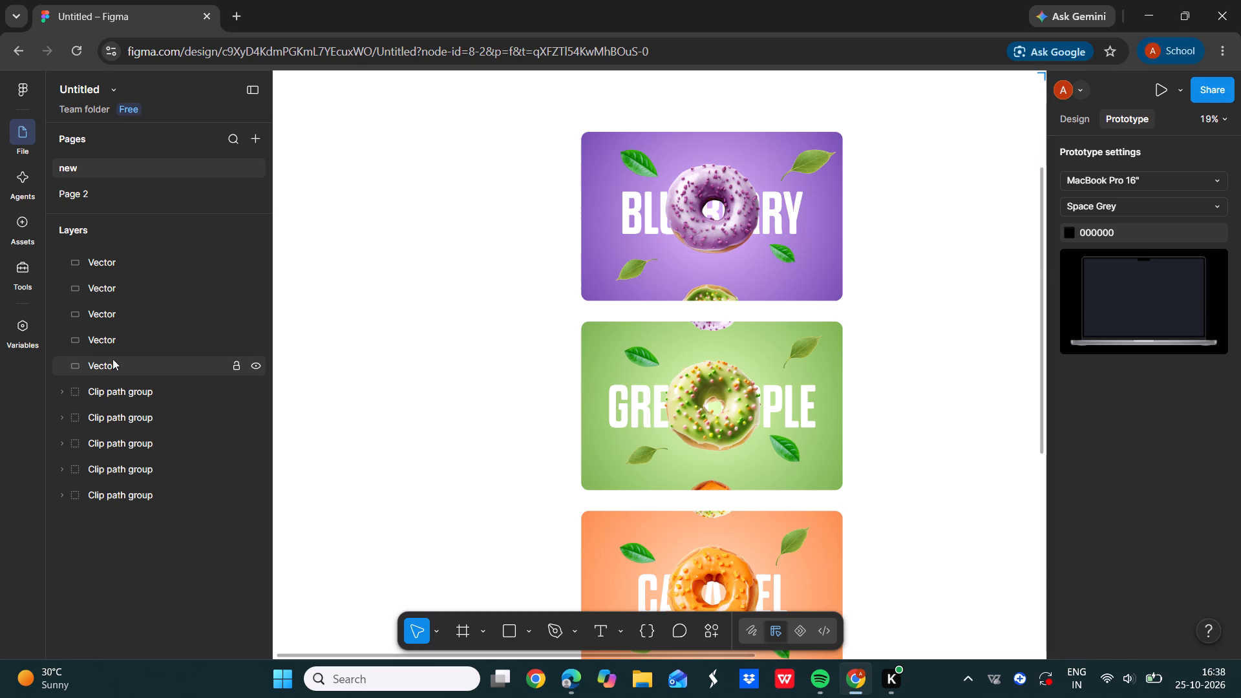
Undo the recent changes back to the point where the slides sit linked inside the Frame with Flow 1, and collapse the bottommost Clip path group.
click(477, 280)
scroll(478, 284, left, 1)
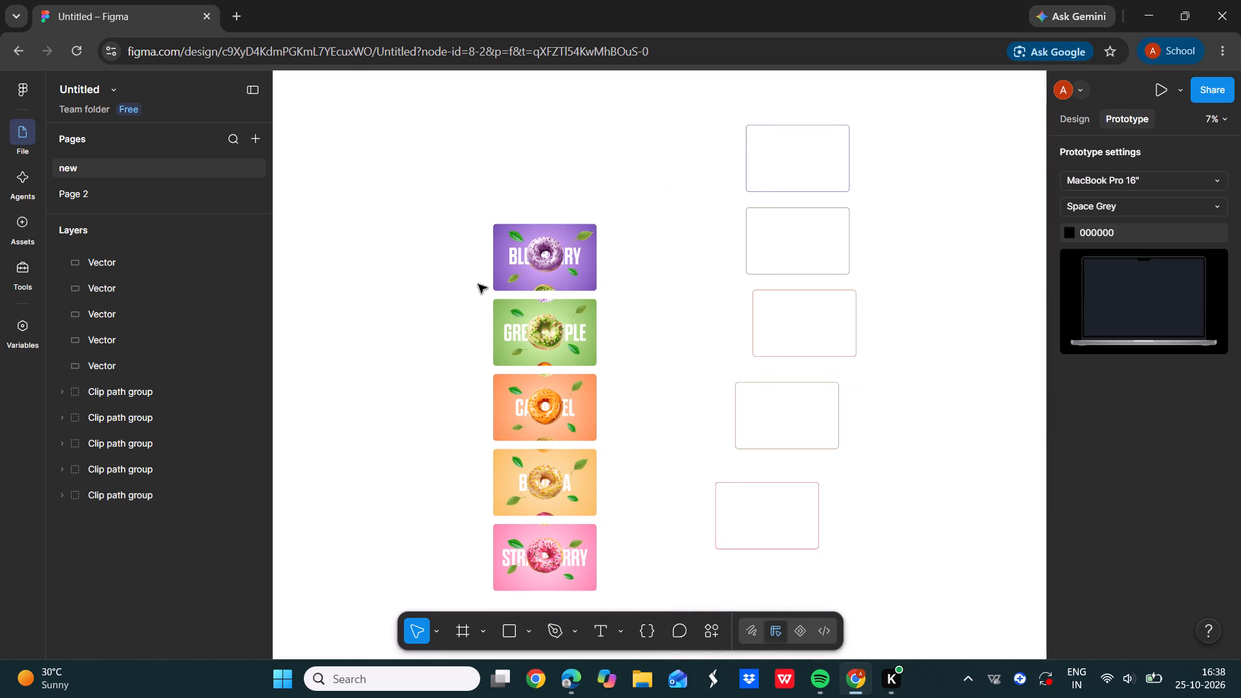
key(ctrl+z)
key(ctrl+z)
key(ctrl+z)
key(ctrl+z)
key(ctrl+z)
key(ctrl+z)
key(ctrl+z)
key(ctrl+z)
key(ctrl+z)
key(ctrl+z)
key(ctrl+z)
key(ctrl+z)
key(ctrl+z)
key(ctrl+z)
key(ctrl+z)
key(ctrl+z)
key(ctrl+z)
key(ctrl+z)
key(ctrl+z)
key(ctrl+z)
key(ctrl+z)
key(ctrl+z)
key(ctrl+z)
key(ctrl+z)
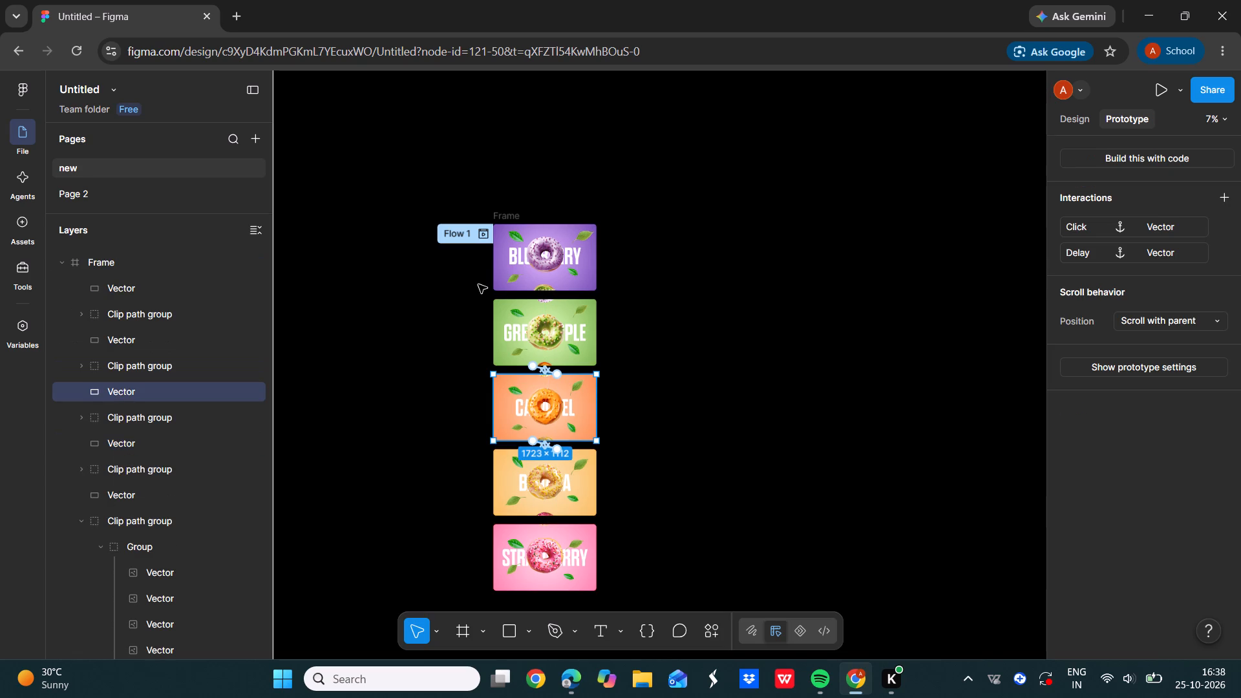
click(621, 374)
click(83, 524)
Redo the undone changes up to the point where the canvas background is white and the slides are still linked inside the Frame.
key(ctrl+y)
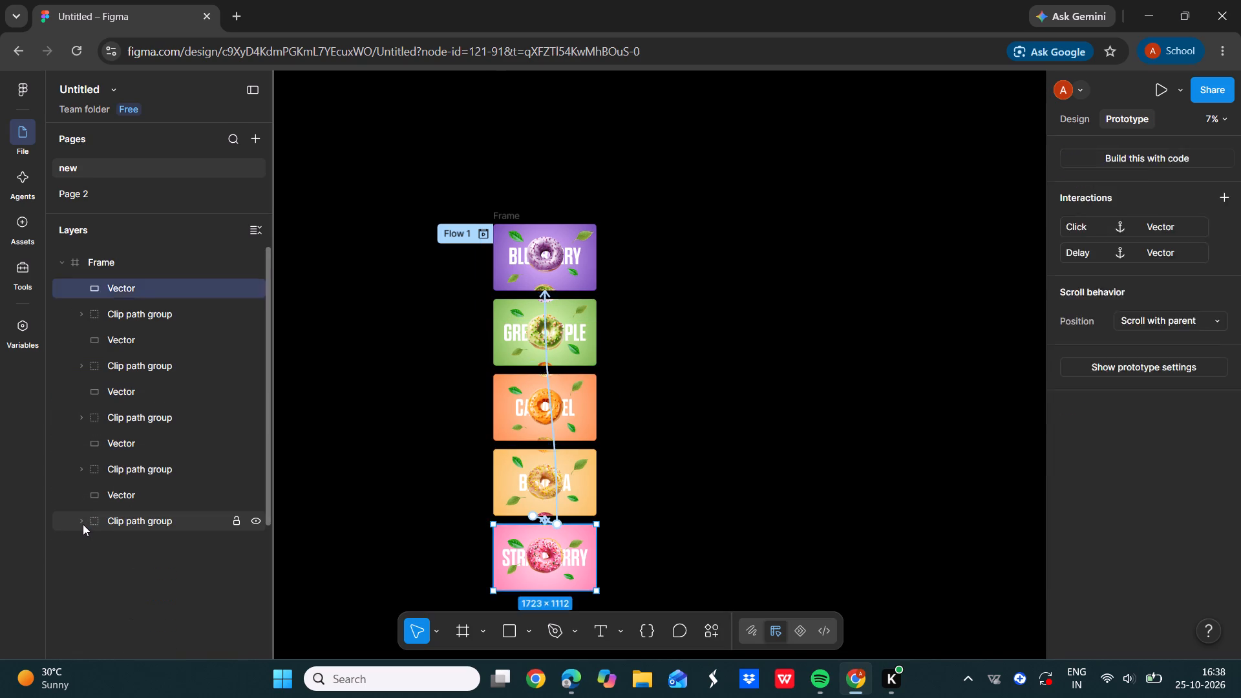
key(ctrl+y)
key(ctrl+y)
key(ctrl+y)
key(ctrl+y)
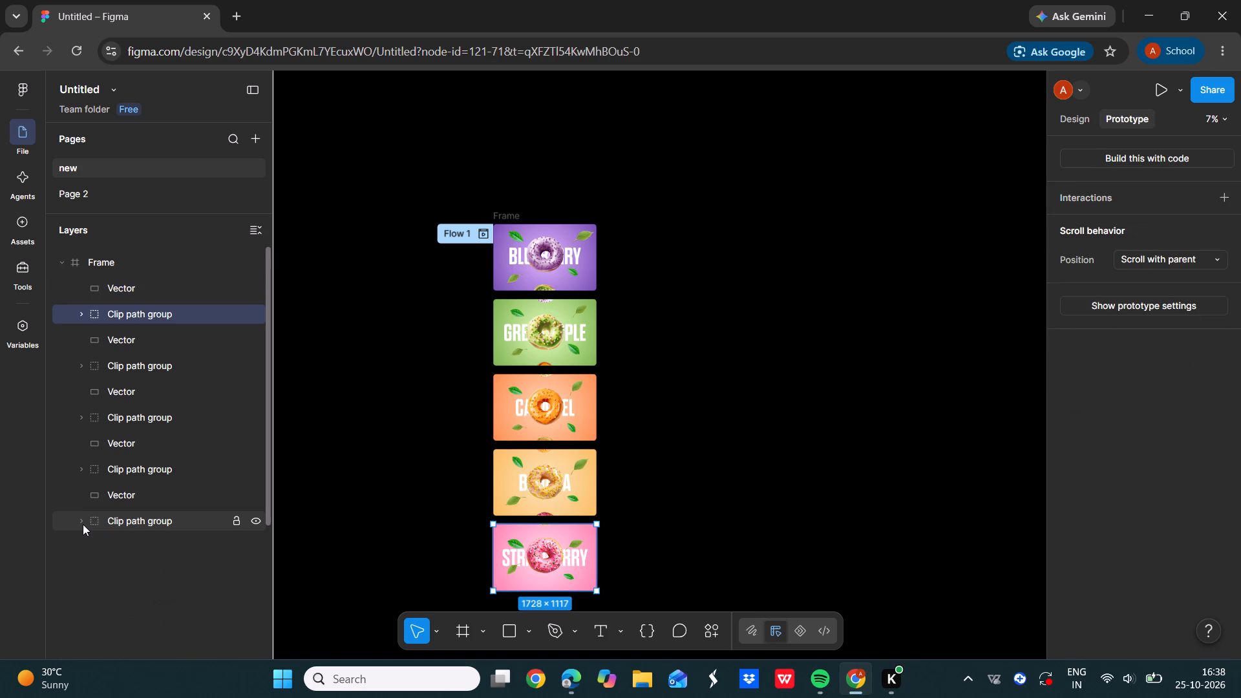
key(ctrl+y)
key(ctrl+y)
key(ctrl+y)
key(ctrl+y)
key(ctrl+y)
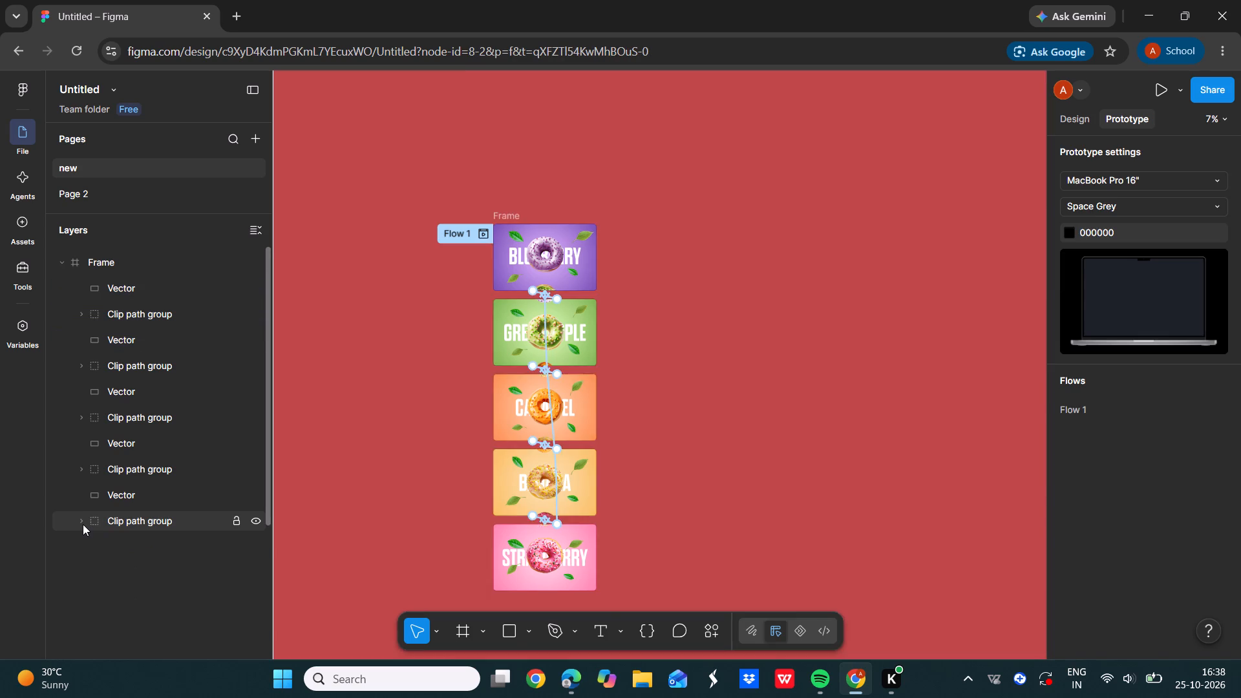
key(ctrl+y)
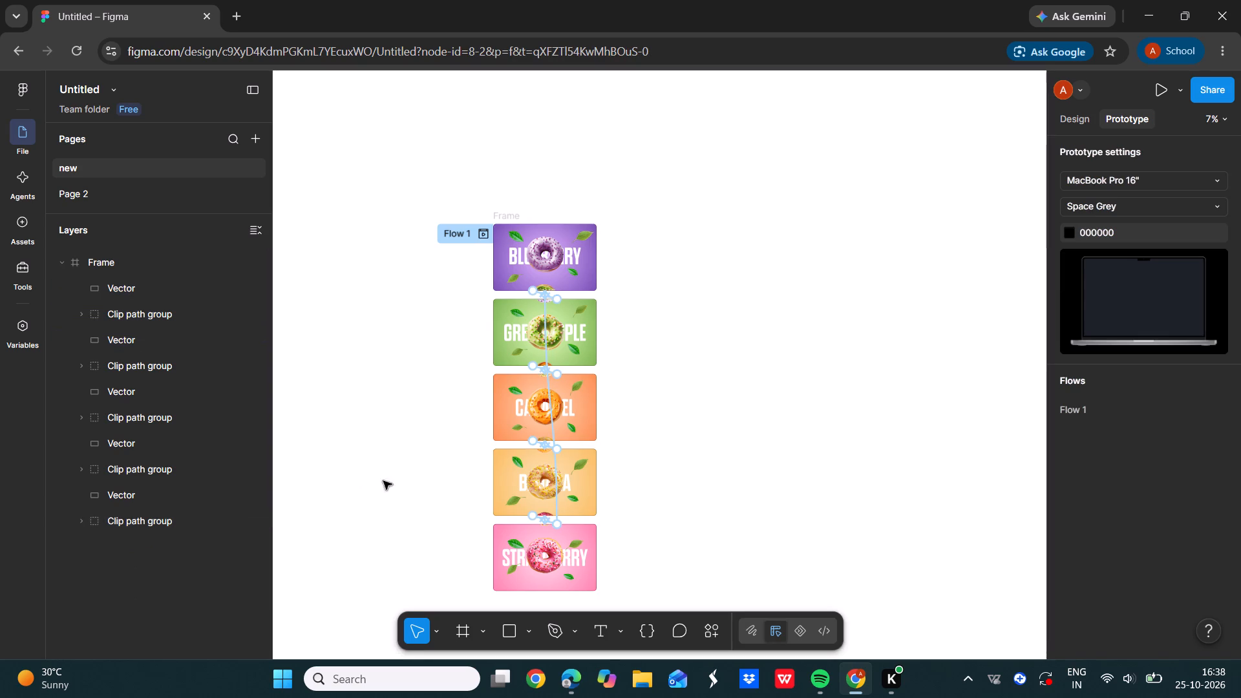
Preview Flow 1 of the donut prototype, close the preview and deselect the Frame.
click(690, 306)
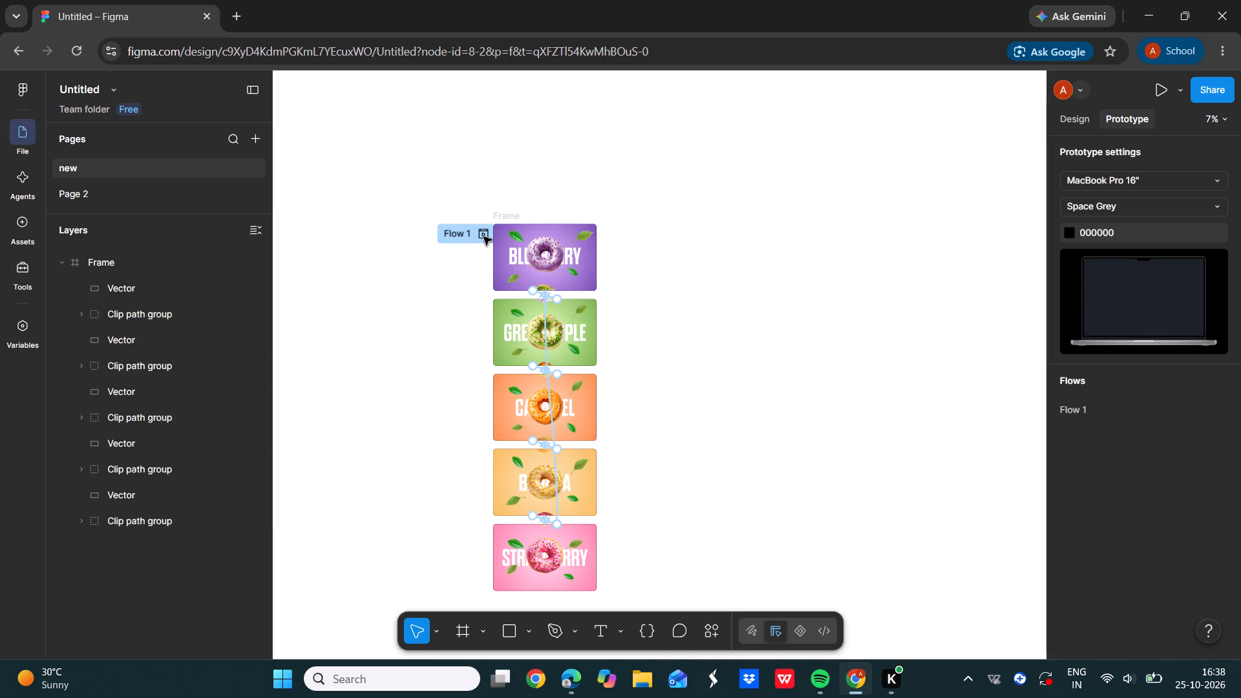
click(483, 240)
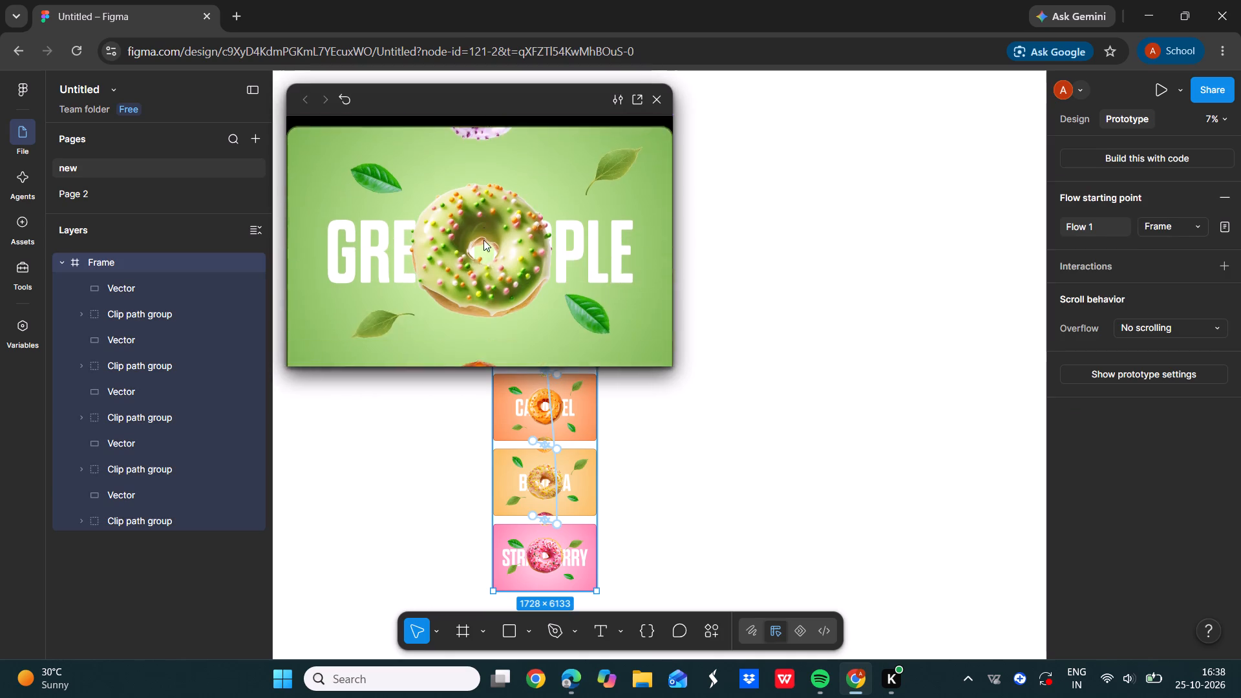
click(654, 98)
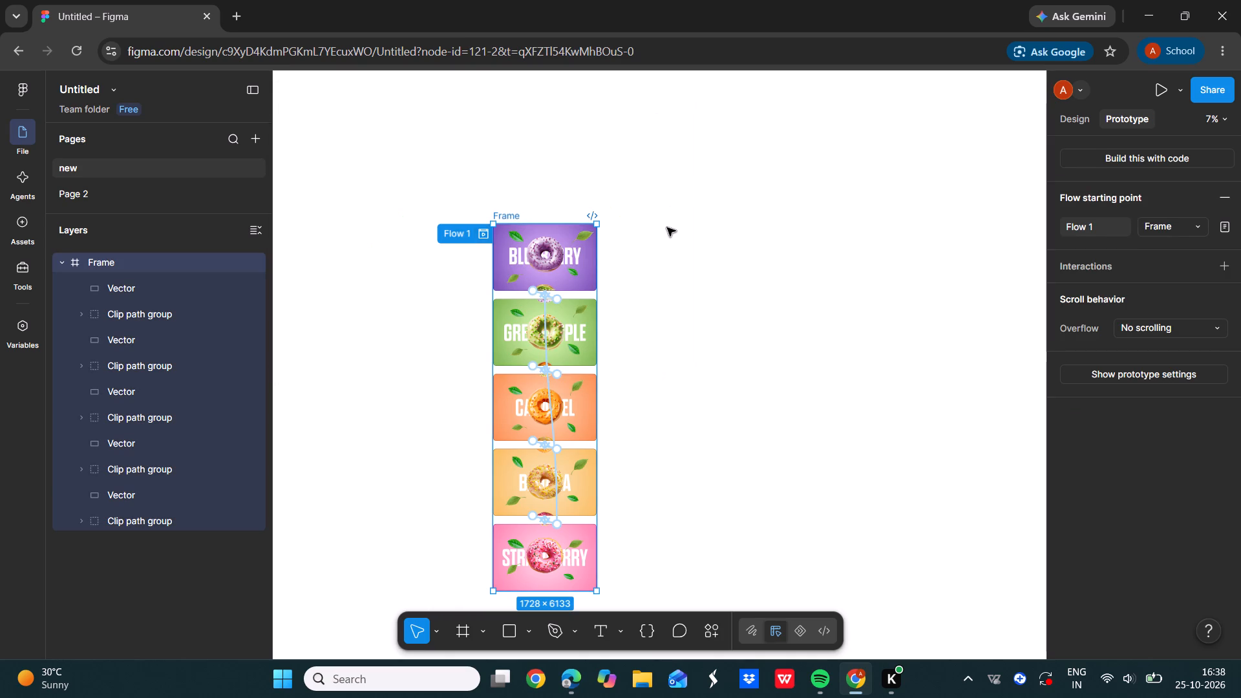
click(667, 227)
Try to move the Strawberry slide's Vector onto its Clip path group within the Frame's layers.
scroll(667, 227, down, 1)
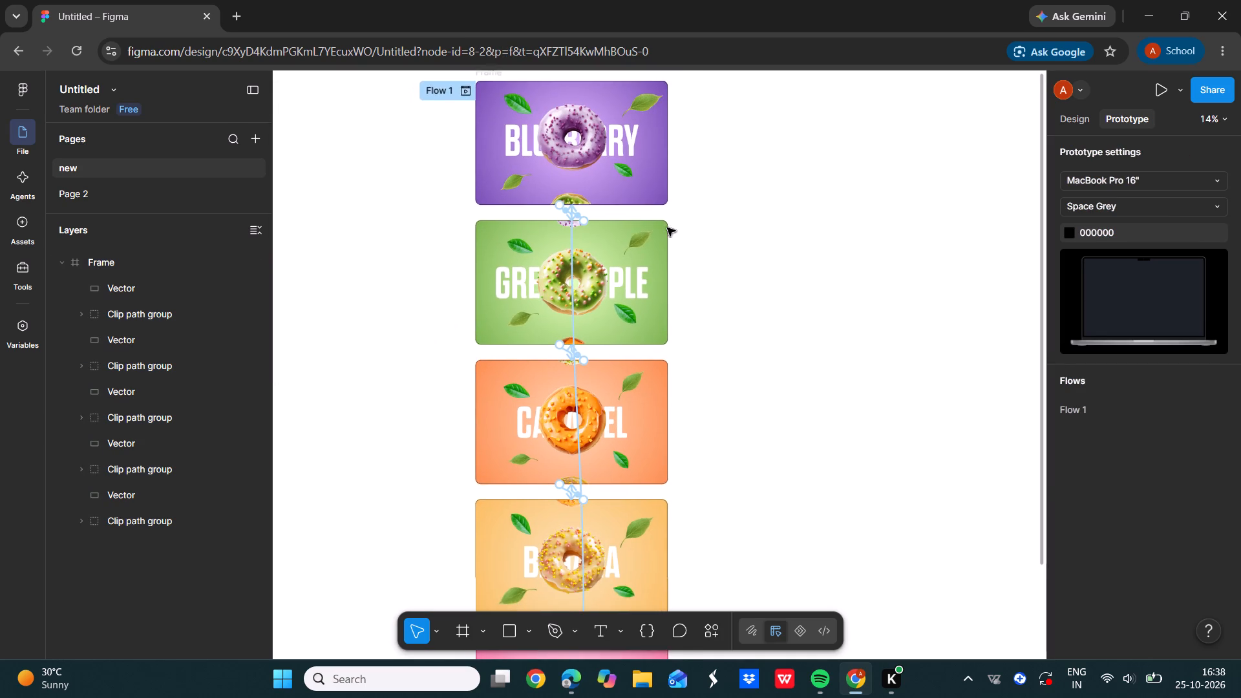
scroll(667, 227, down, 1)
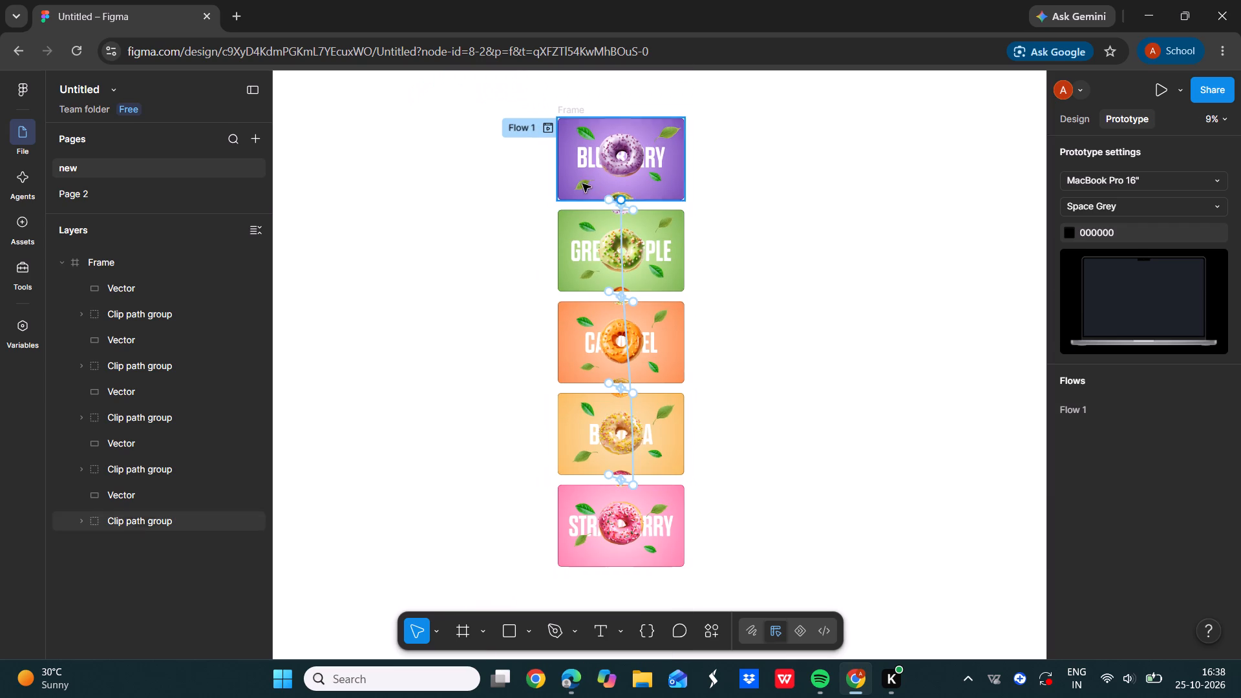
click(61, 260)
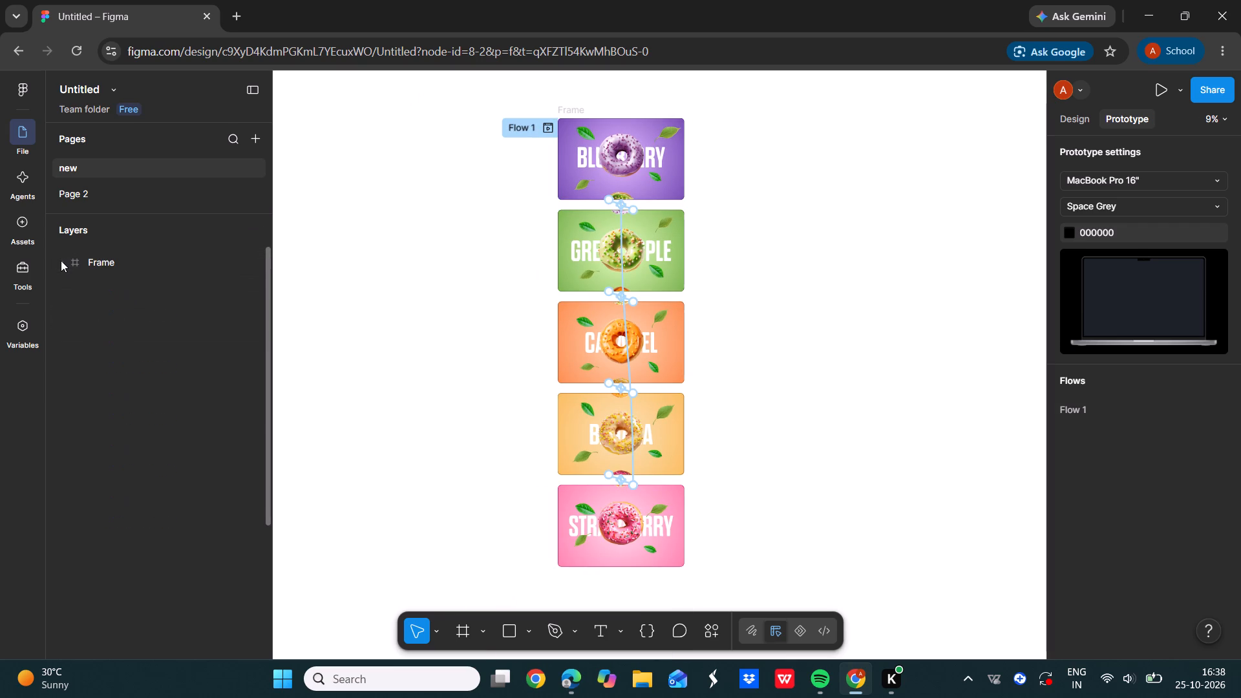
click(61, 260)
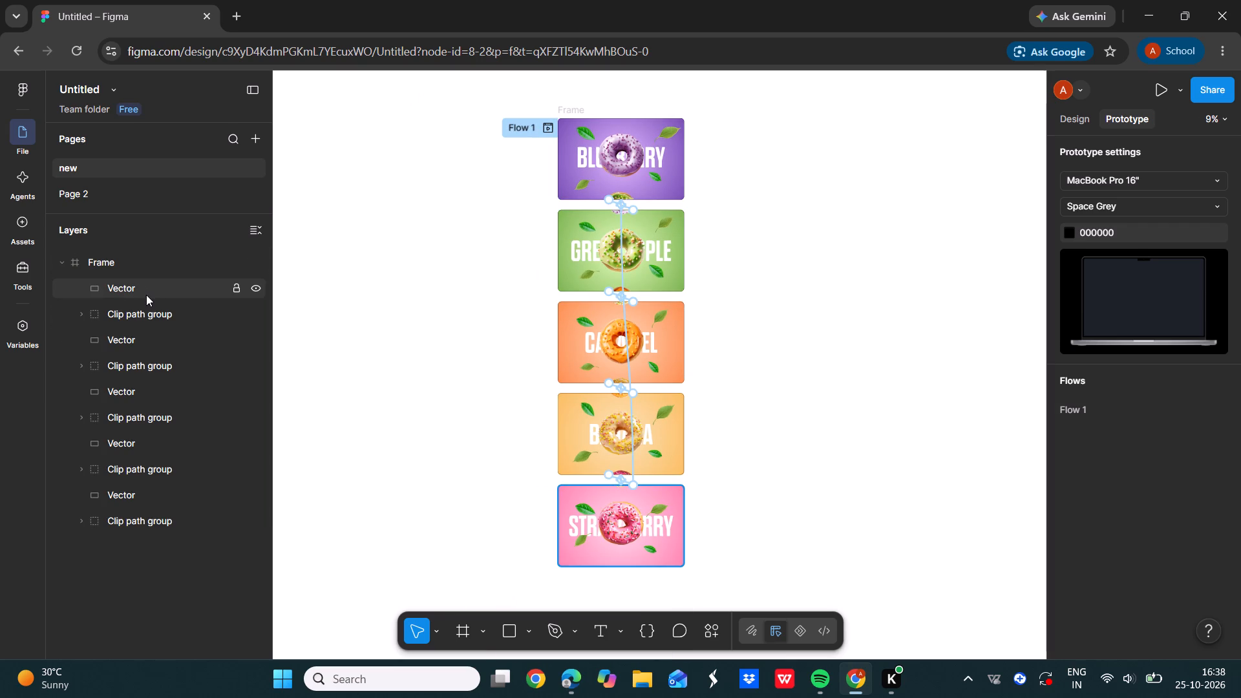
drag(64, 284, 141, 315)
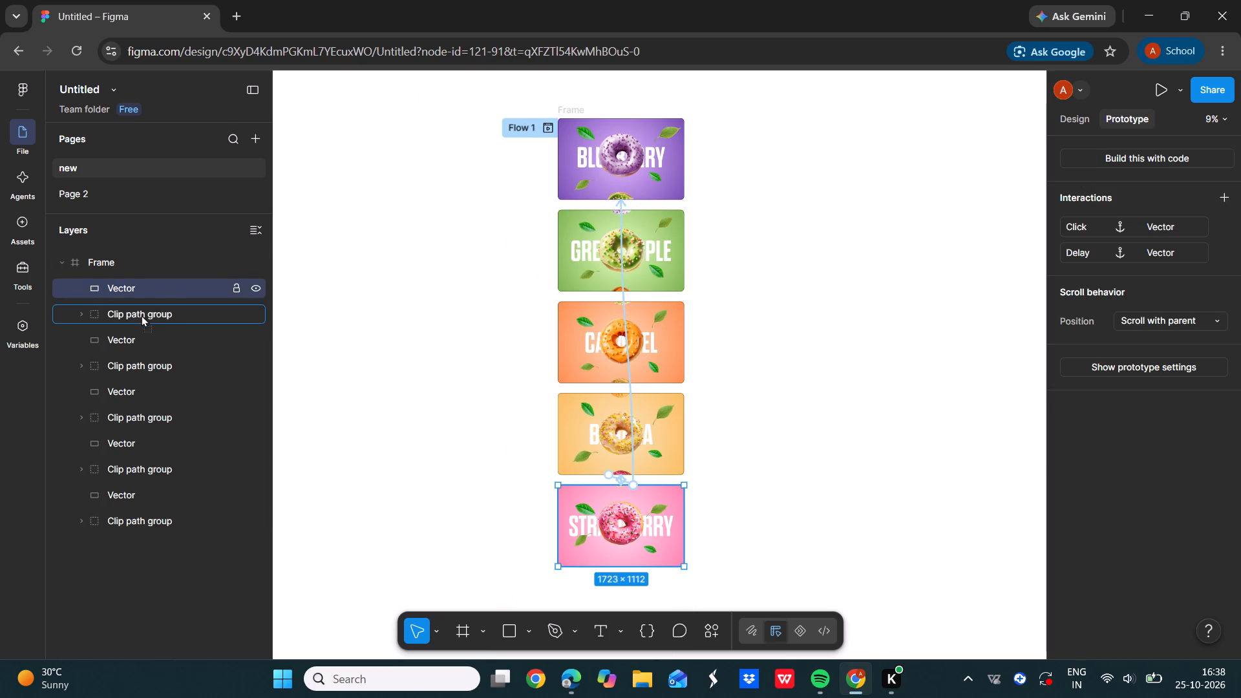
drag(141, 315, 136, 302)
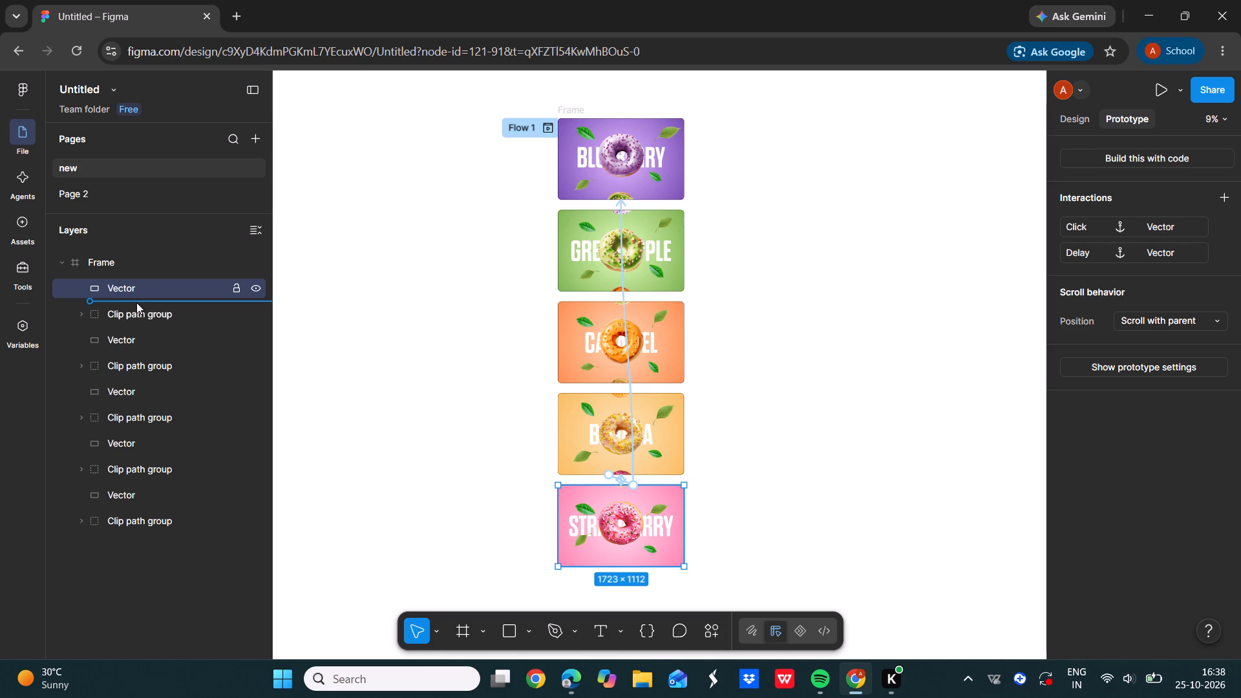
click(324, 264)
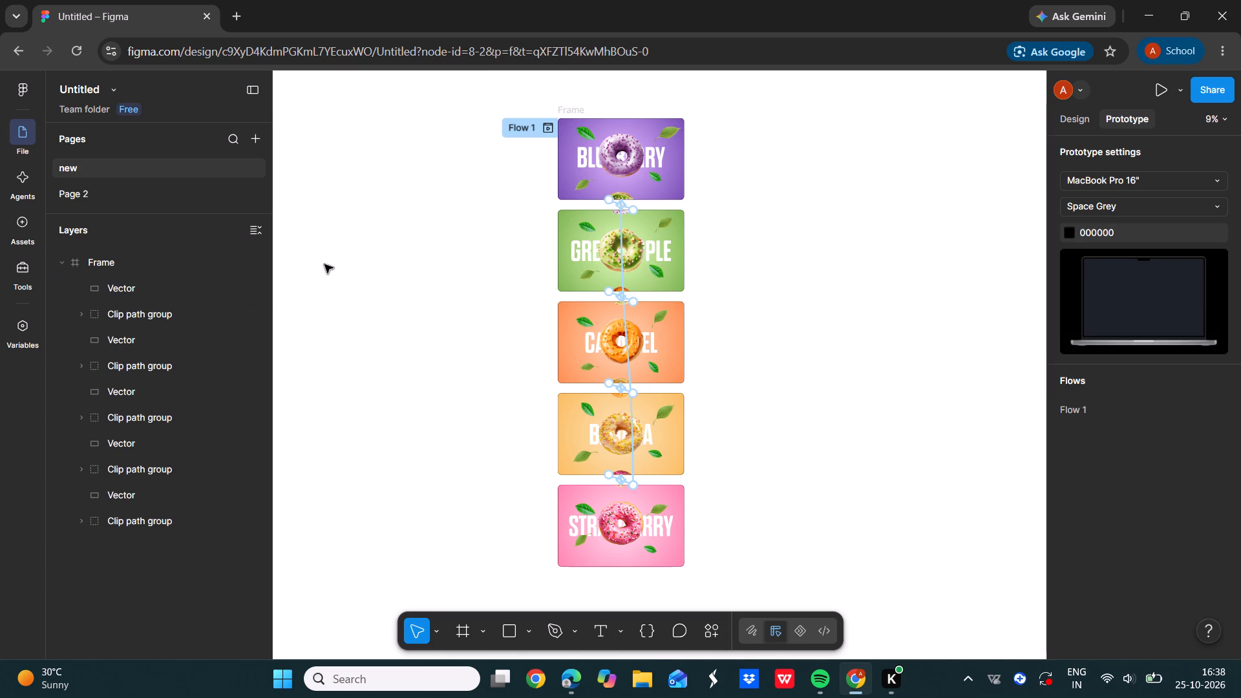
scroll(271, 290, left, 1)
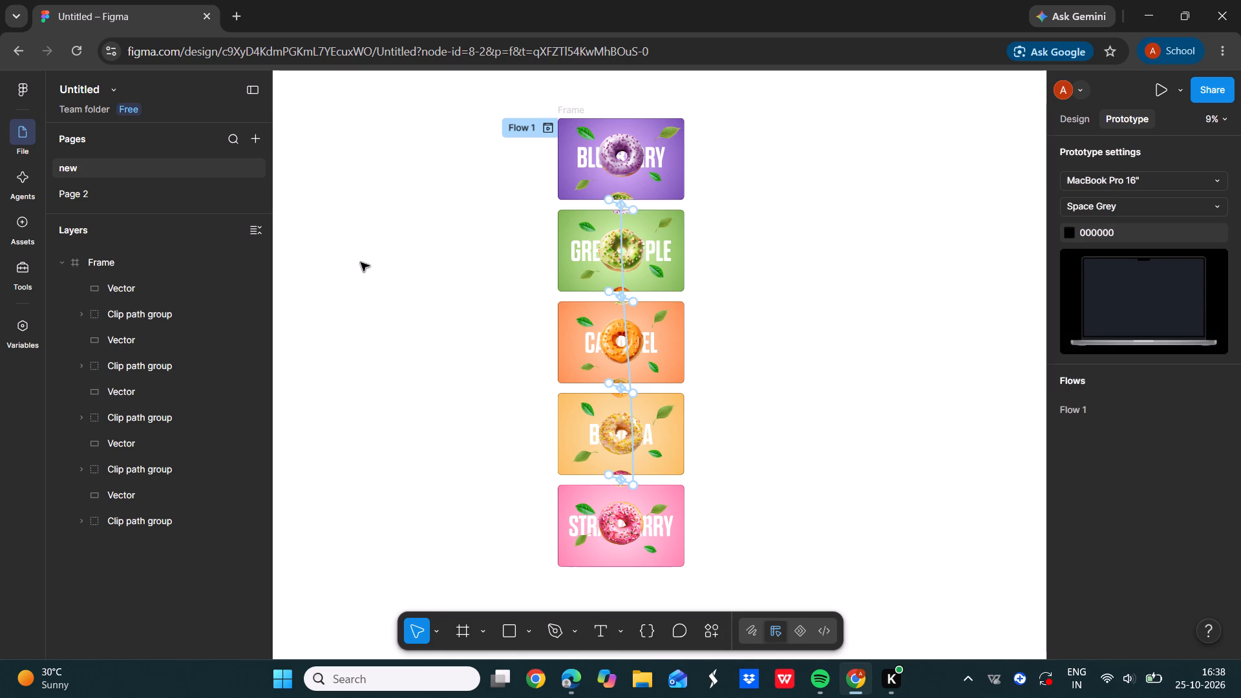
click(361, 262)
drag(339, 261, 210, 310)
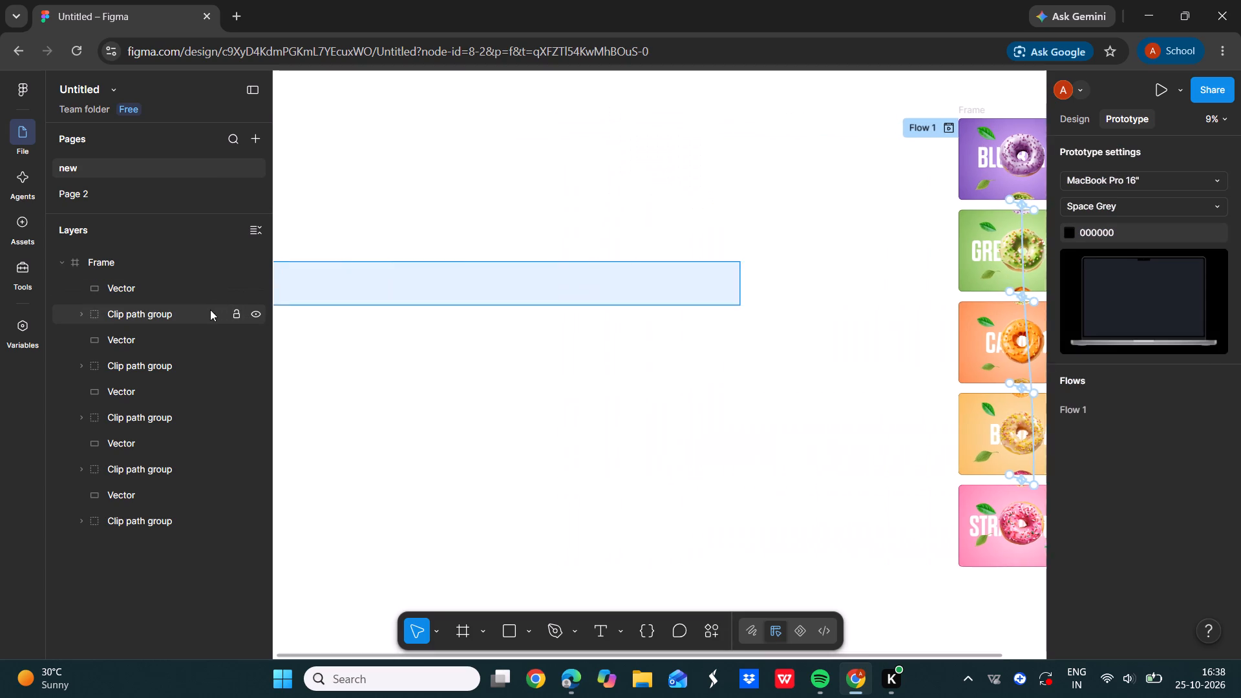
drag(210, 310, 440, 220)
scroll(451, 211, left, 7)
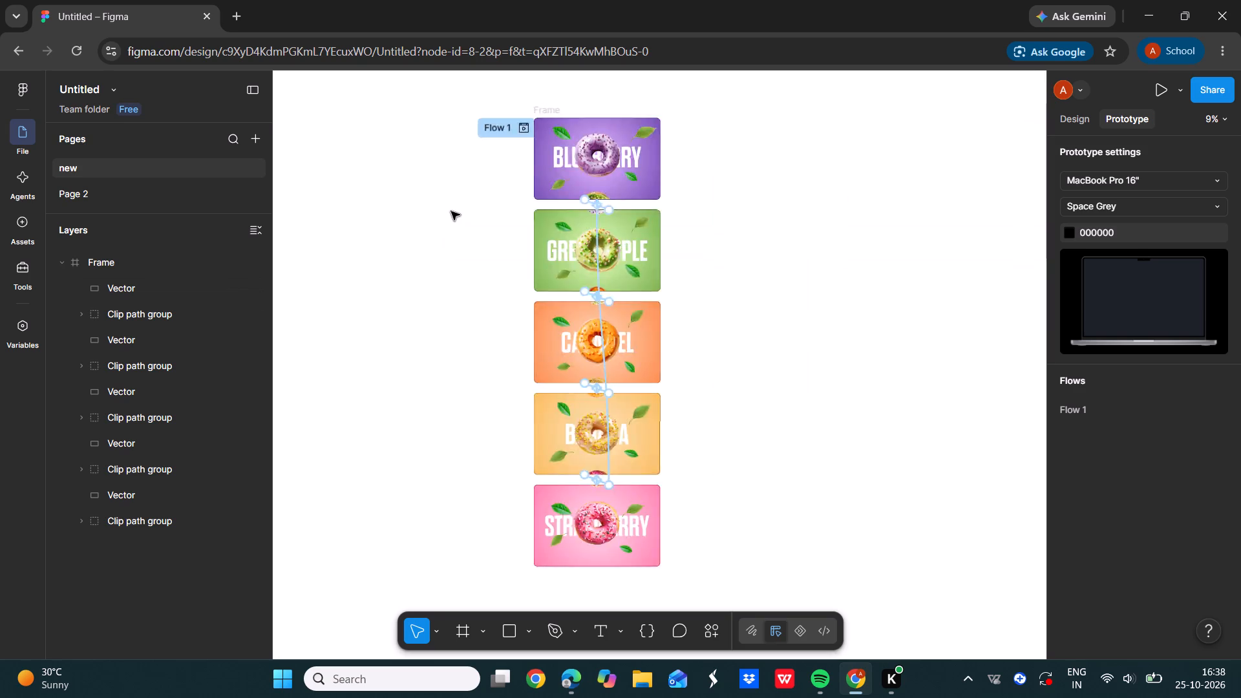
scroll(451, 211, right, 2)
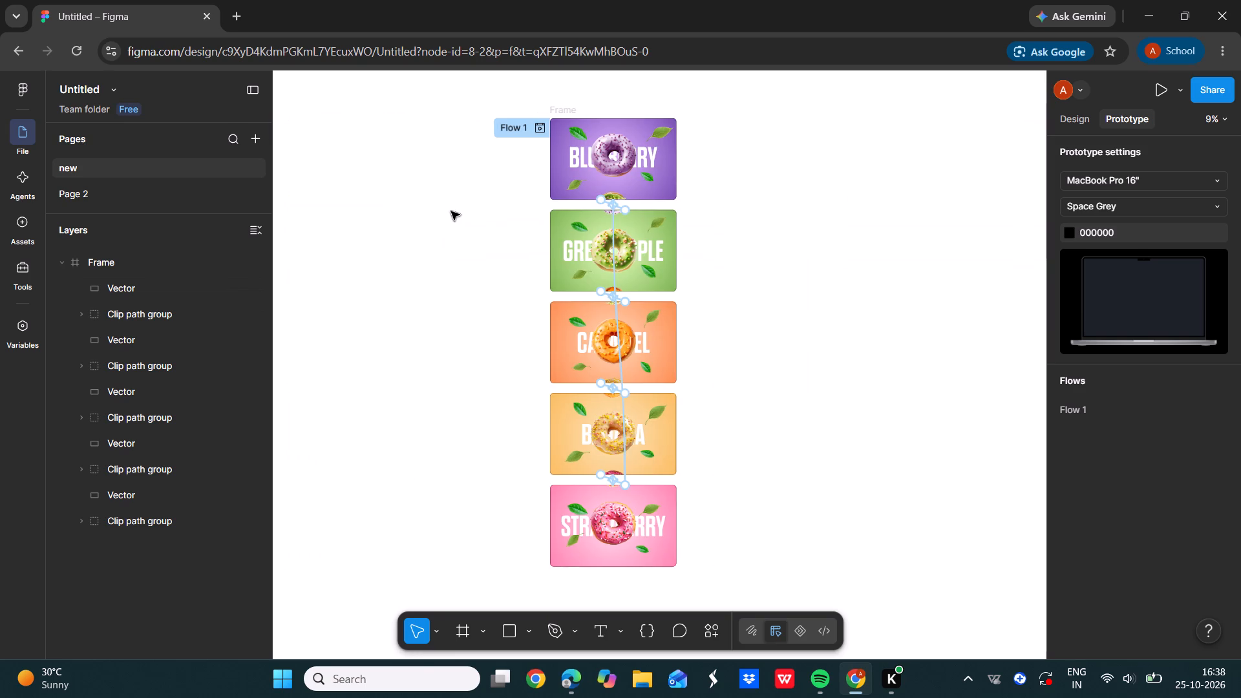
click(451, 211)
Compare the Strawberry slide's Vector with its Clip path group, checking the size and interactions of each.
click(156, 302)
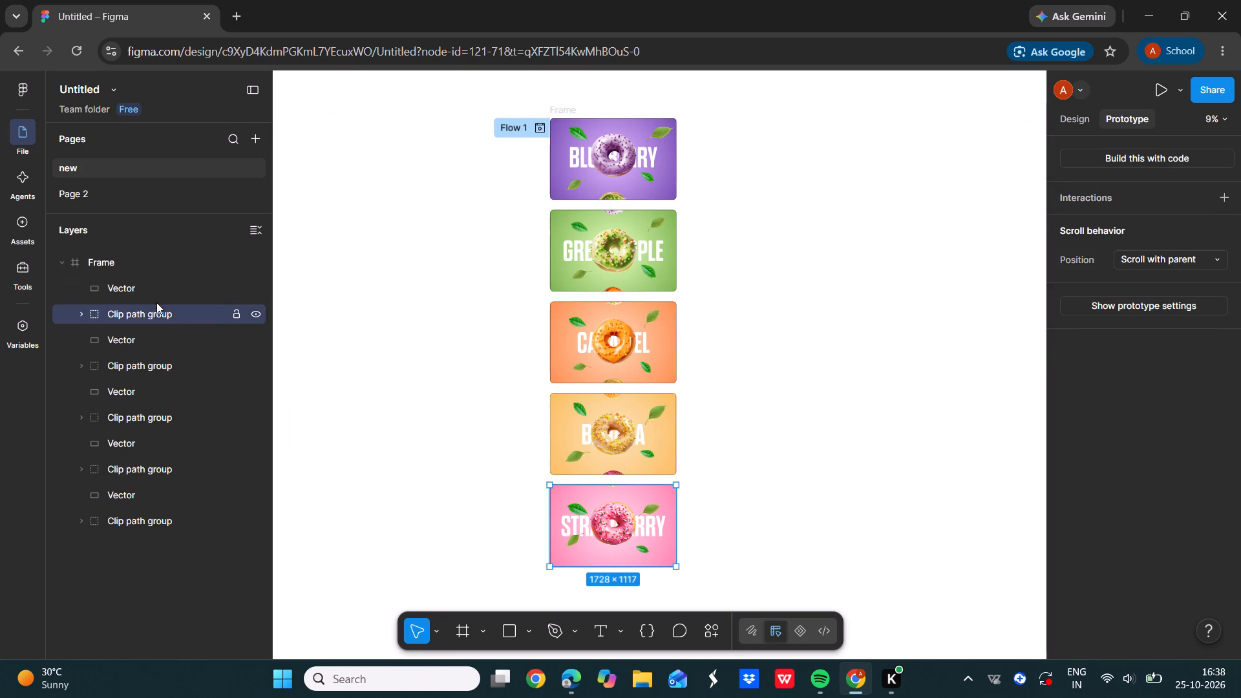
click(147, 297)
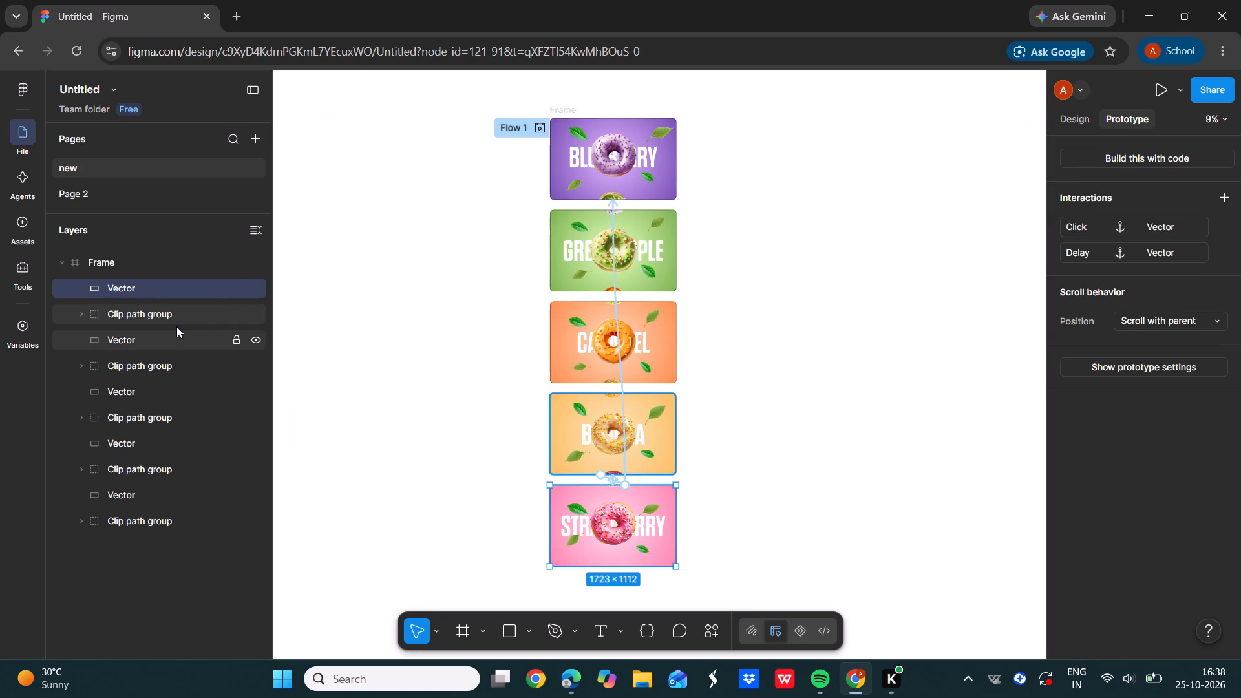
click(322, 272)
click(153, 319)
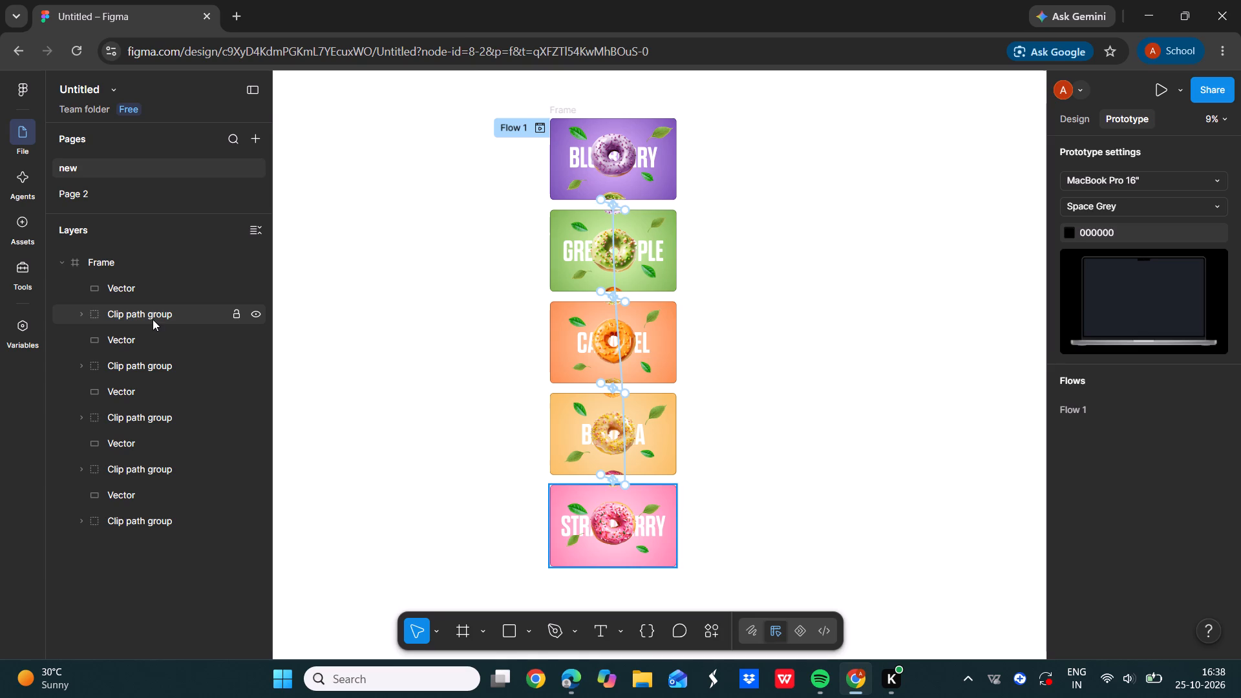
click(112, 289)
click(120, 310)
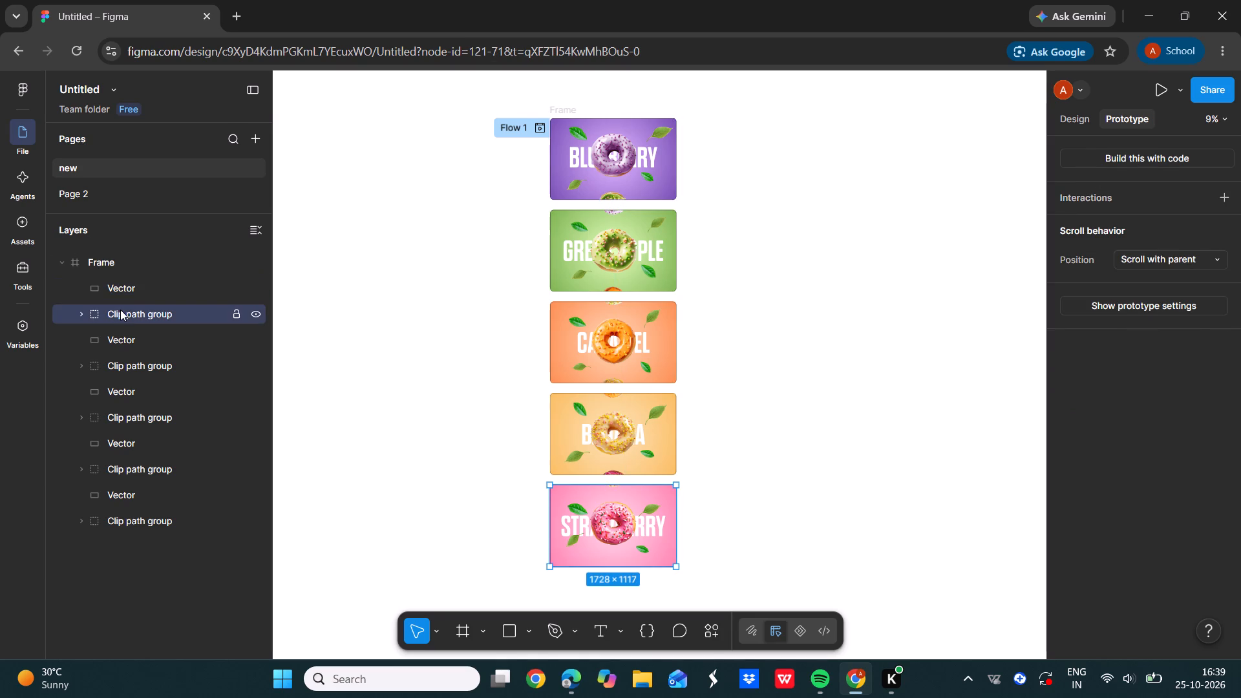
click(126, 296)
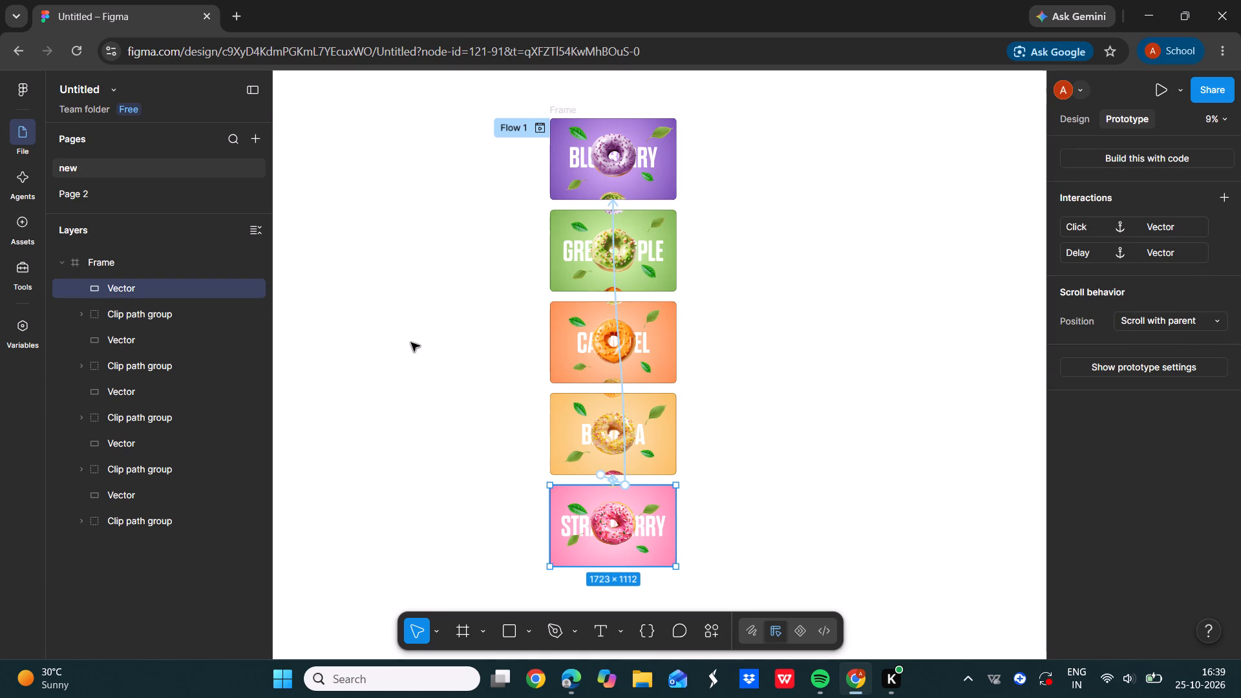
click(411, 343)
Select all layers of the five slides and draft the AI agent request "correct this prototype make it auto rotate donut prototype the".
drag(521, 555, 558, 330)
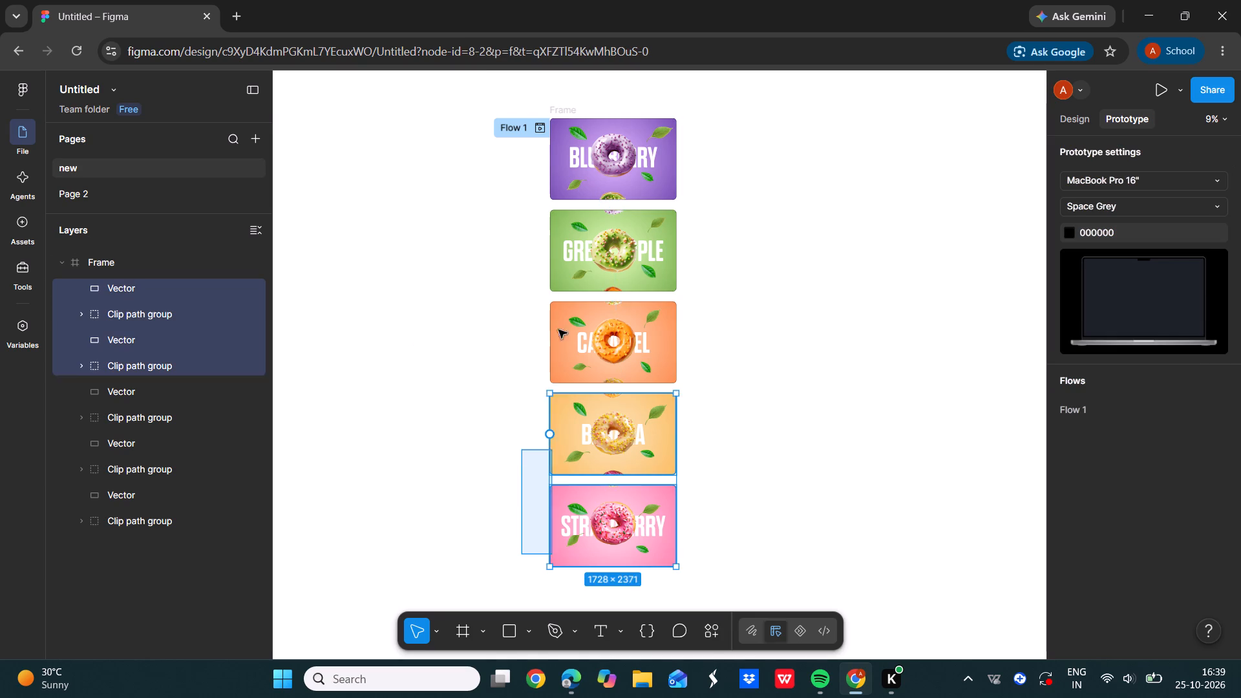
drag(558, 330, 739, 142)
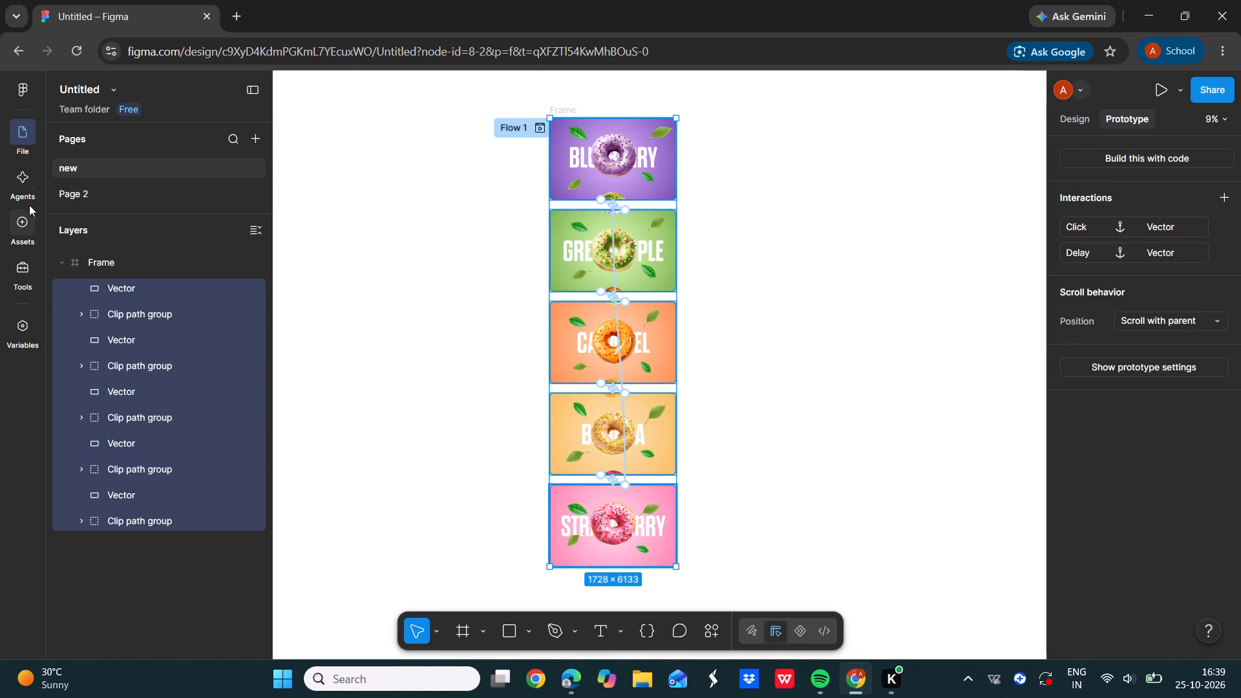
click(21, 194)
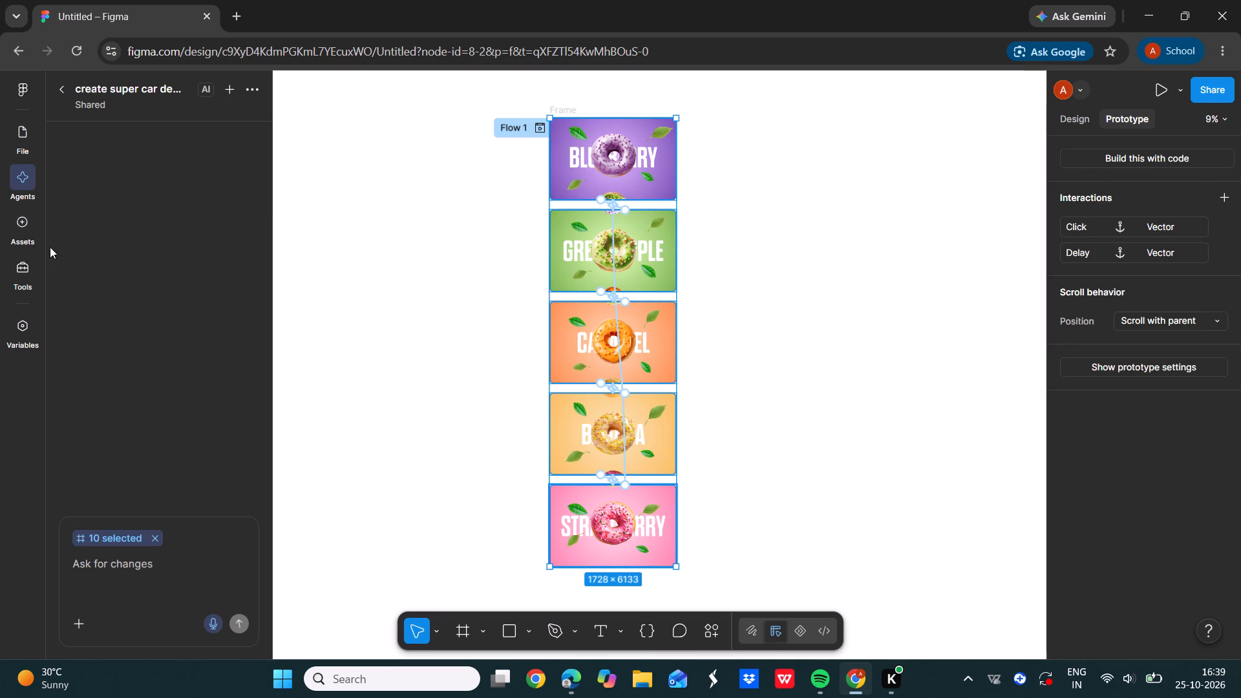
click(145, 569)
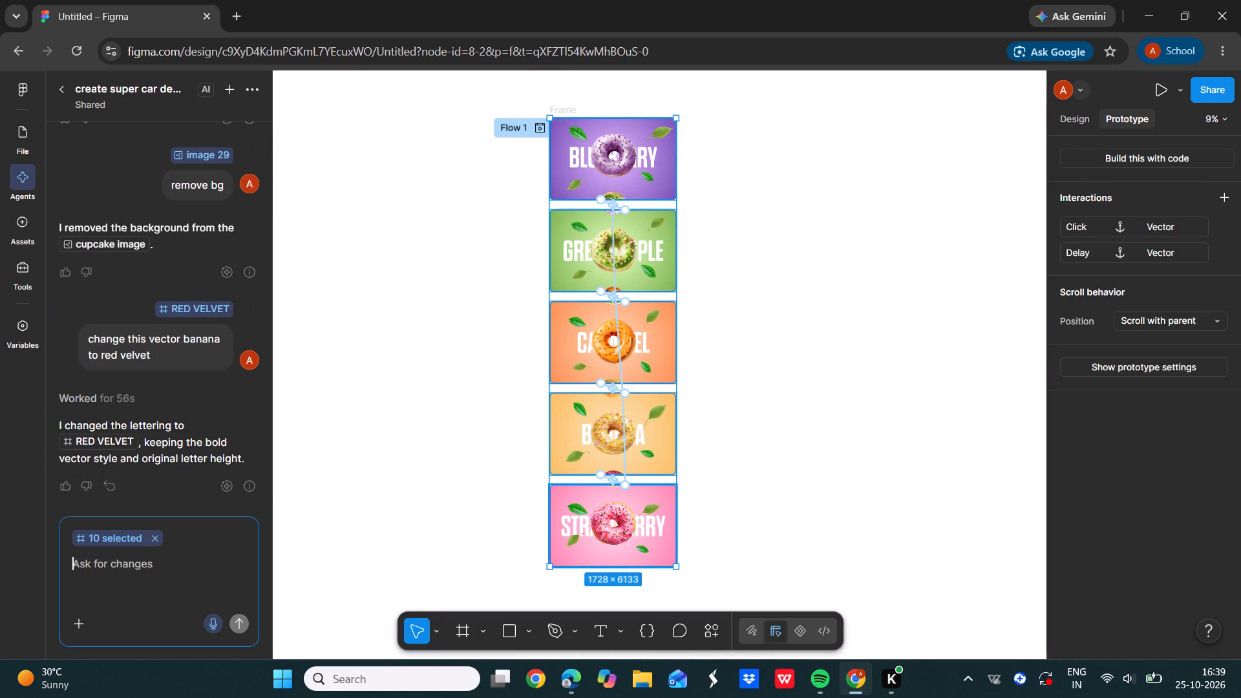
text(correct this pror)
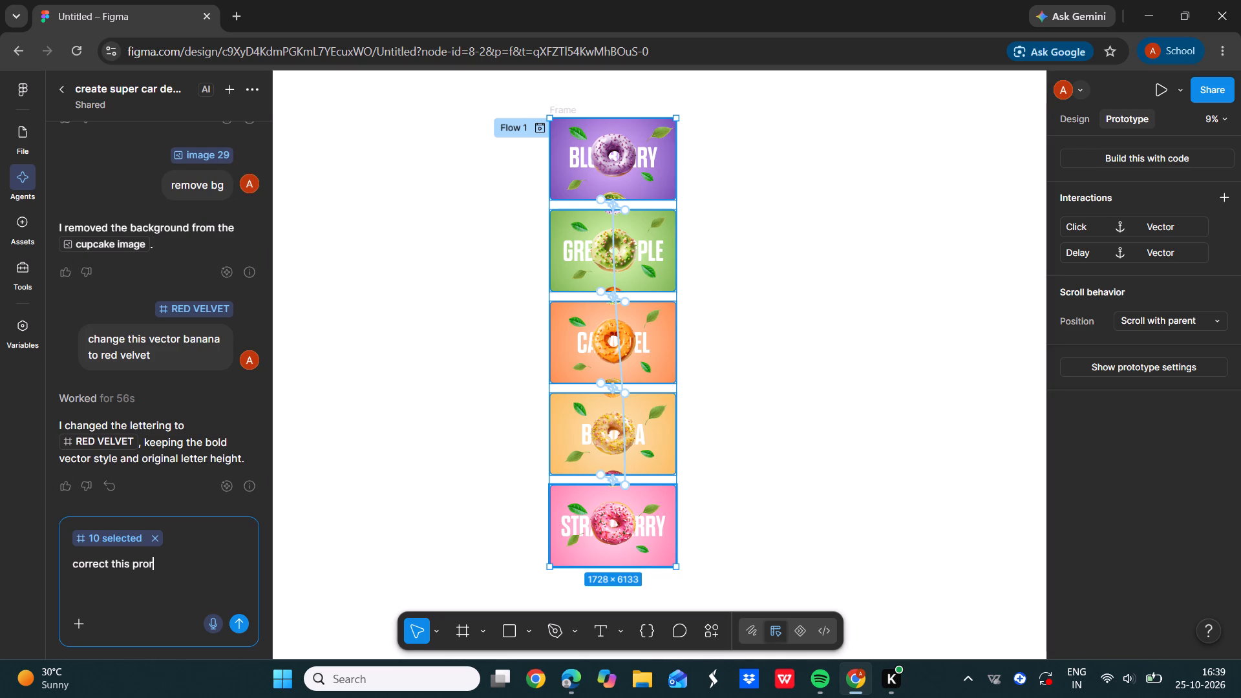
key(BackSpace)
text(totype)
key(space)
text(make it)
key(space)
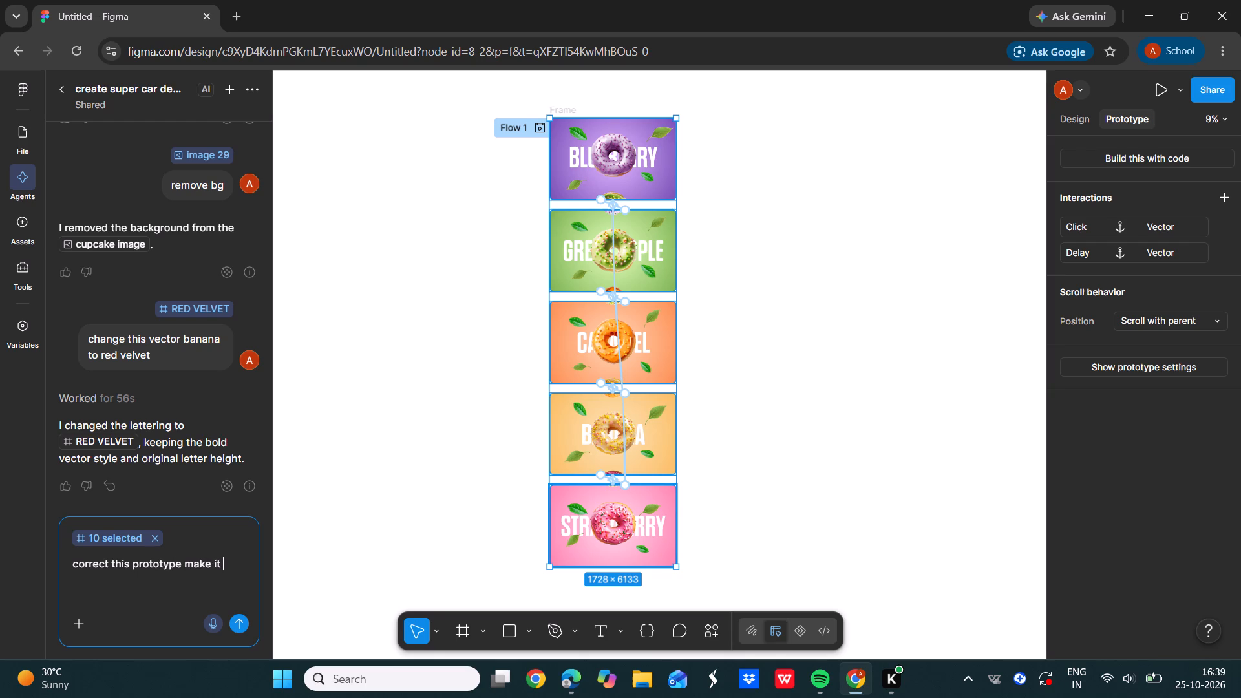
key(a)
text(uto ro)
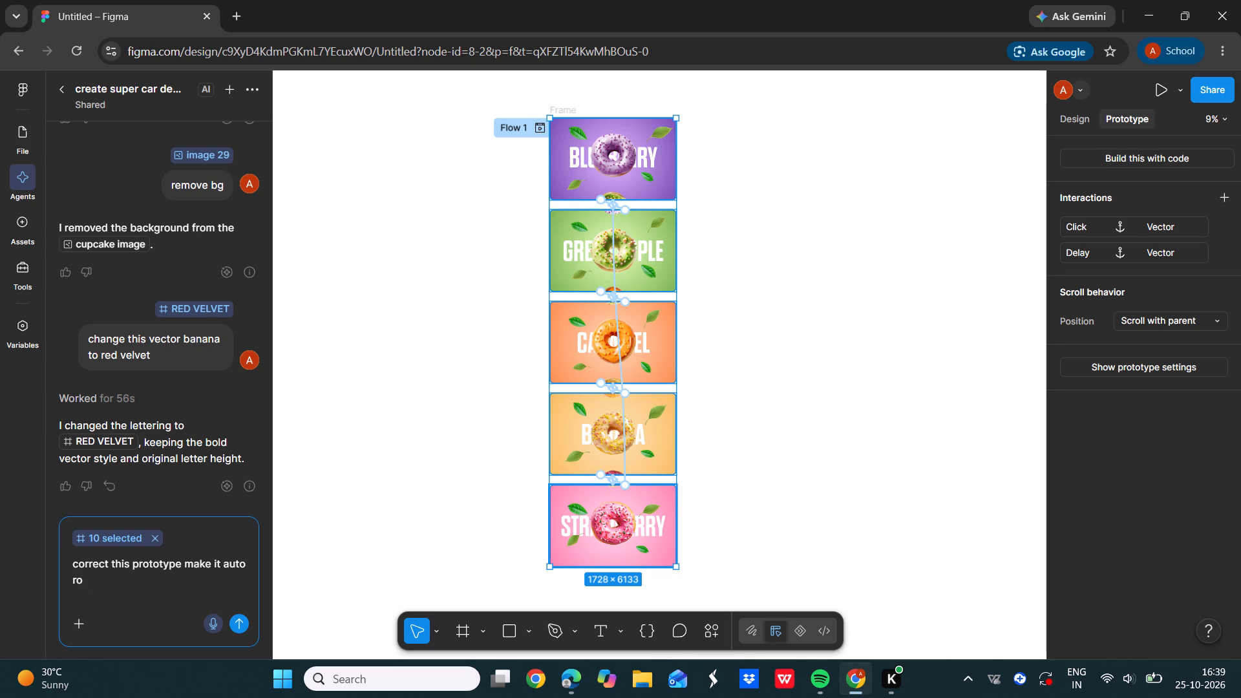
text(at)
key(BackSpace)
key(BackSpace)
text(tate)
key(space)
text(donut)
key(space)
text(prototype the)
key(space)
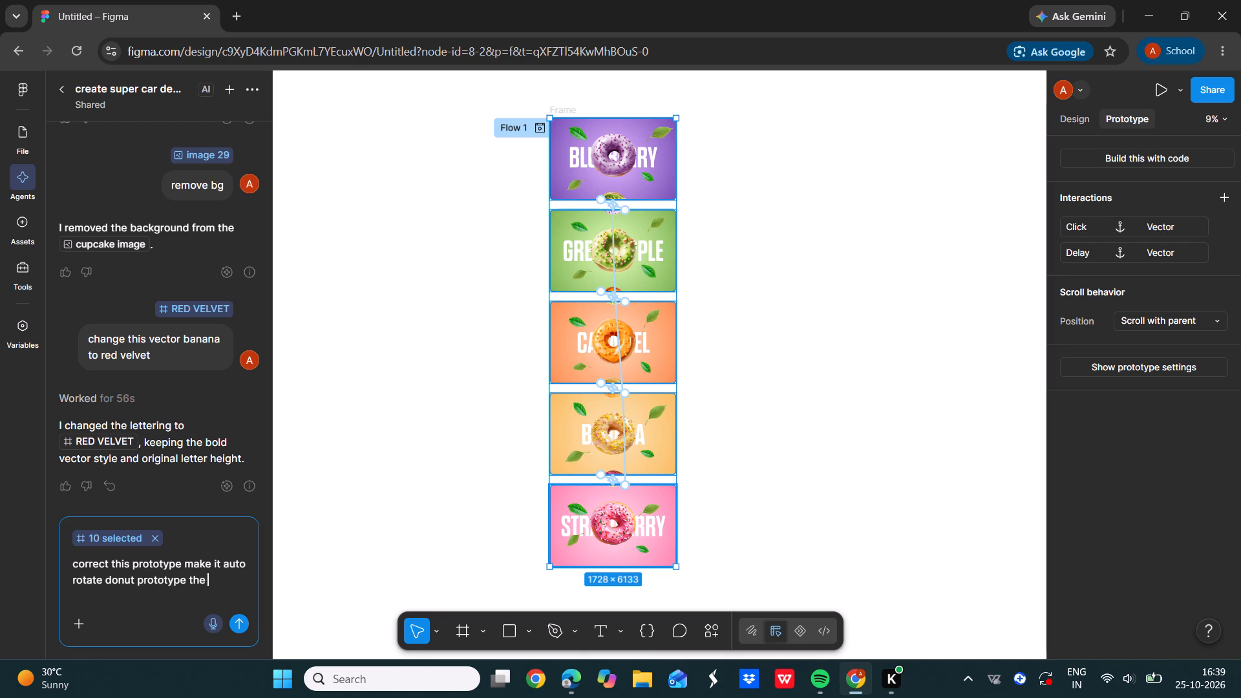
Continue the AI agent request draft with the words "donut roll when".
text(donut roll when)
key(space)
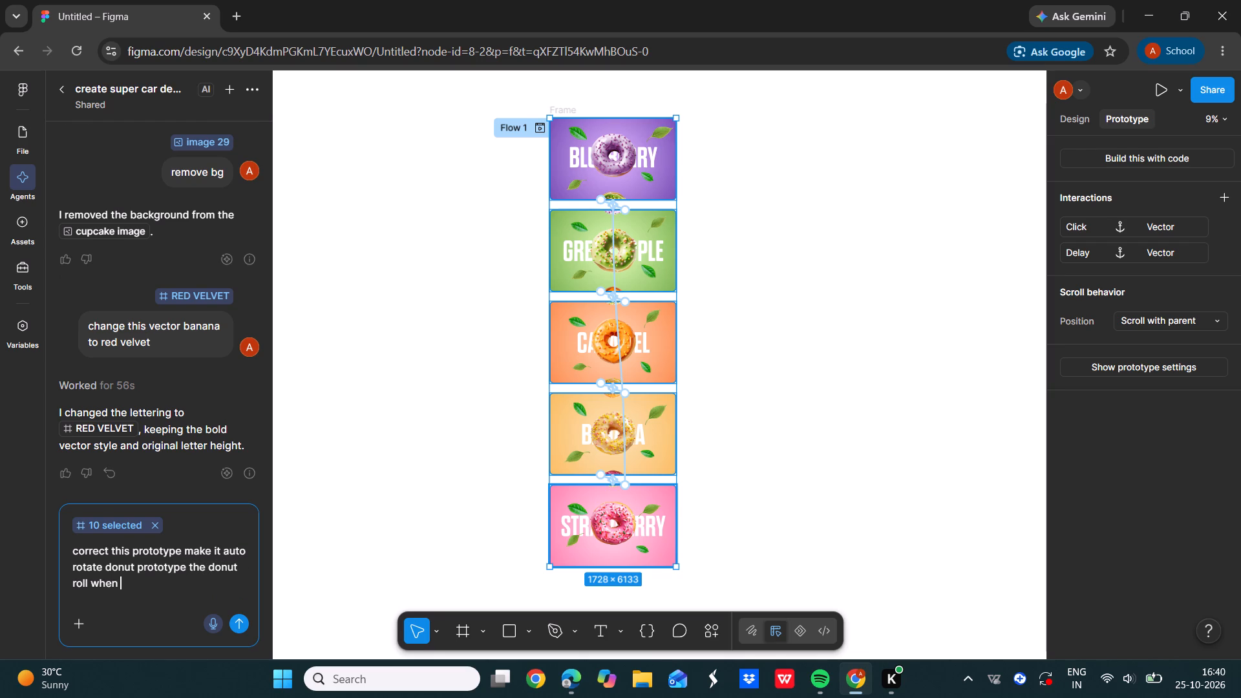
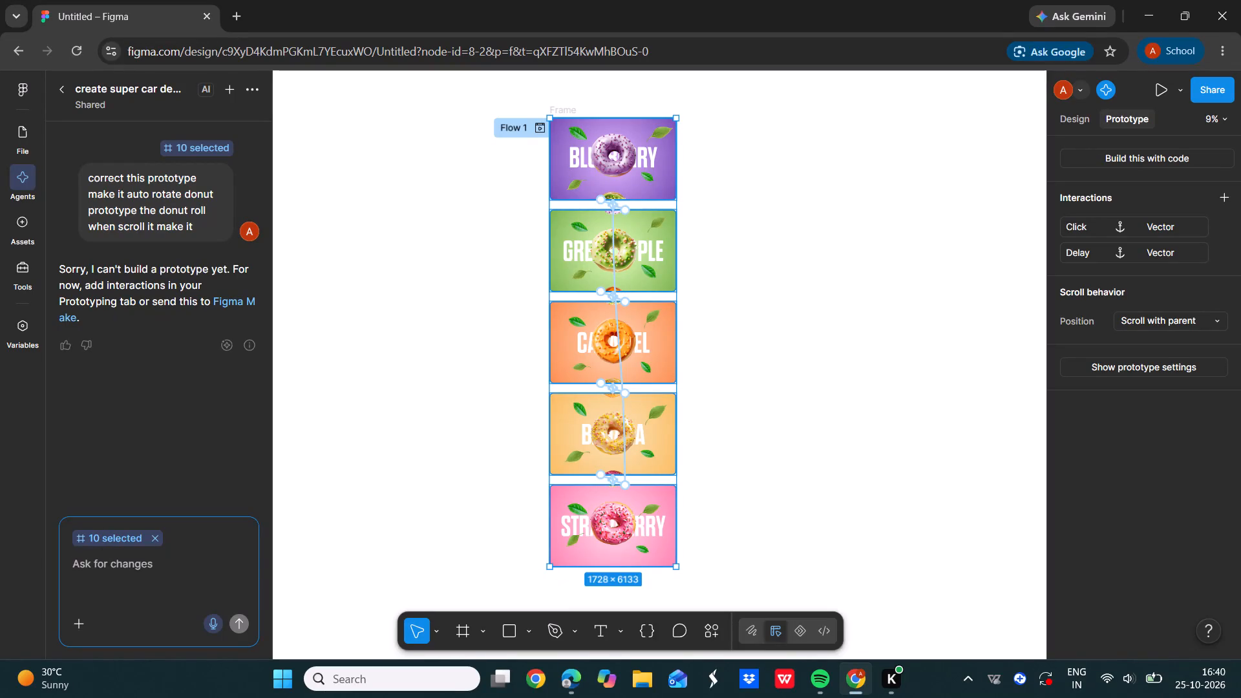
Delete the on-click interactions linking the Strawberry slide to the Blueberry slide and the Banana slide to the Strawberry slide.
click(114, 565)
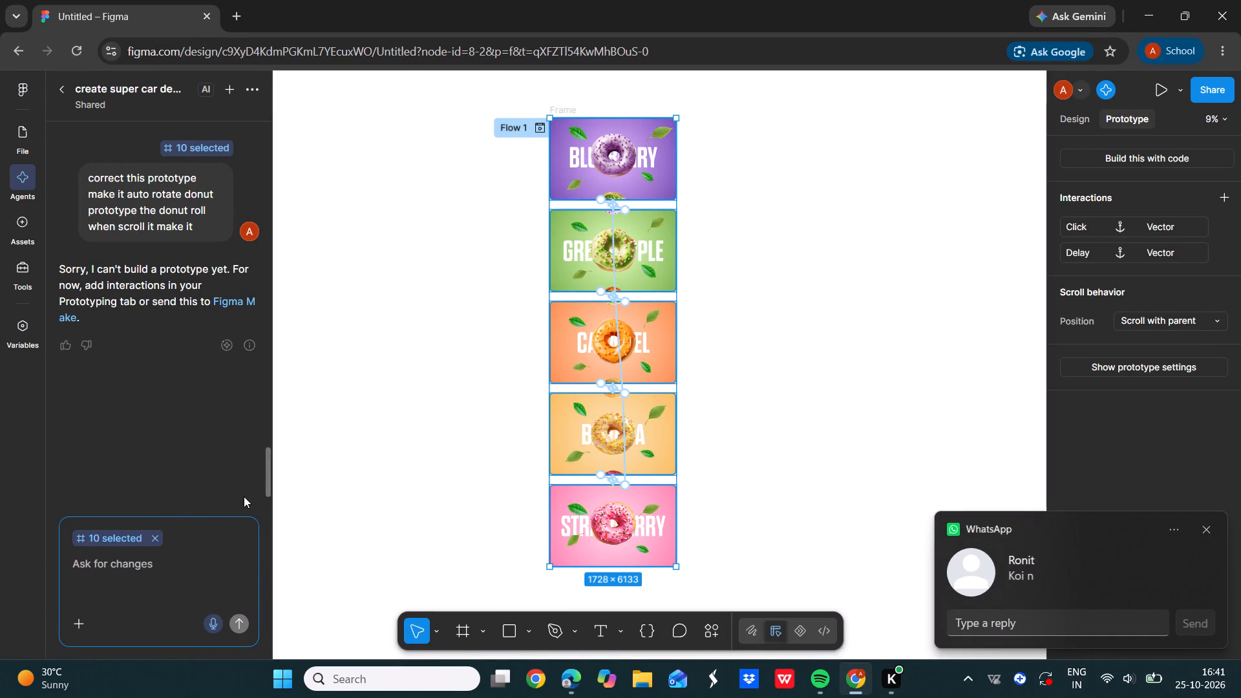
click(626, 428)
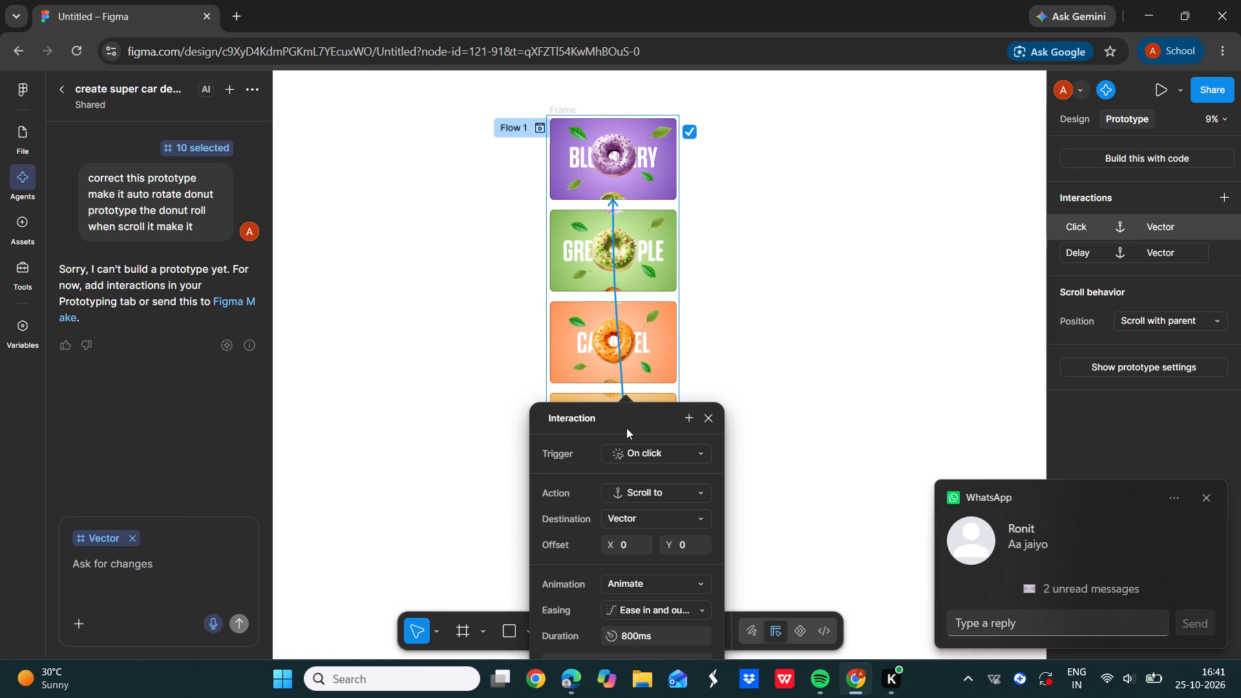
key(BackSpace)
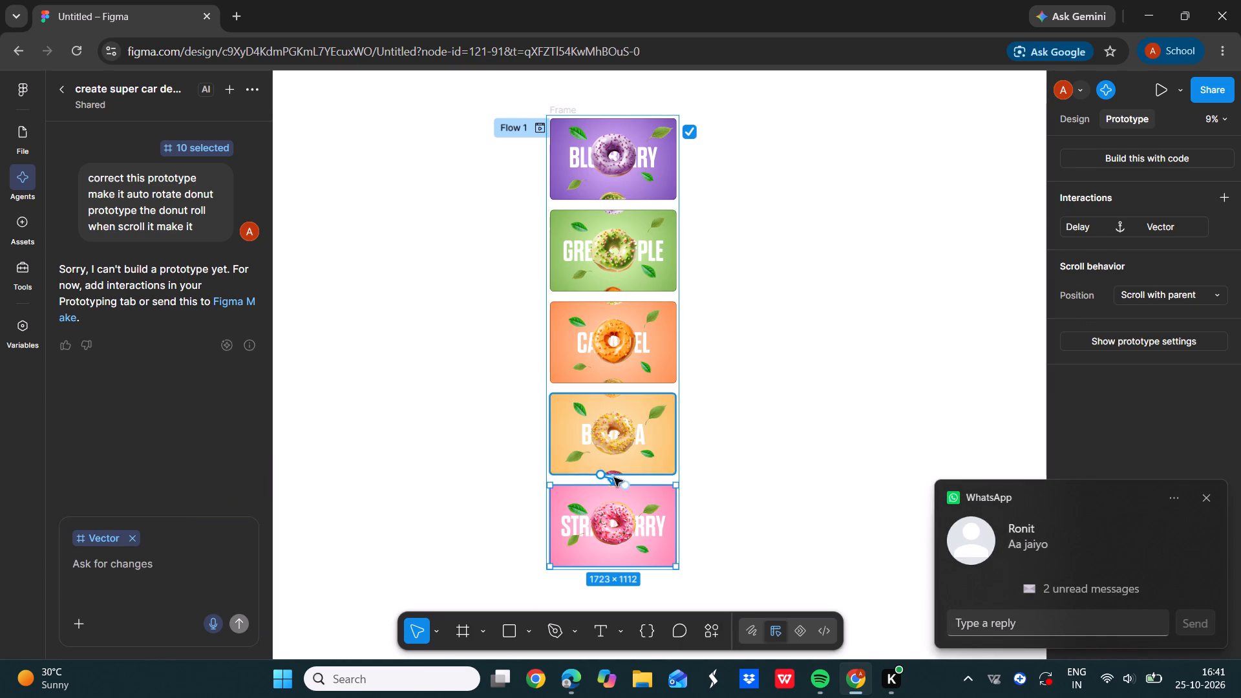
click(611, 482)
key(BackSpace)
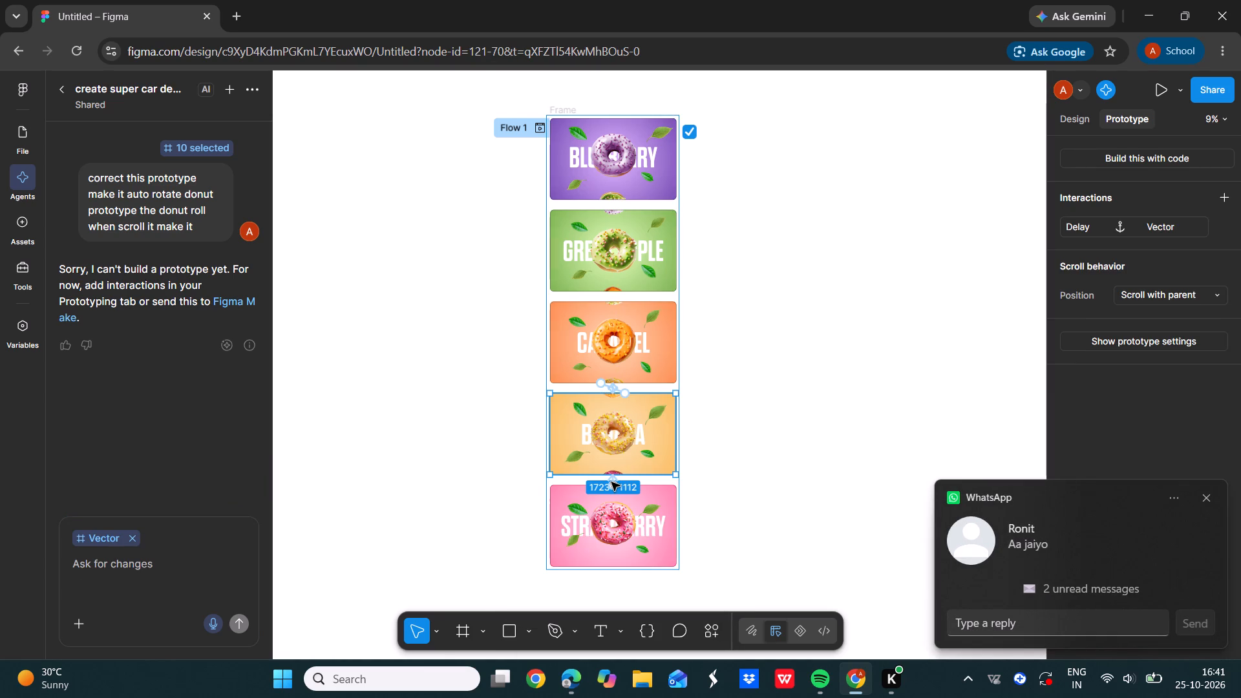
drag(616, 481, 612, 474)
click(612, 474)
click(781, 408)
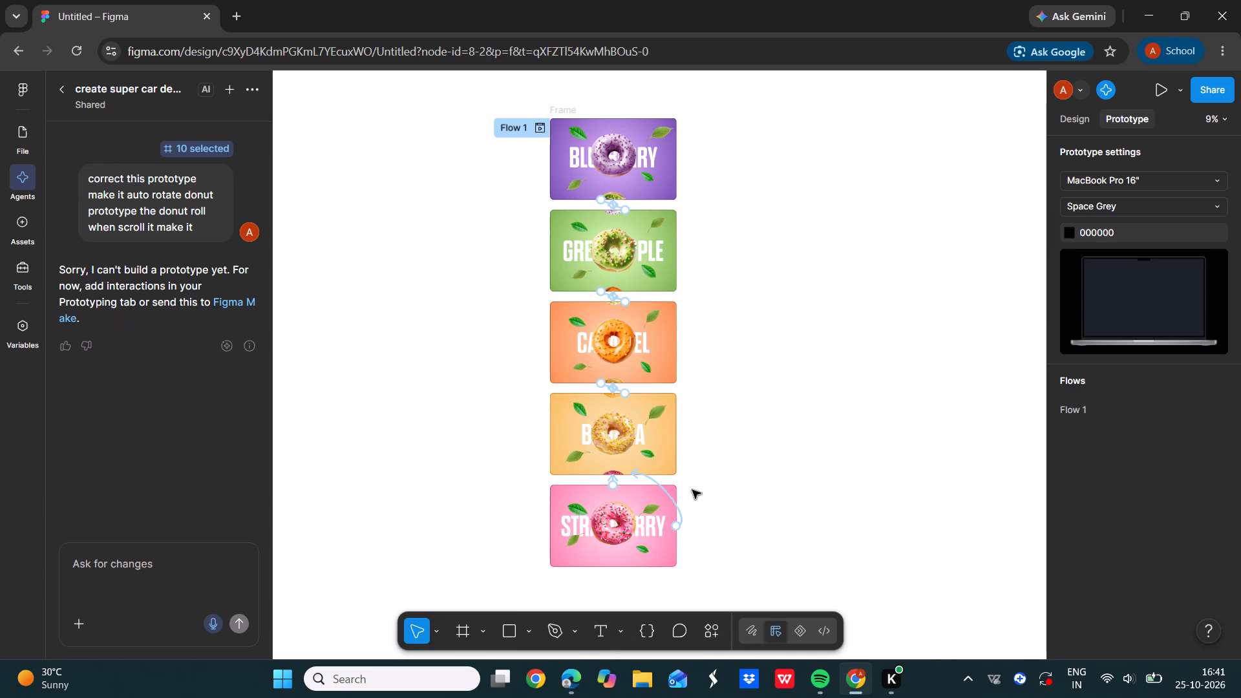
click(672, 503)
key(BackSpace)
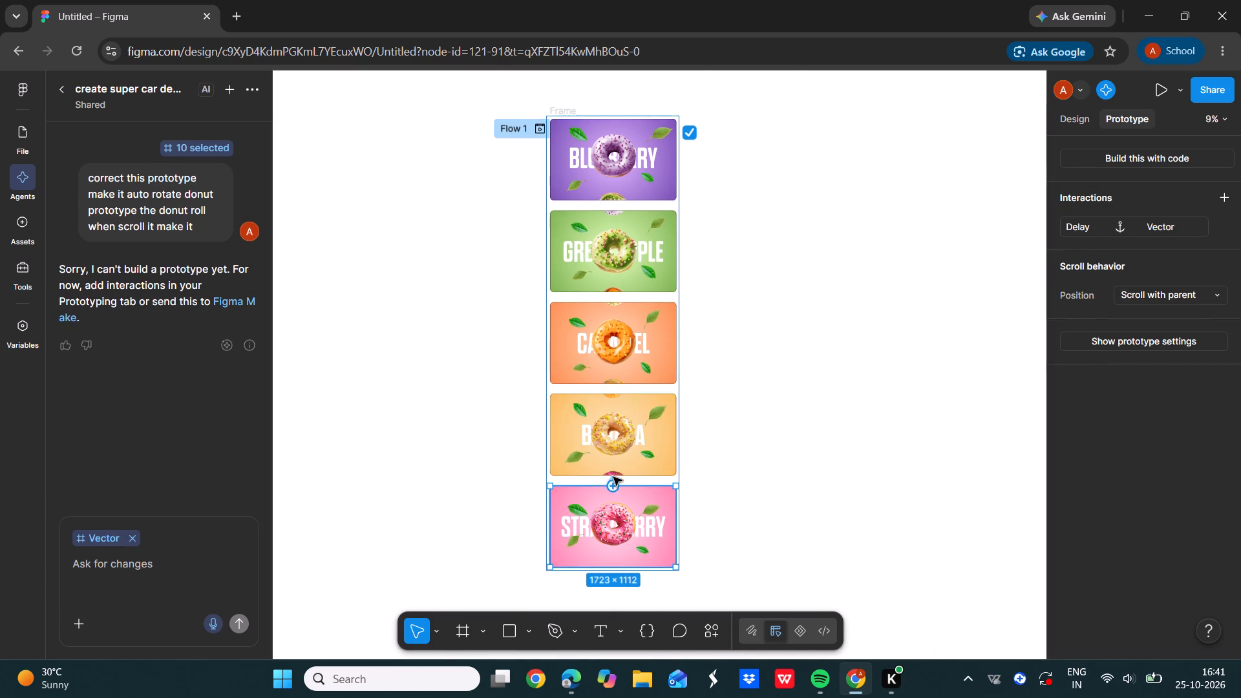
Delete the Strawberry slide's after-delay Scroll to interaction.
click(601, 498)
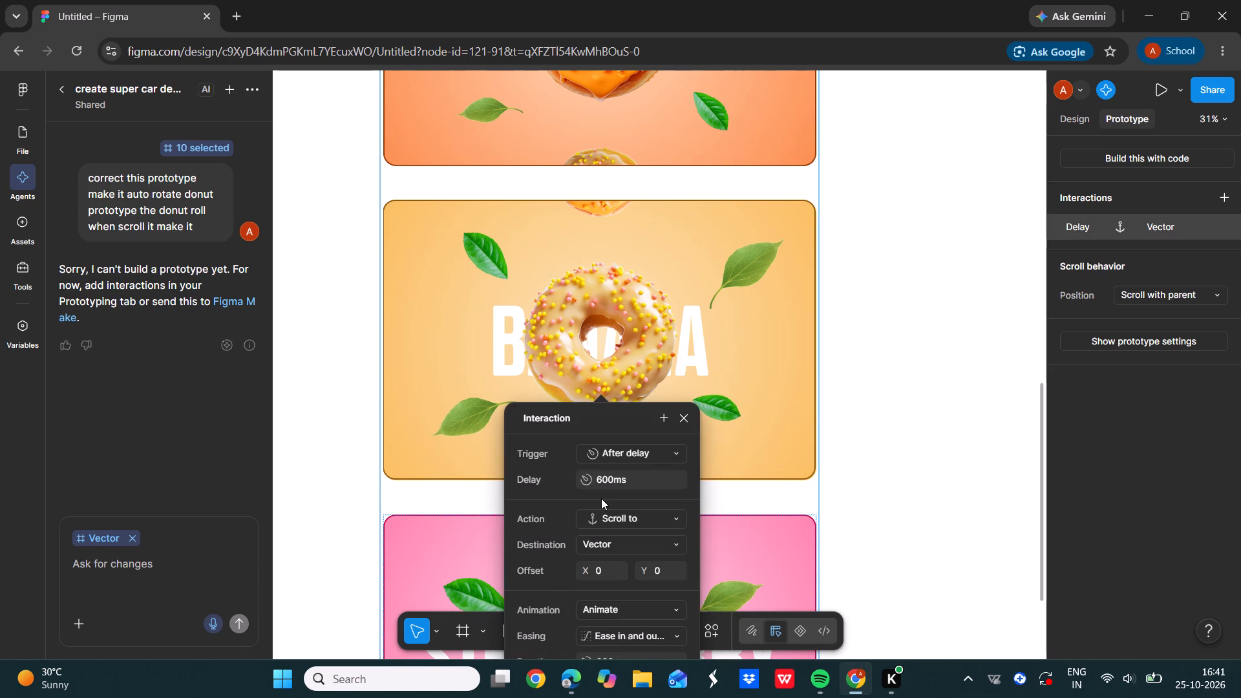
key(BackSpace)
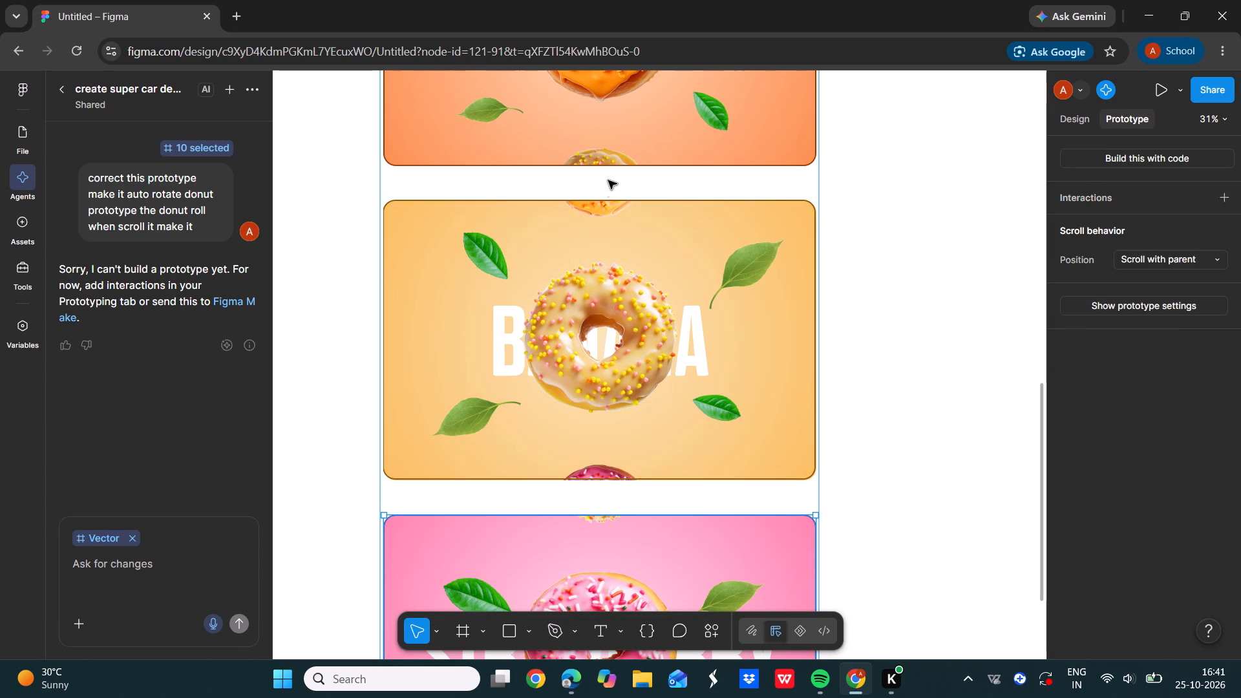
Try to delete the connections between the Caramel and Banana slides.
click(607, 179)
key(BackSpace)
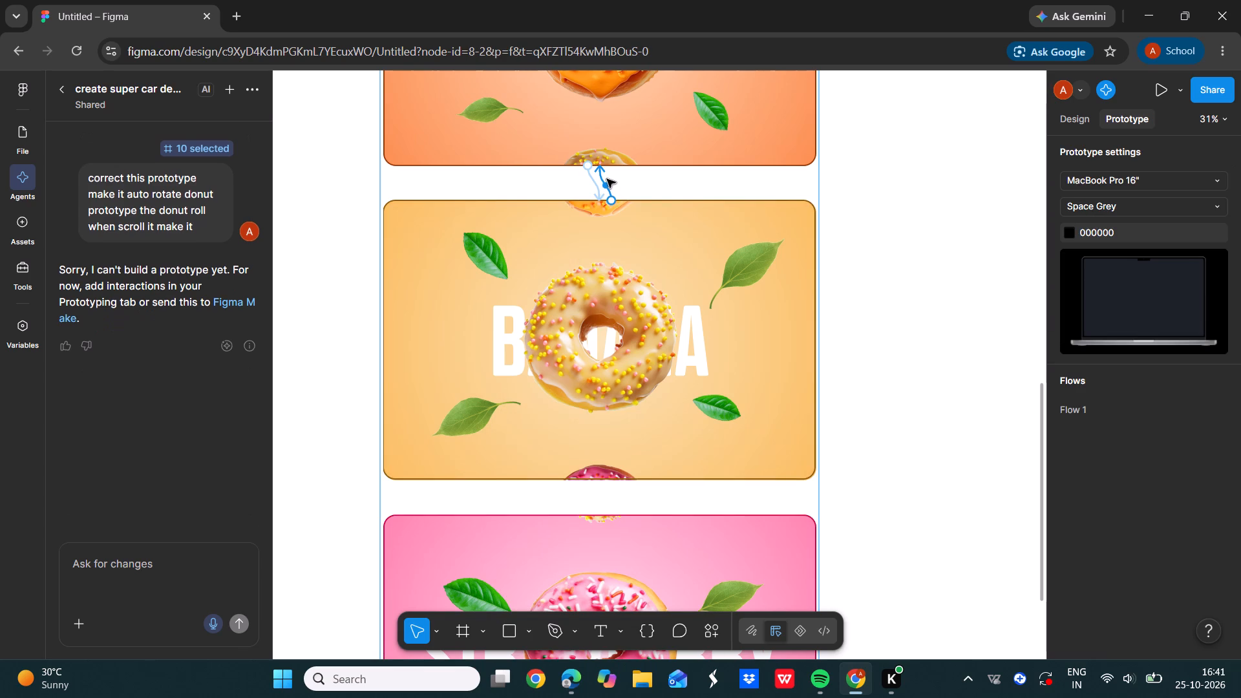
key(BackSpace)
key(BackSpace)
key(BackSpace)
scroll(618, 152, up, 1)
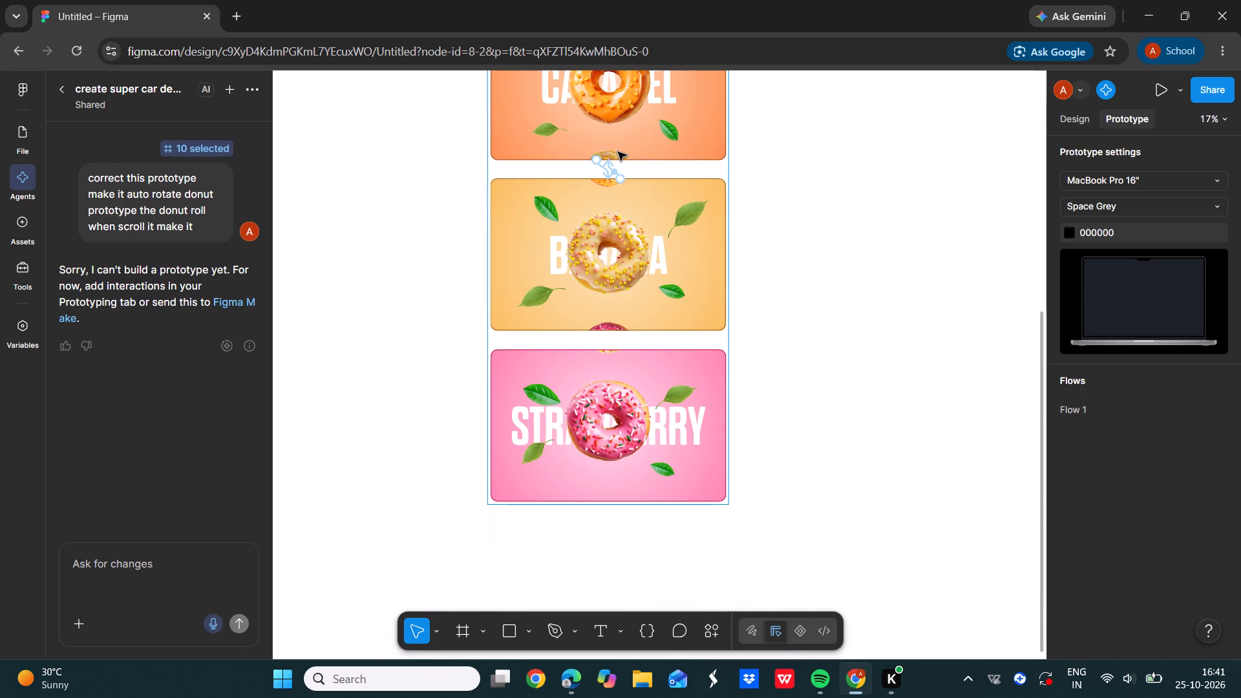
Delete the prototype connections between the Blueberry and Green Apple slides and between the Green Apple and Caramel slides.
scroll(618, 152, up, 2)
click(612, 134)
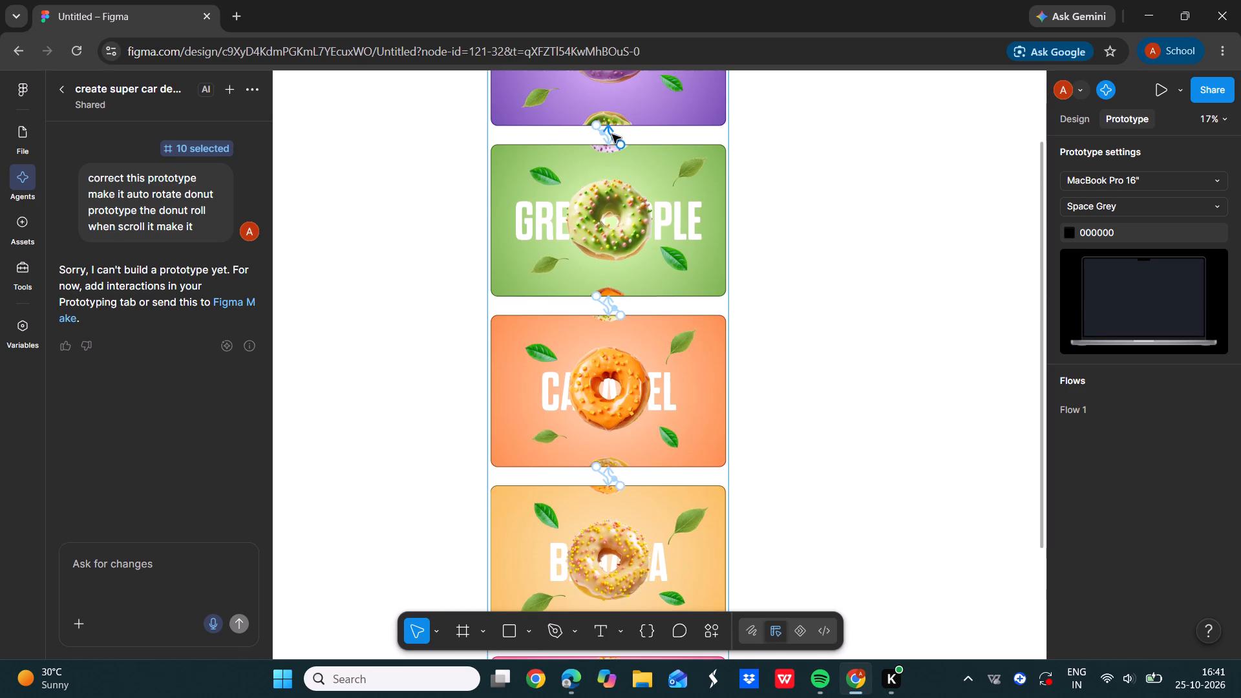
key(BackSpace)
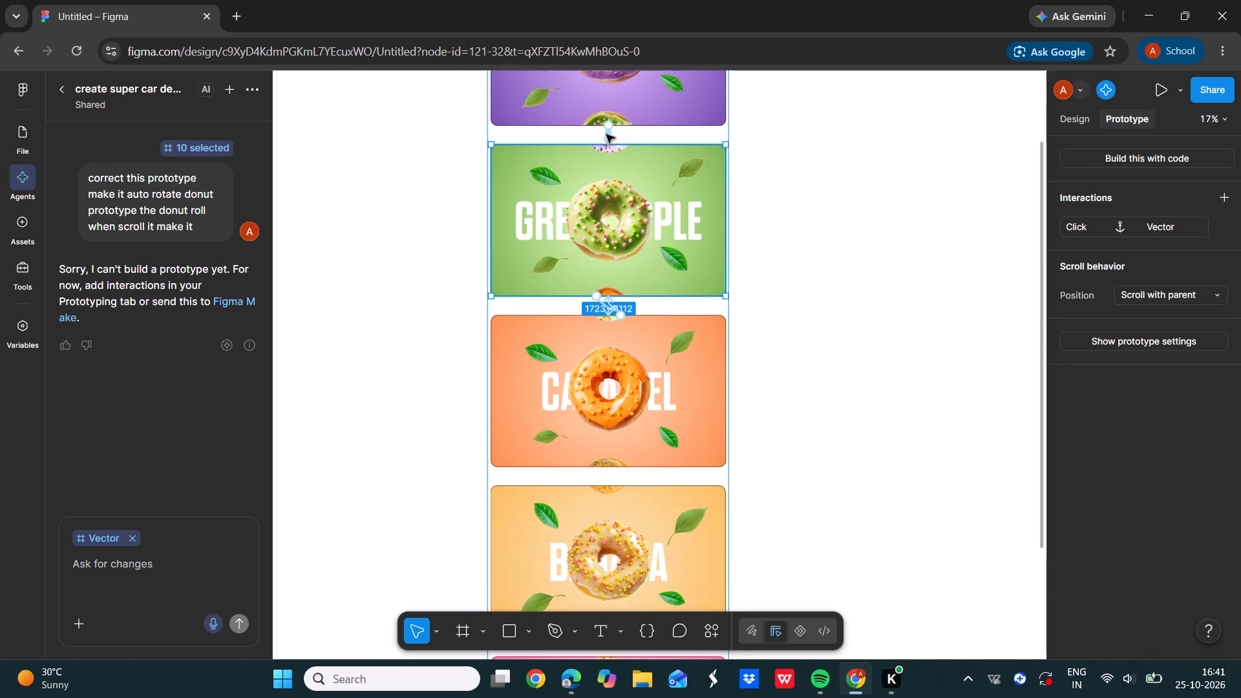
click(609, 134)
key(BackSpace)
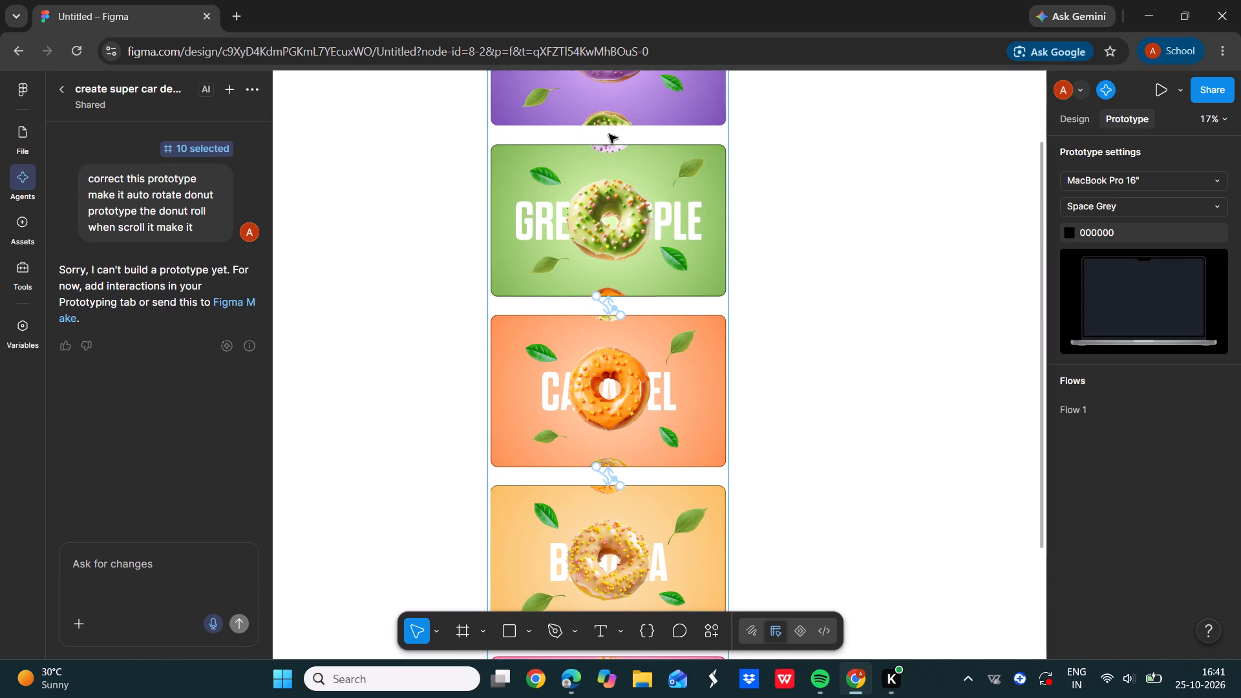
click(609, 302)
key(BackSpace)
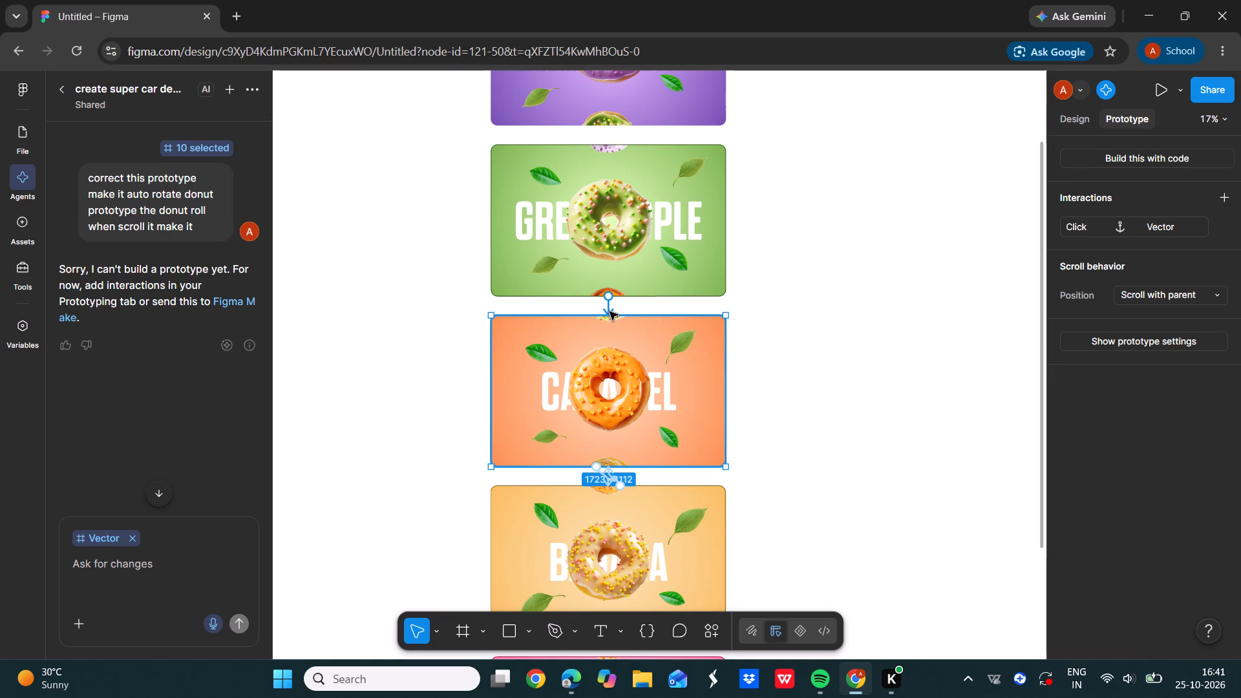
click(610, 312)
key(BackSpace)
Delete the prototype connections between the Caramel and Banana slides.
scroll(610, 312, down, 1)
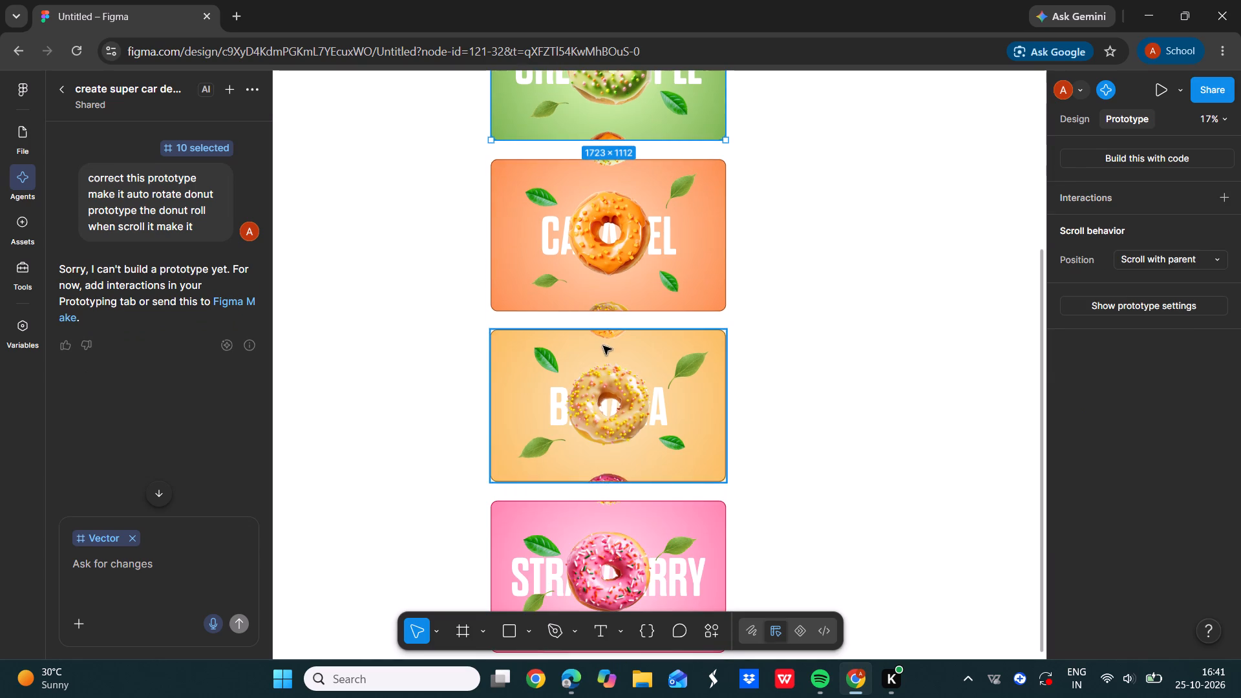
click(611, 319)
click(611, 319)
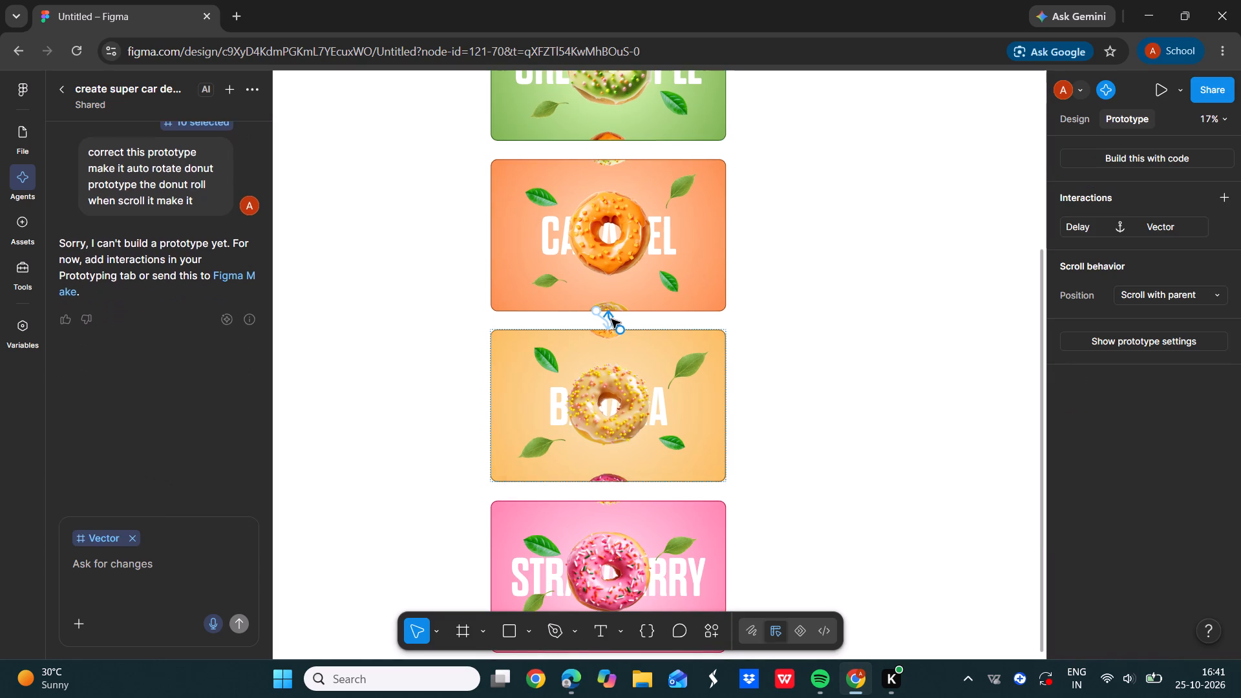
key(BackSpace)
click(606, 318)
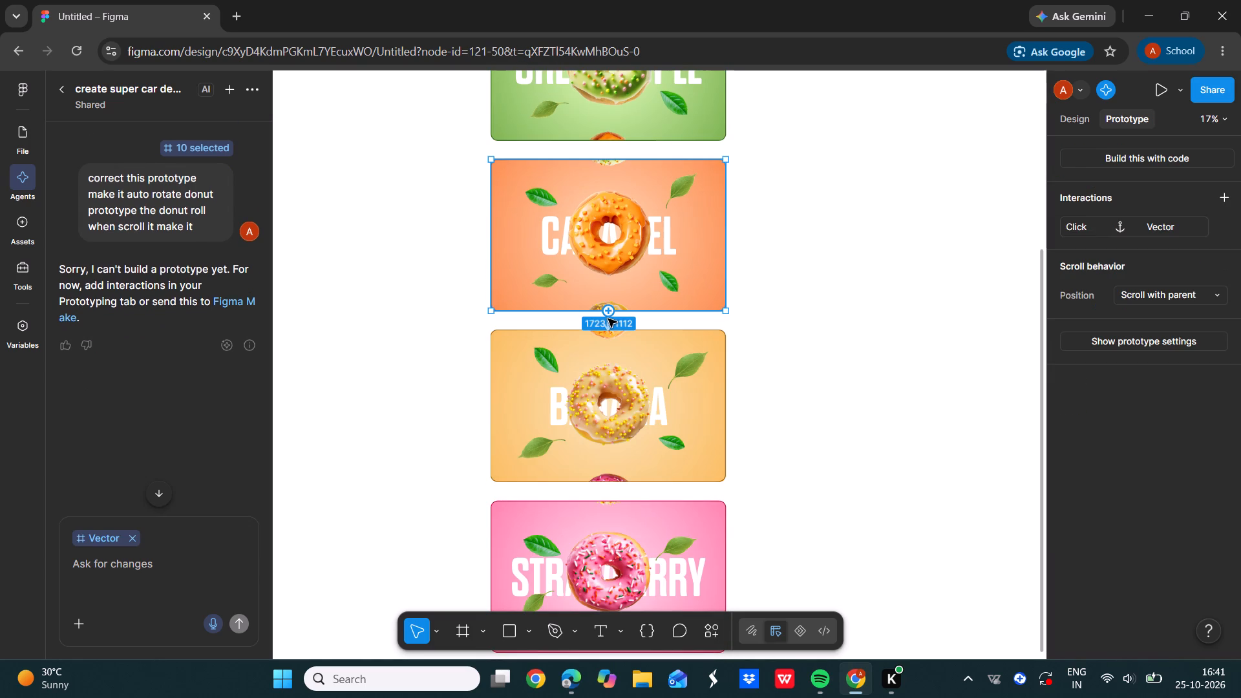
key(BackSpace)
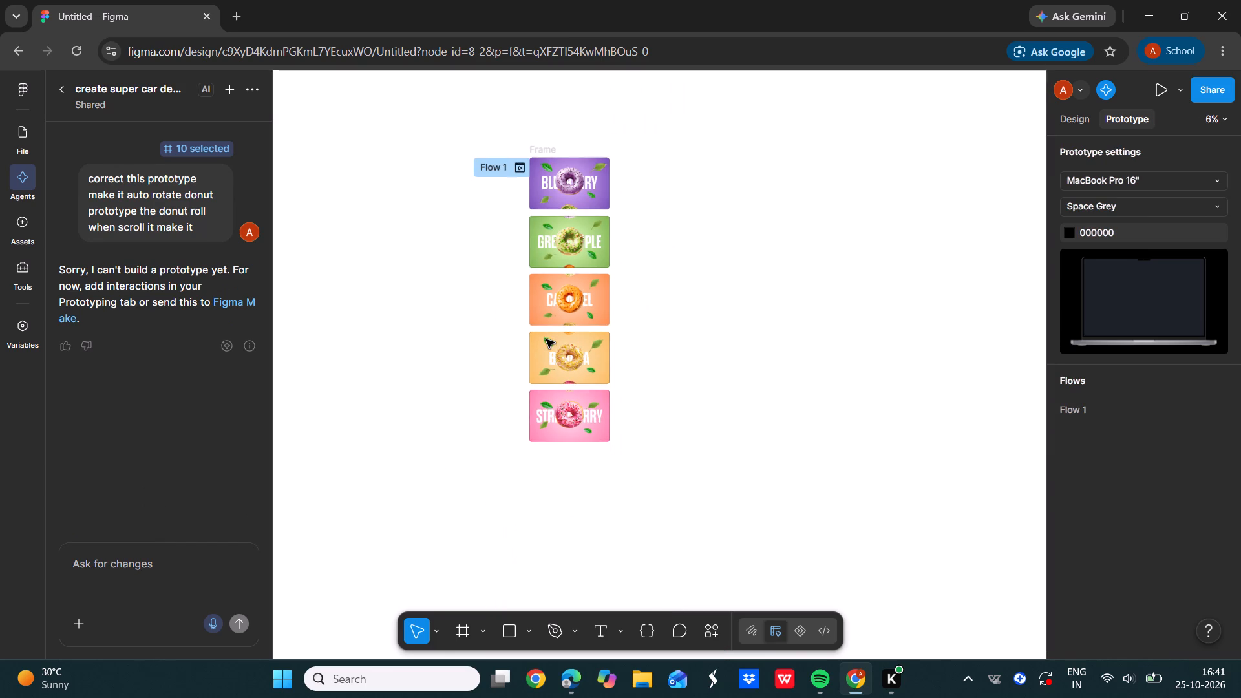
Select the layers of all five donut slides and send the AI agent the request "generate please".
drag(484, 131, 605, 466)
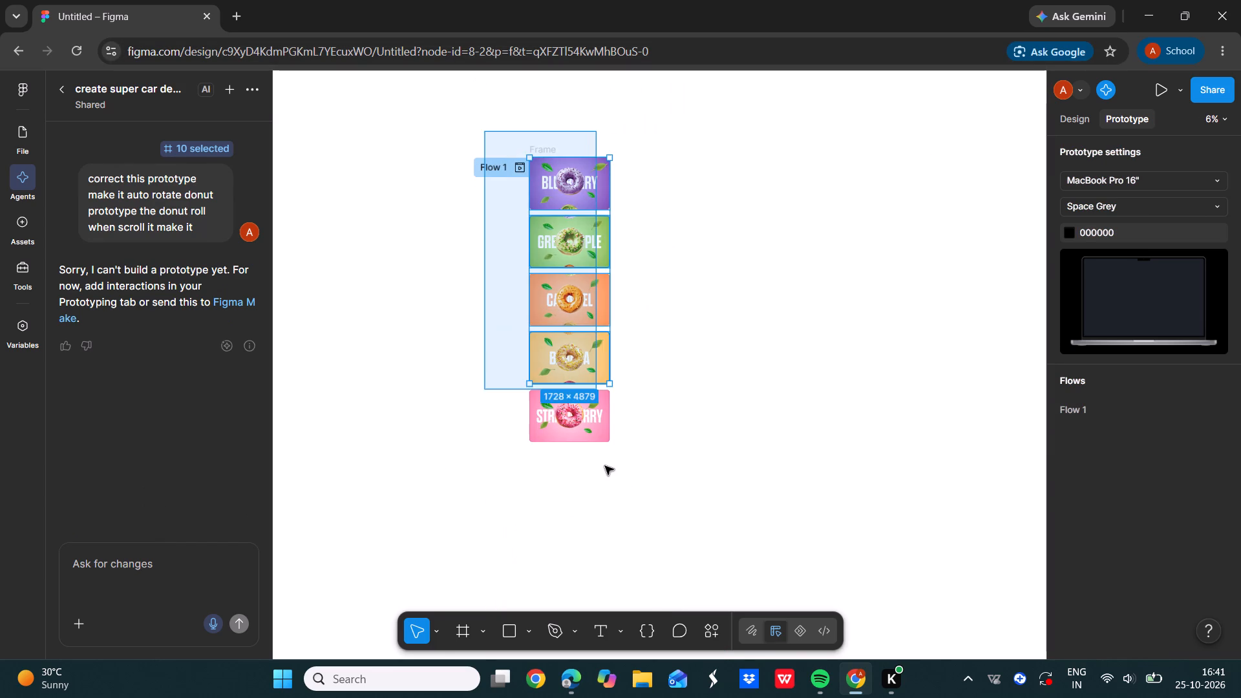
drag(605, 466, 603, 466)
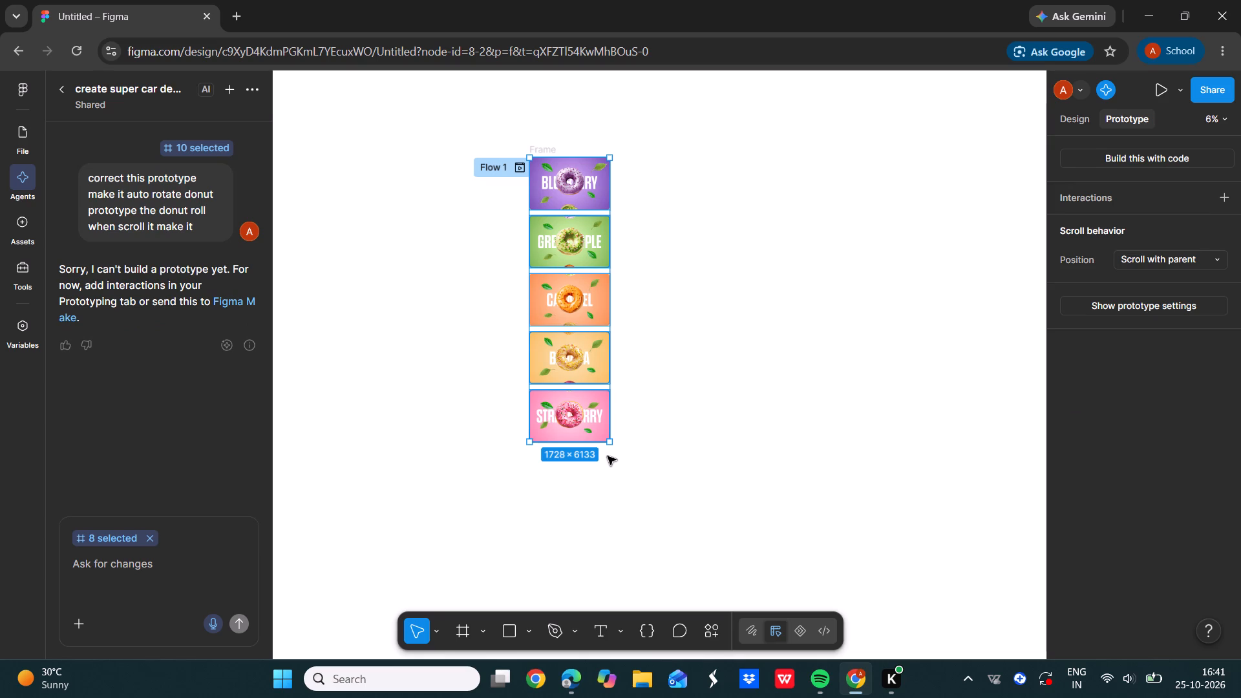
click(140, 584)
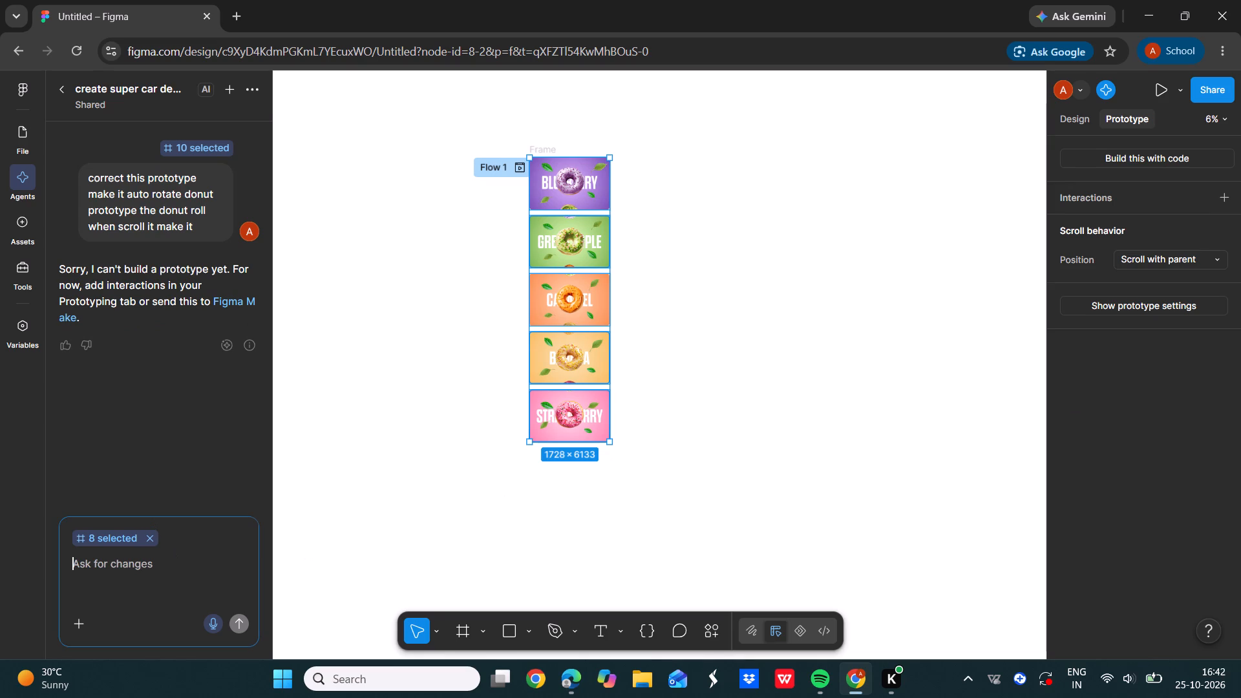
text(make)
key(space)
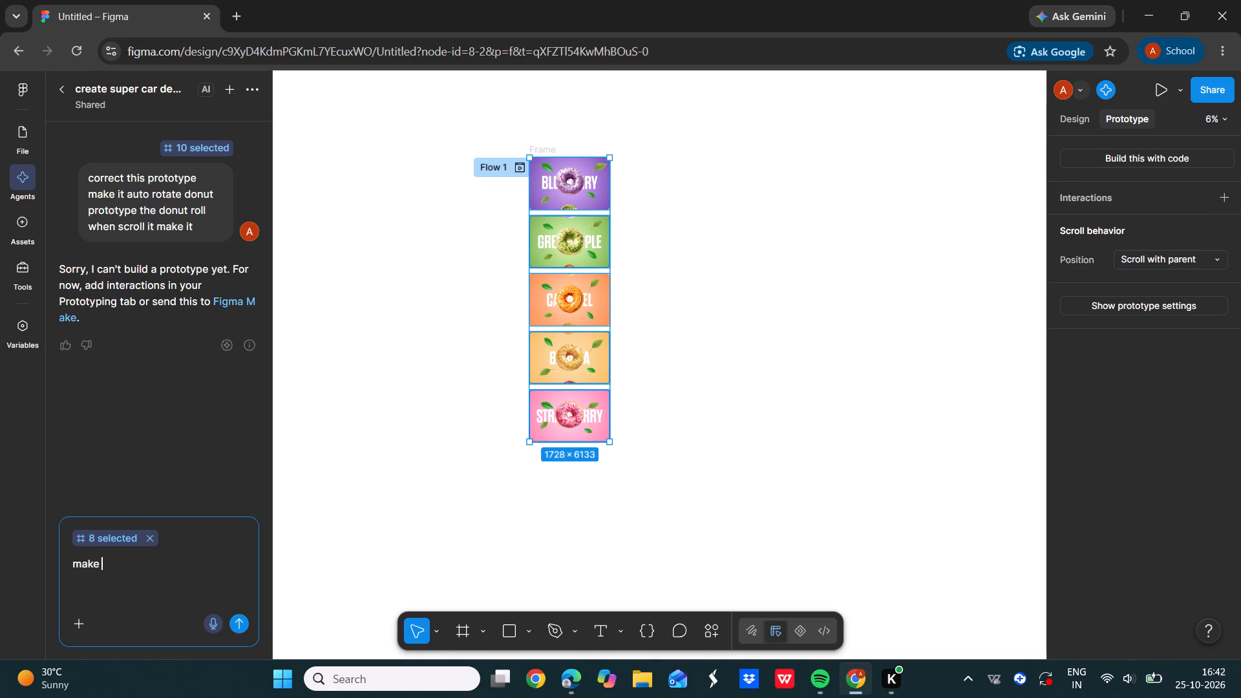
key(BackSpace)
key(BackSpace)
key(BackSpace)
key(BackSpace)
key(BackSpace)
key(BackSpace)
key(BackSpace)
key(BackSpace)
key(BackSpace)
key(BackSpace)
key(BackSpace)
key(BackSpace)
key(BackSpace)
key(BackSpace)
text(generate)
key(space)
text(please)
key(Return)
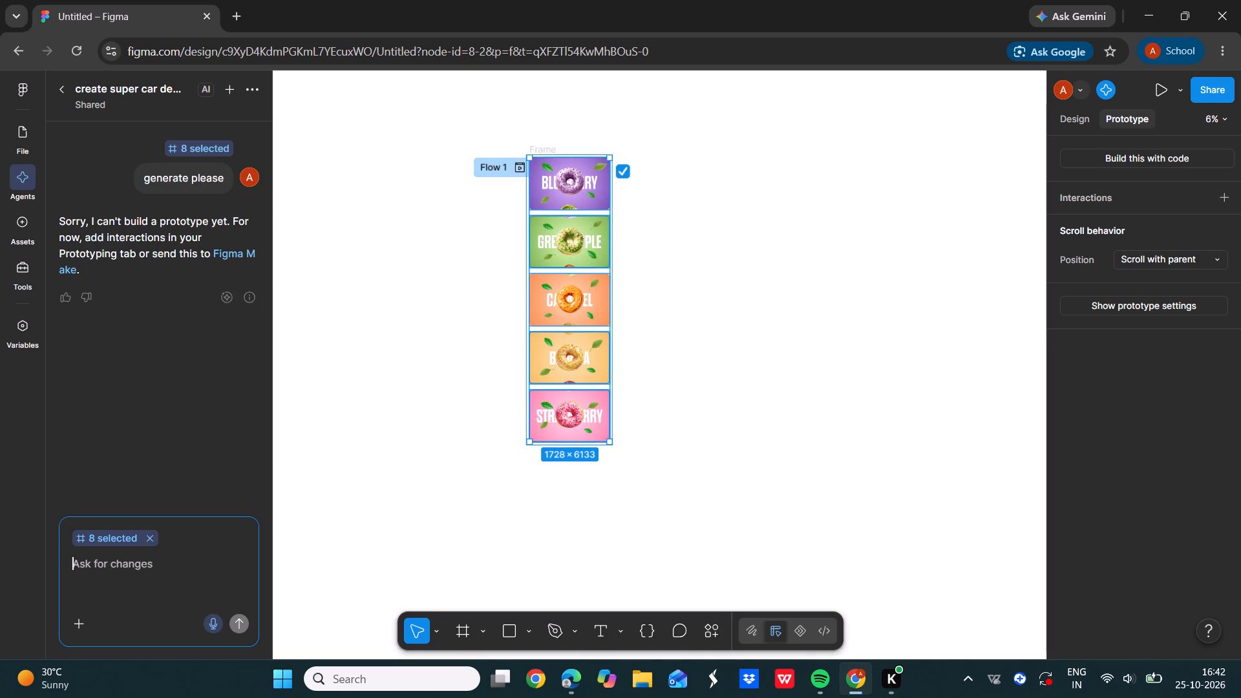
Ask the AI agent "why" about its reply, and deselect the slides.
key(w)
text(hy)
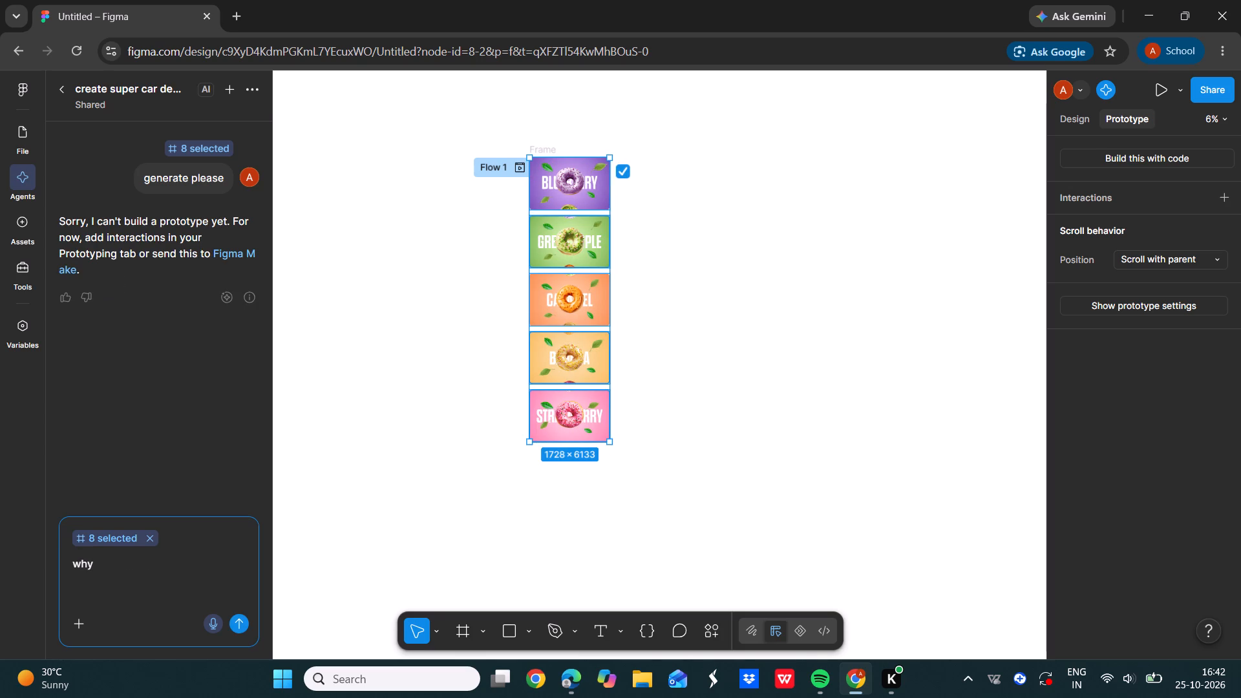
key(Return)
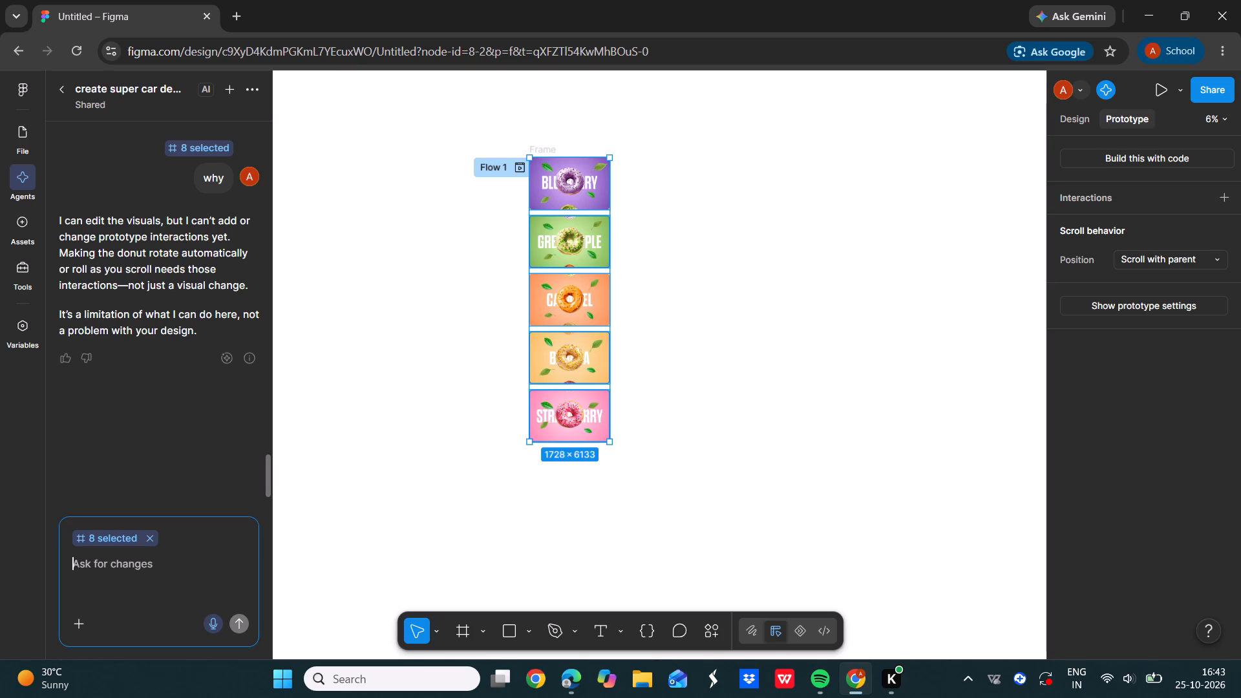
click(390, 341)
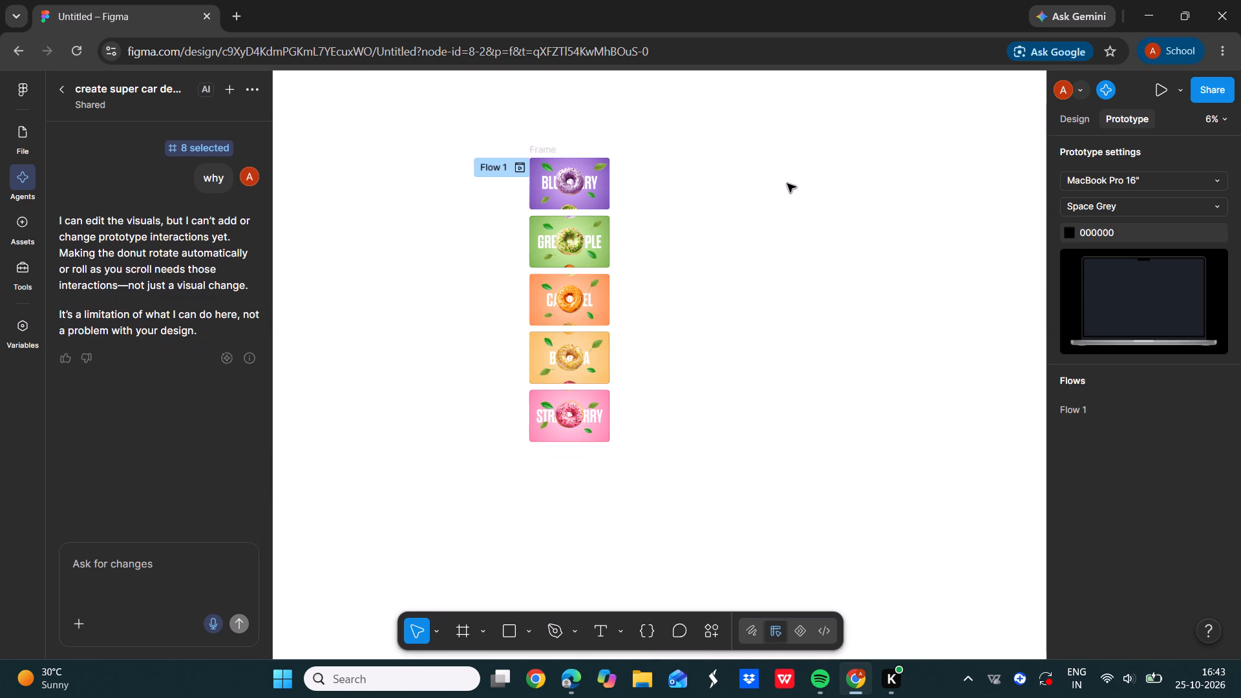
Move the Strawberry and Banana slides' Vector and Clip path group layers out of the Frame, keeping their order above it.
scroll(787, 184, right, 7)
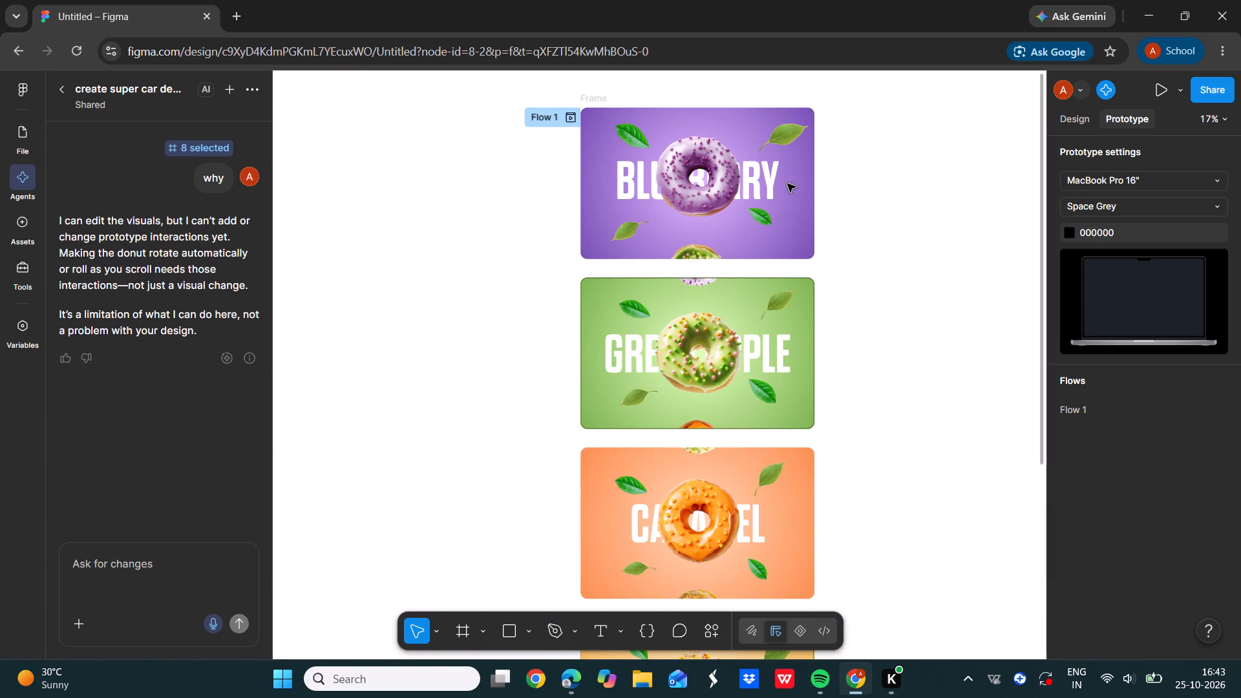
click(14, 137)
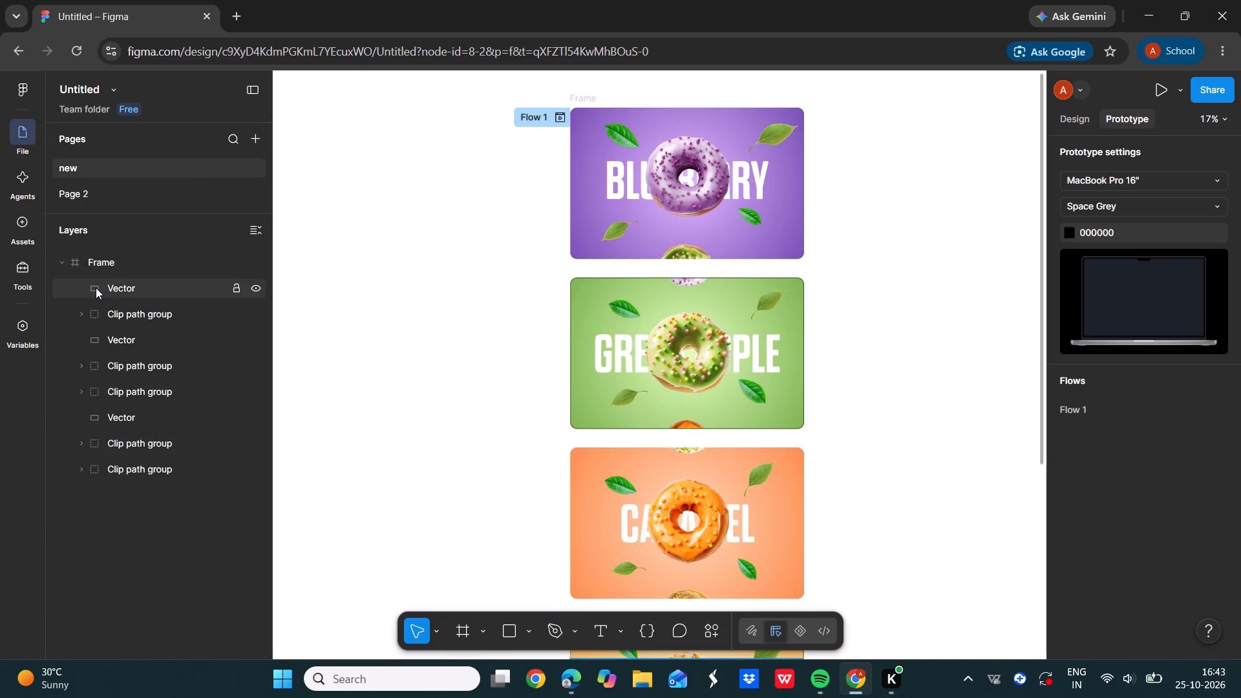
drag(105, 294, 87, 256)
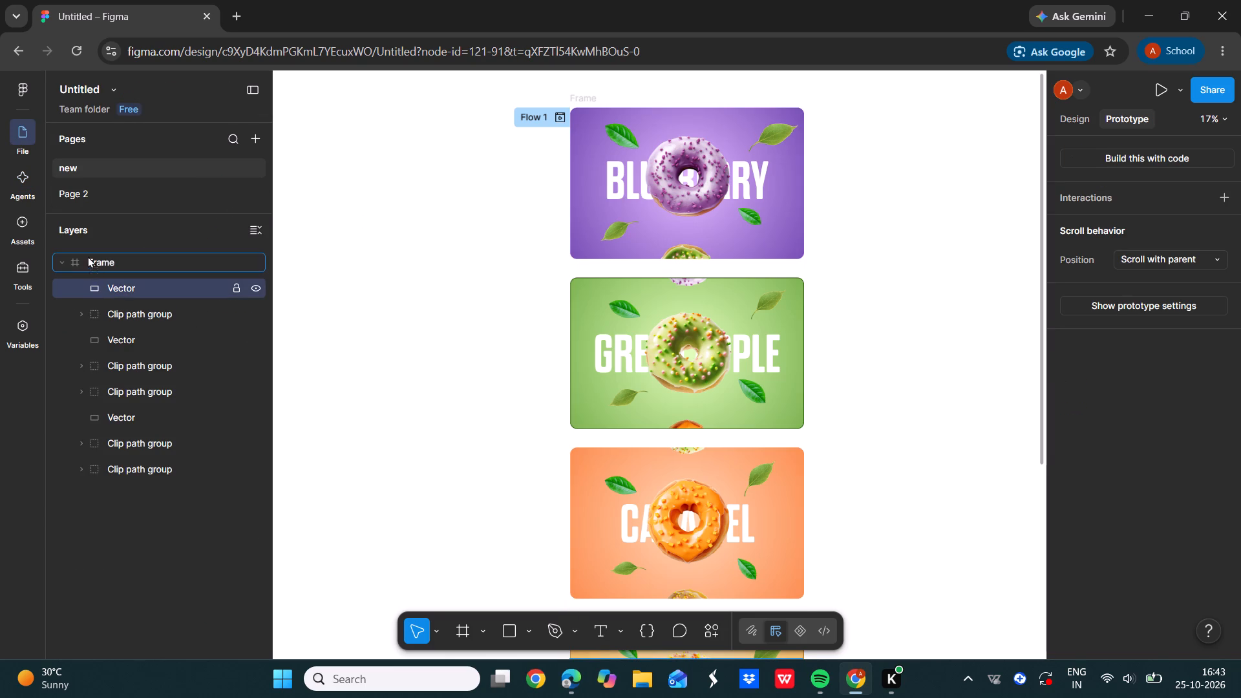
drag(87, 256, 86, 251)
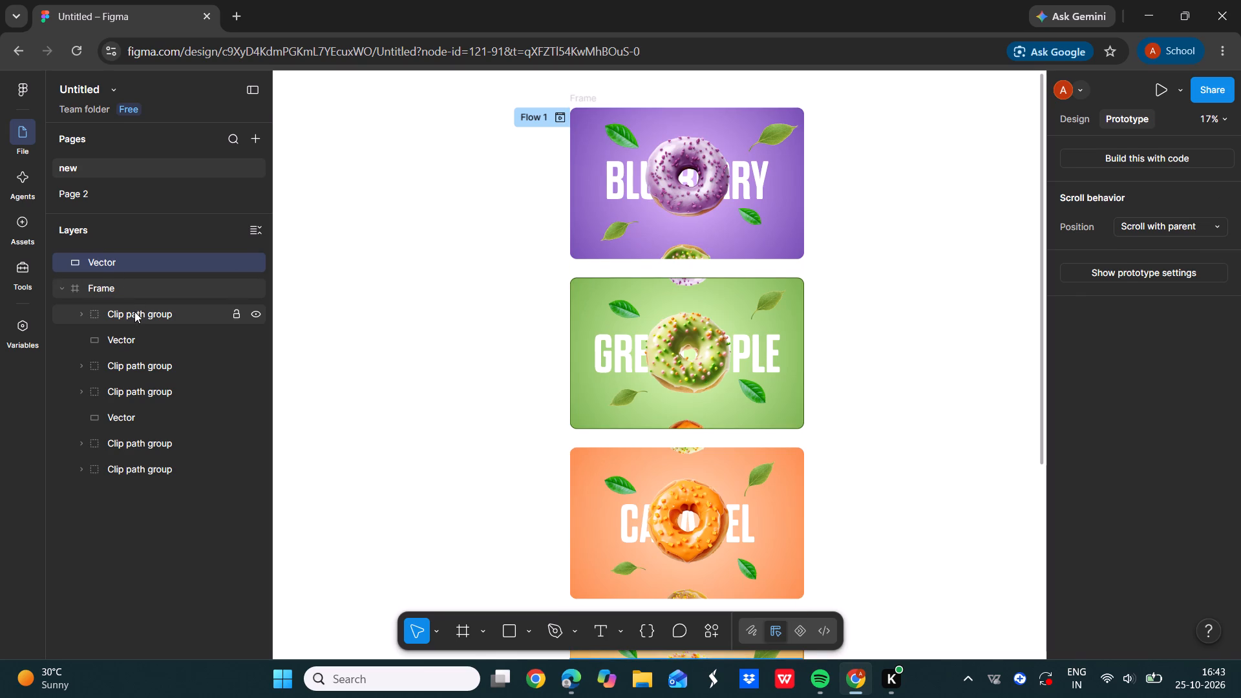
drag(134, 312, 136, 271)
drag(122, 348, 111, 299)
drag(119, 369, 123, 326)
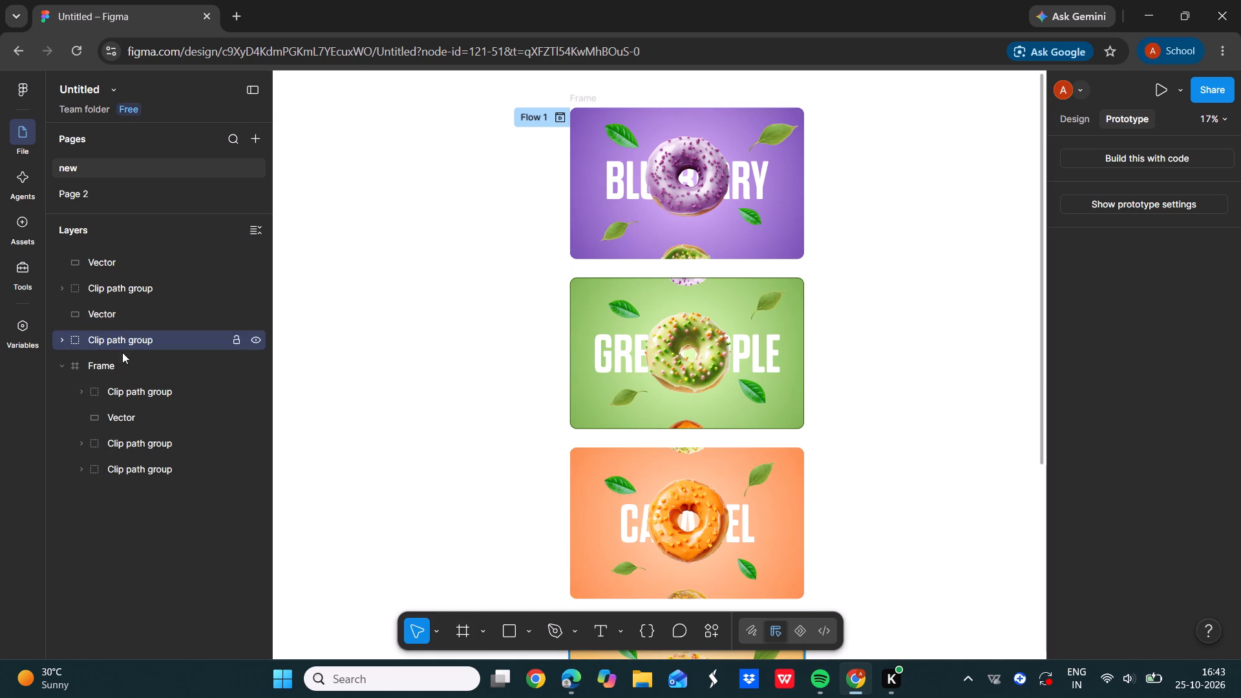
Move the Caramel Clip path group, Green Apple Vector and Clip path group, and Blueberry Clip path group out of the Frame to above it.
drag(121, 397, 127, 350)
drag(129, 425, 129, 410)
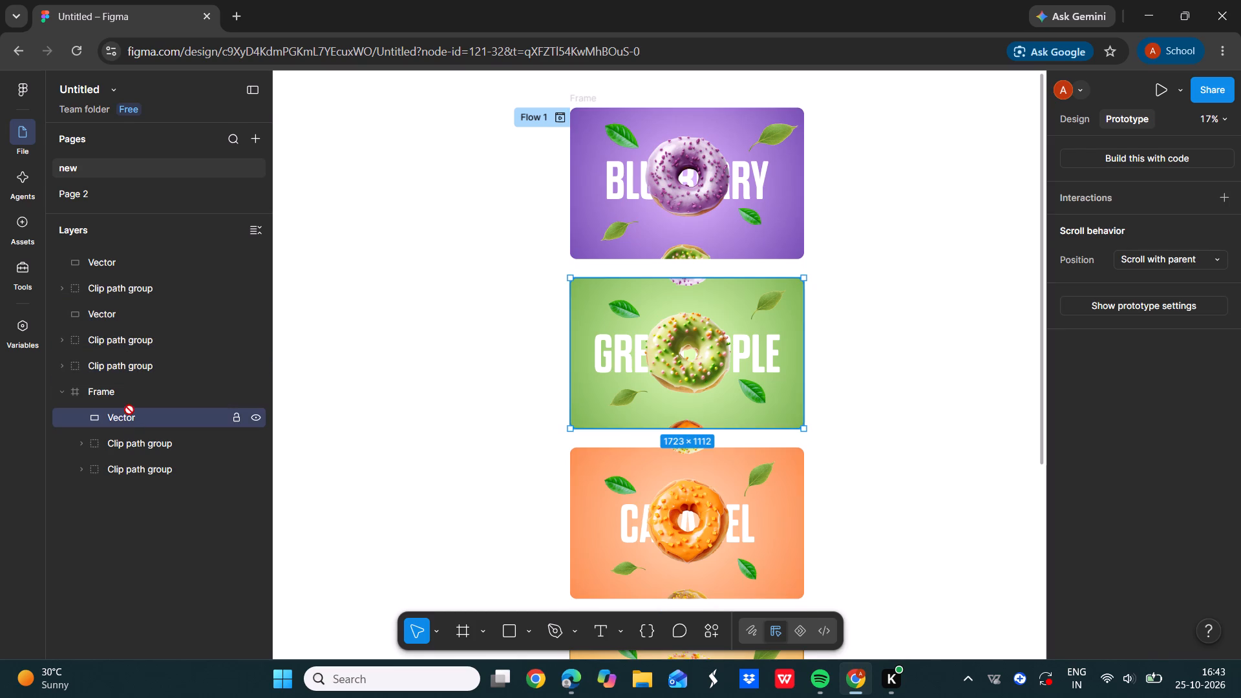
drag(129, 410, 137, 357)
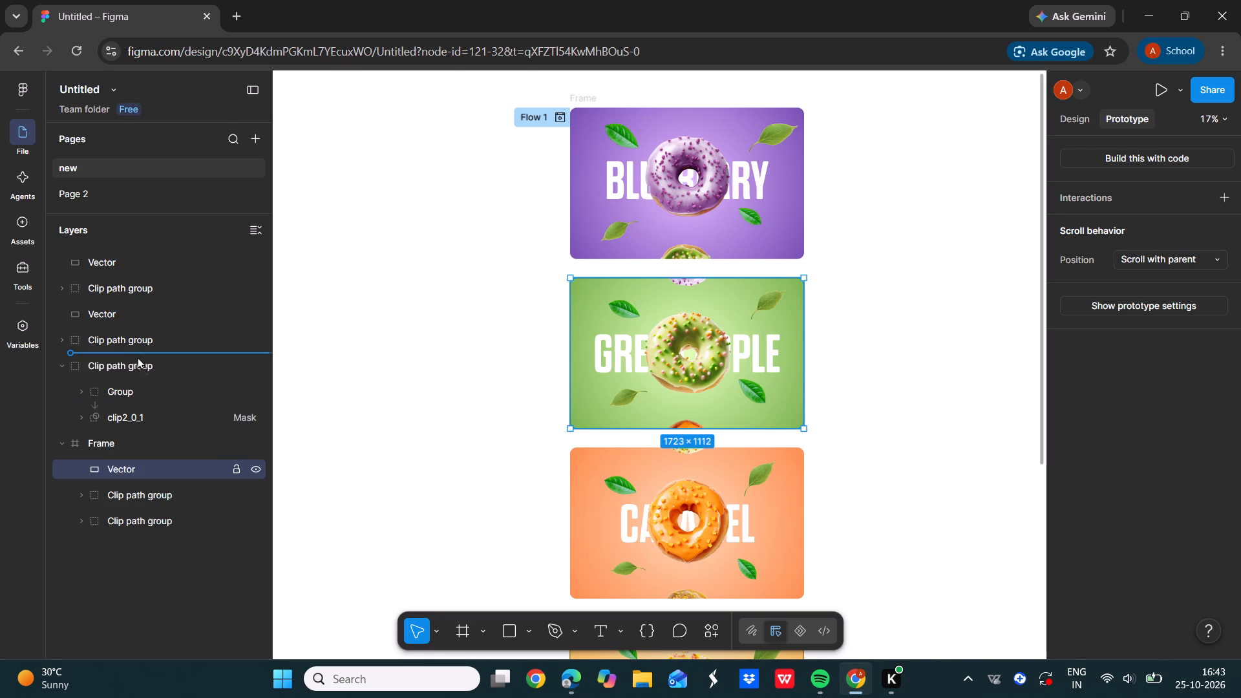
drag(137, 357, 142, 354)
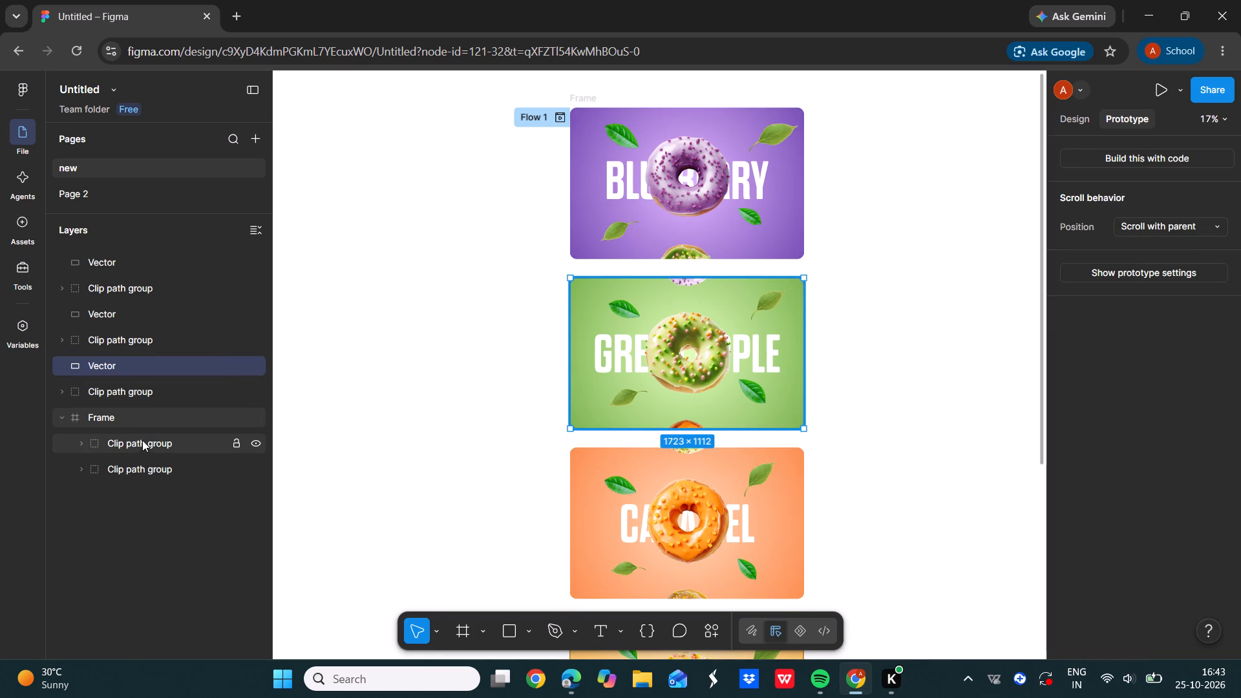
drag(132, 450, 135, 411)
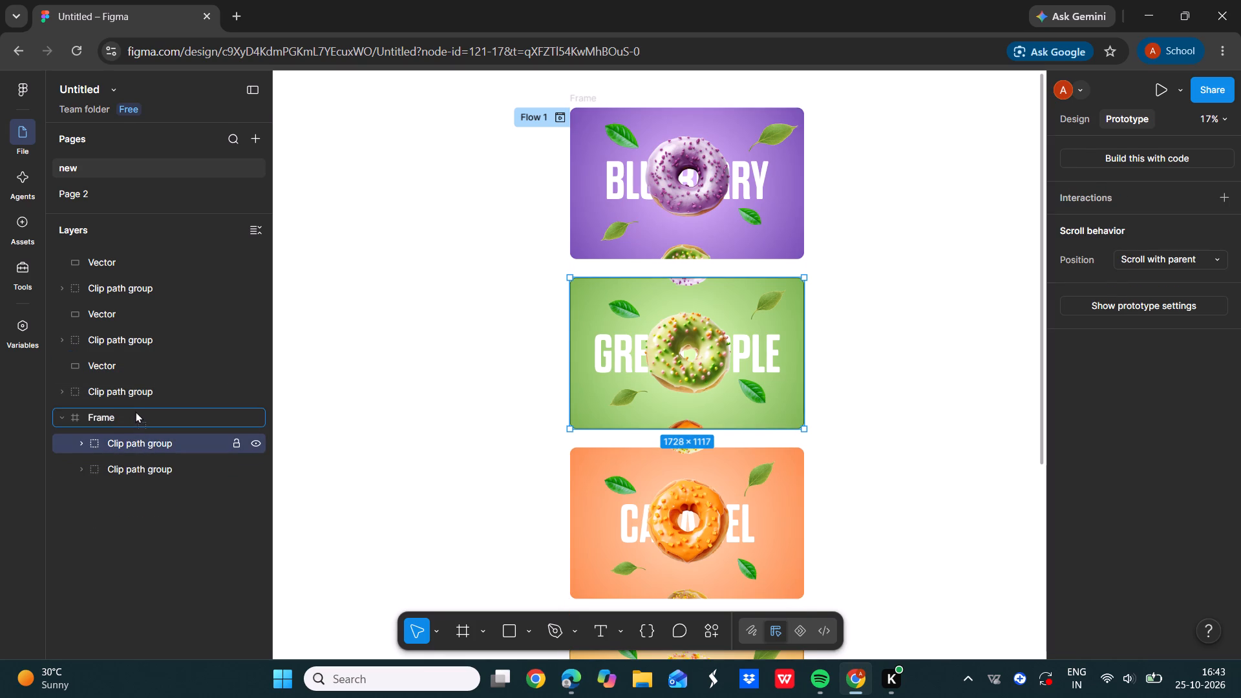
drag(135, 411, 138, 405)
drag(139, 472, 140, 464)
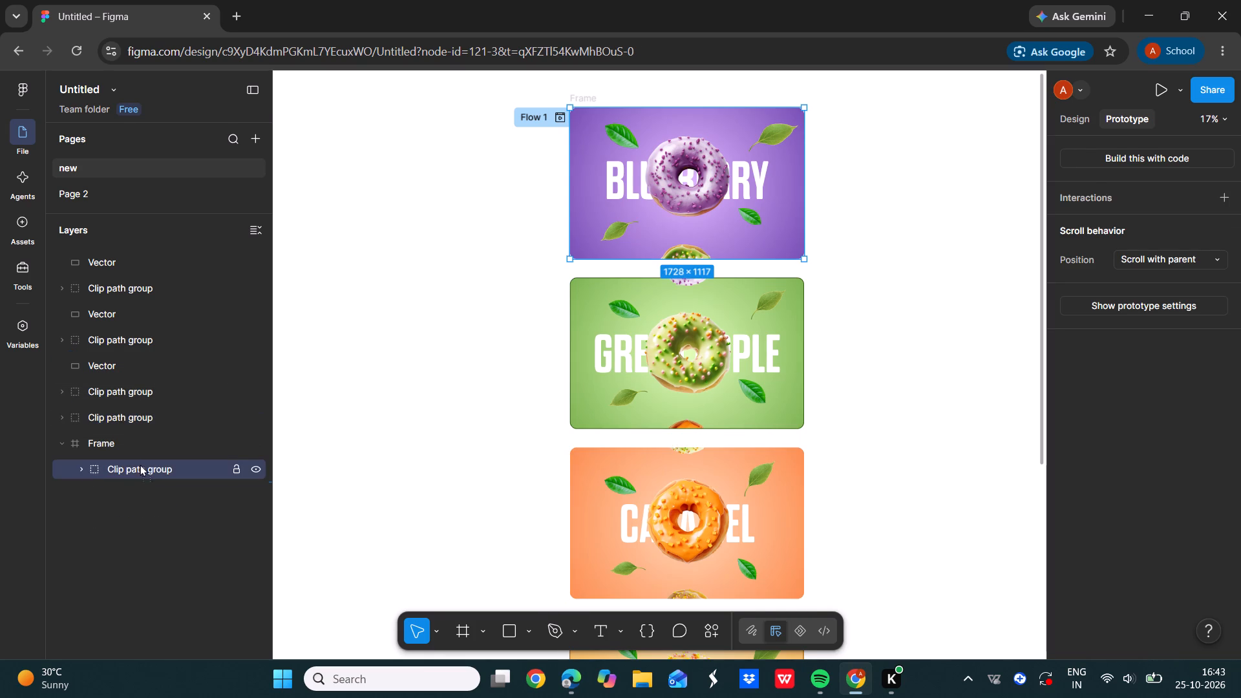
drag(140, 464, 143, 430)
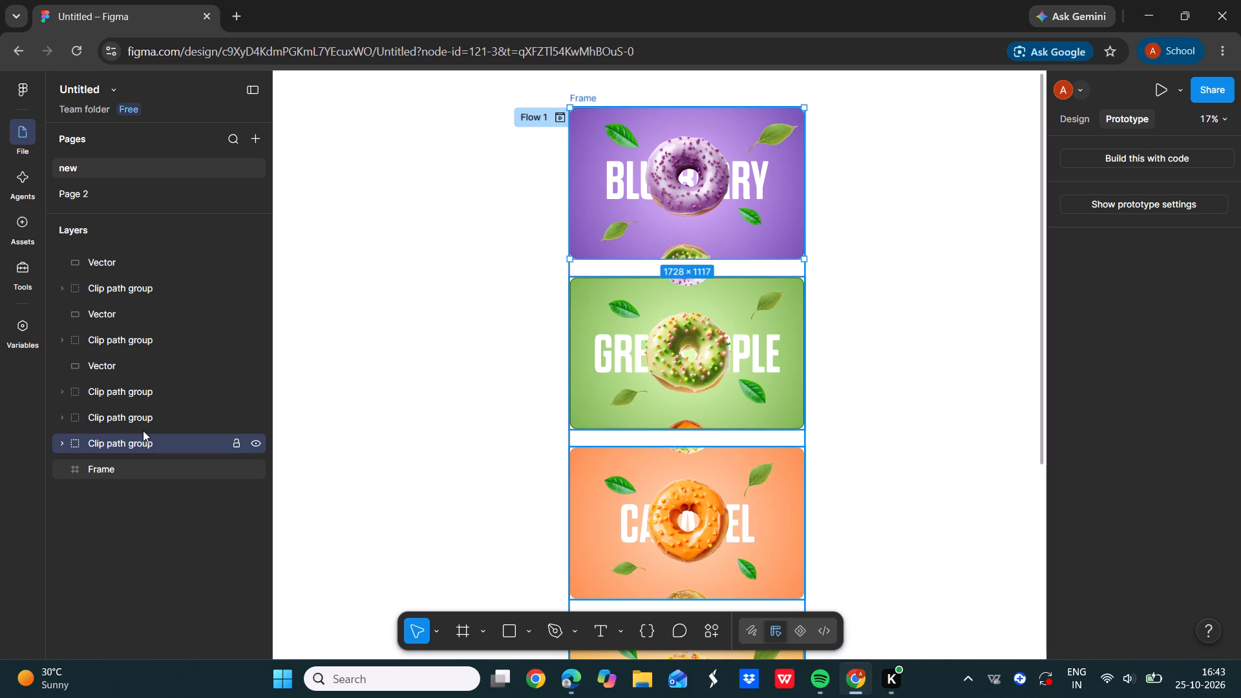
click(118, 499)
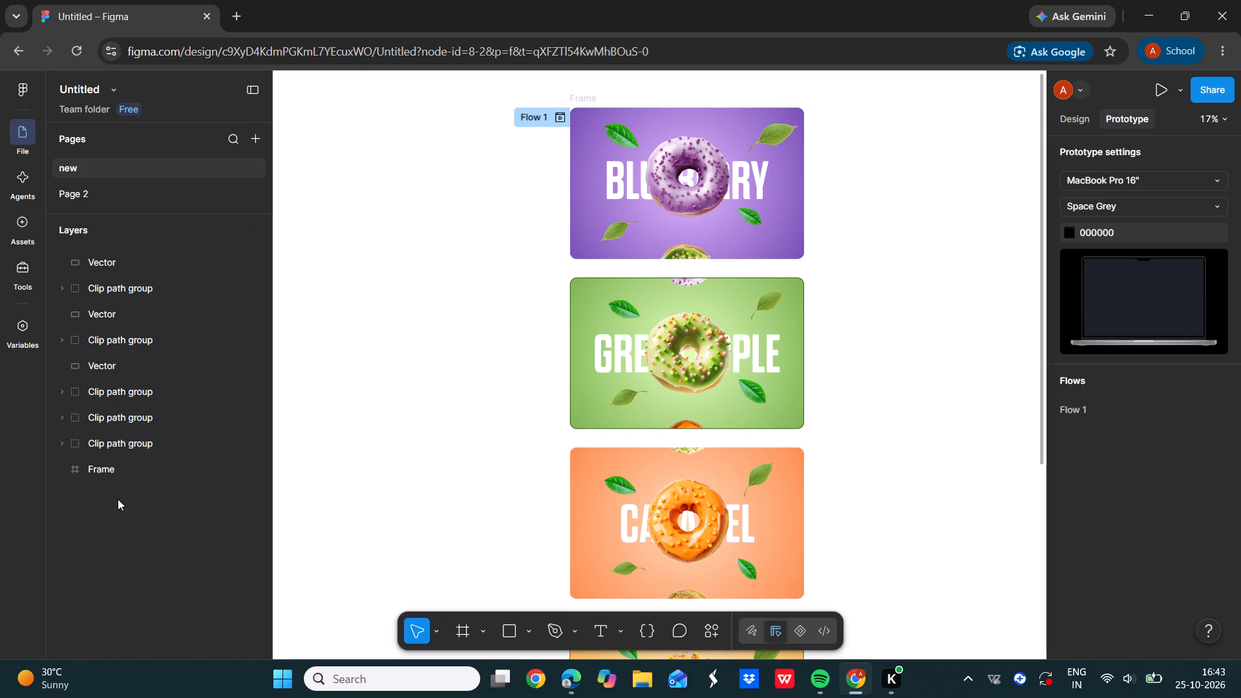
Examine the five donut slides and the layers moved above the Frame to see which slide each layer belongs to.
scroll(419, 439, left, 1)
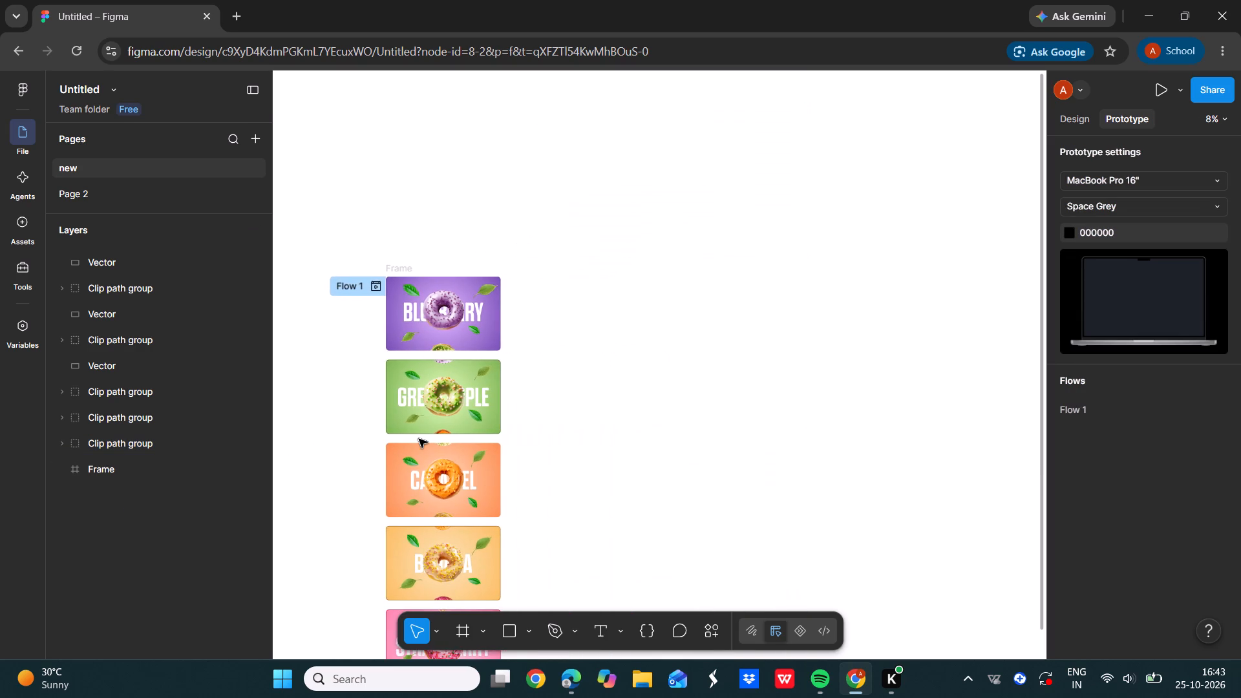
scroll(419, 439, left, 1)
scroll(419, 439, down, 1)
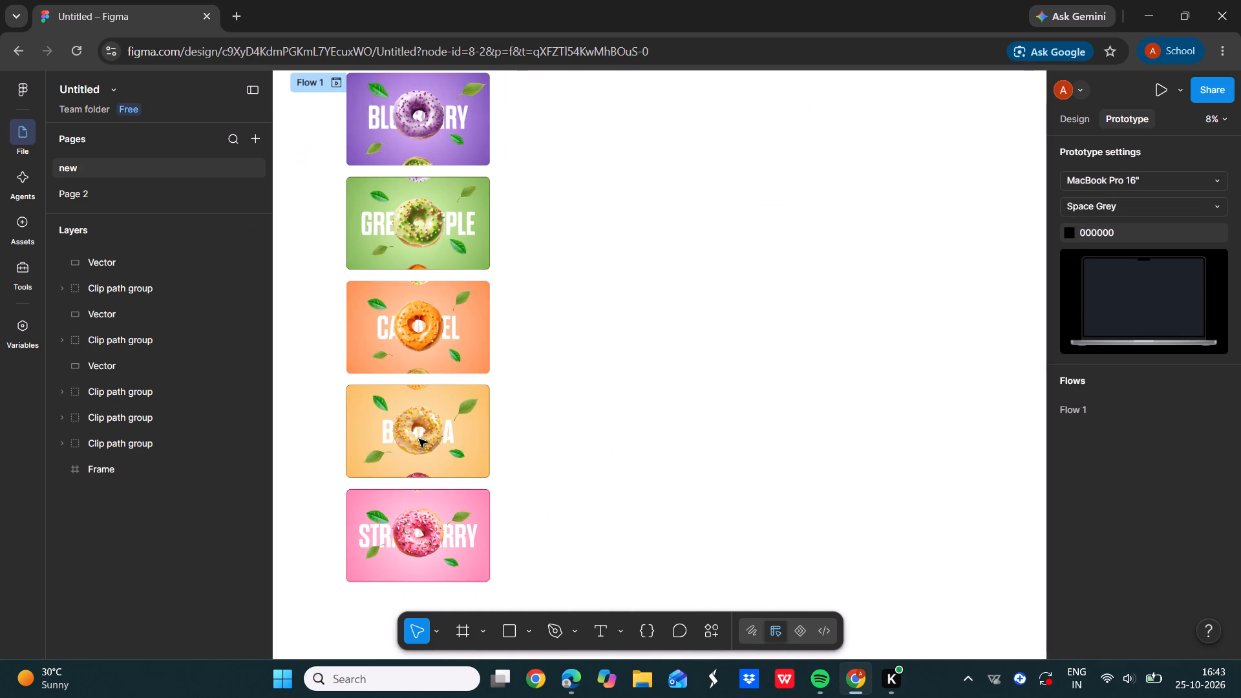
scroll(419, 439, up, 1)
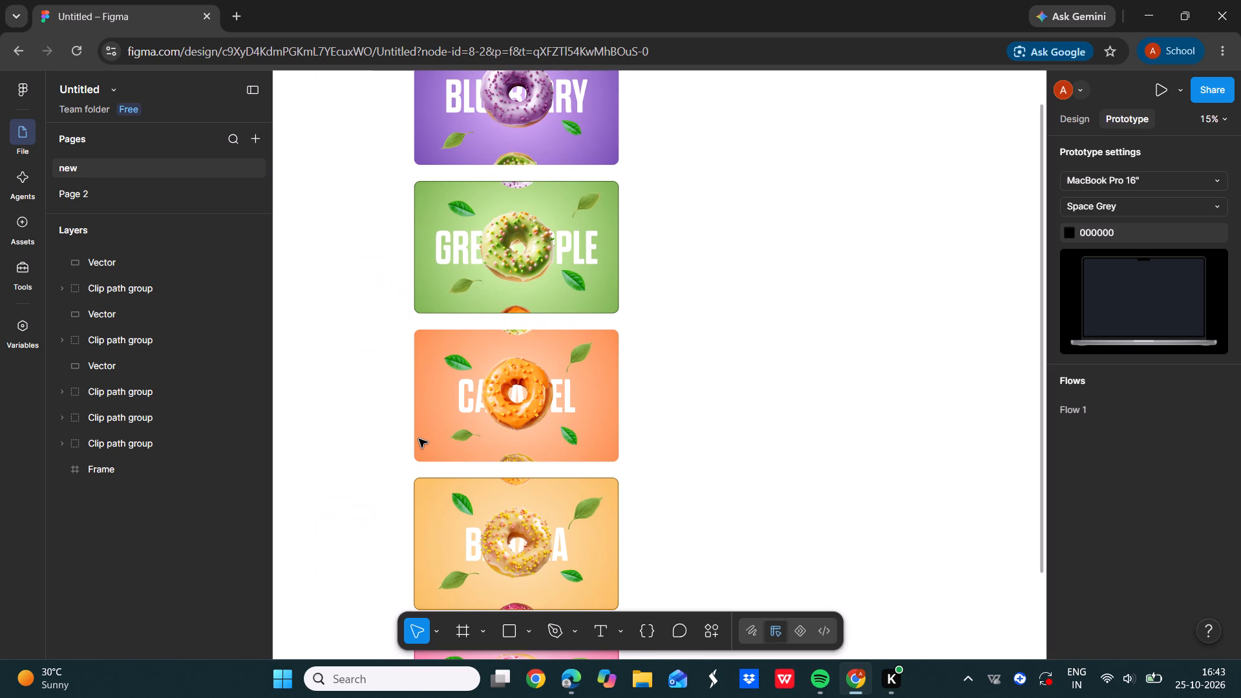
scroll(419, 439, up, 1)
click(427, 444)
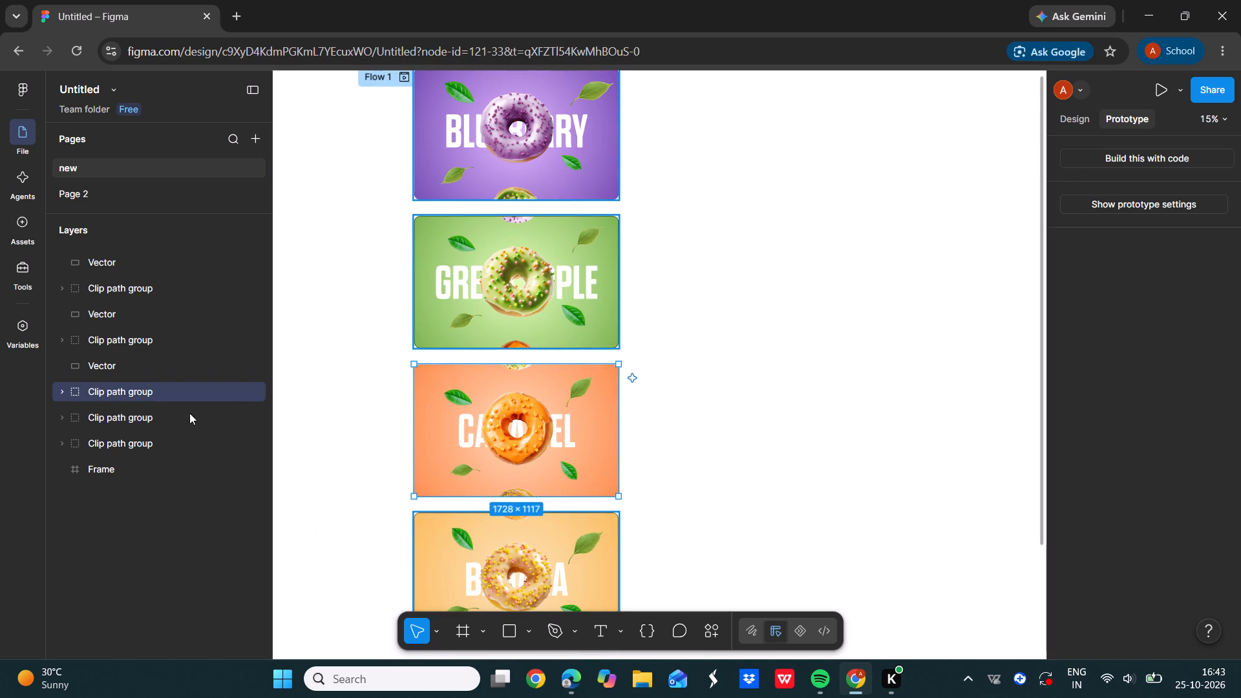
click(118, 377)
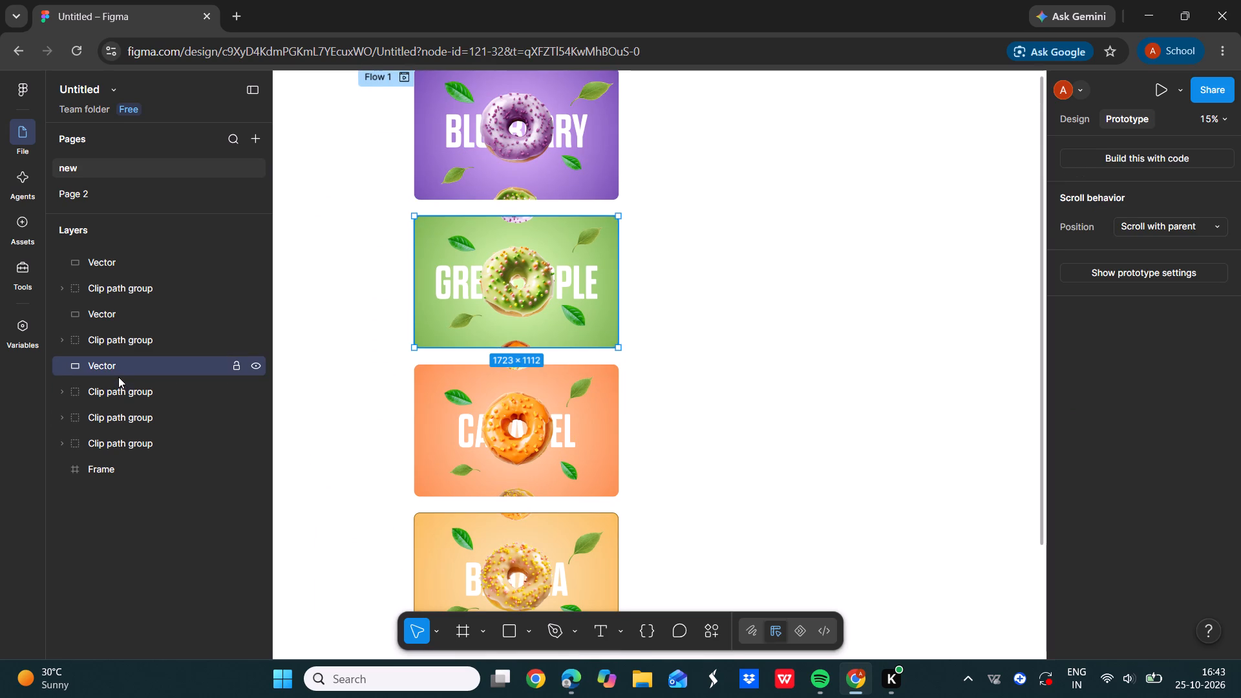
click(118, 391)
click(120, 408)
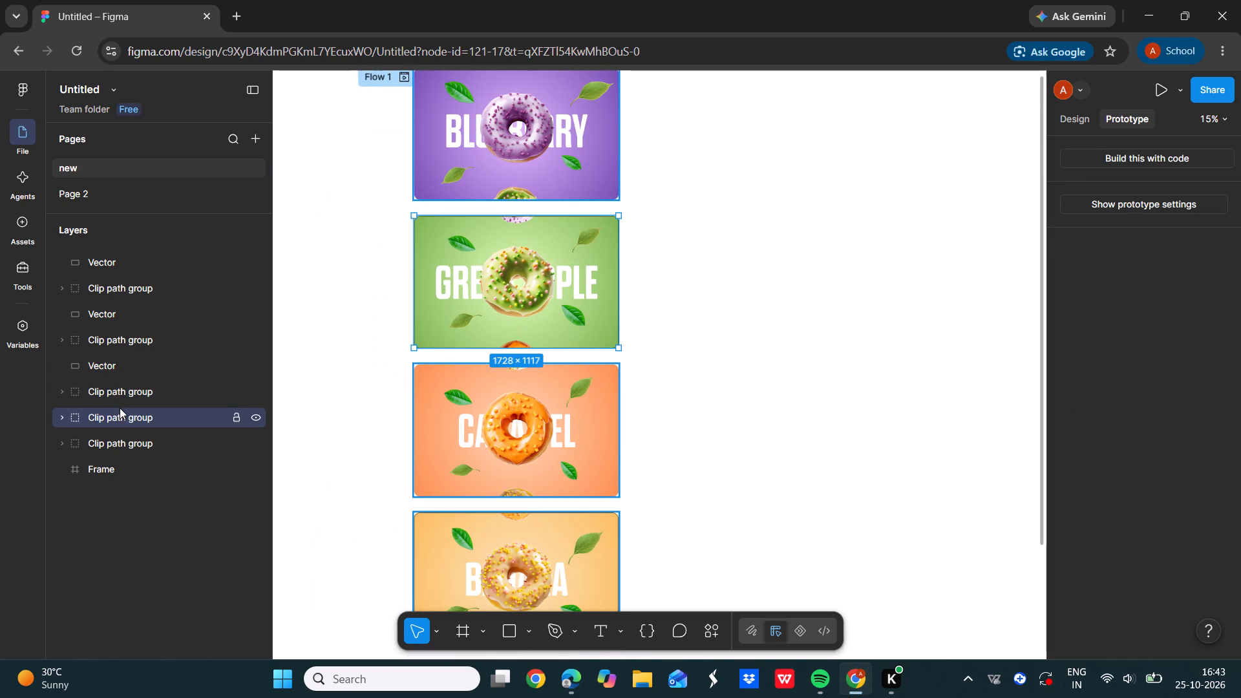
click(130, 450)
click(129, 495)
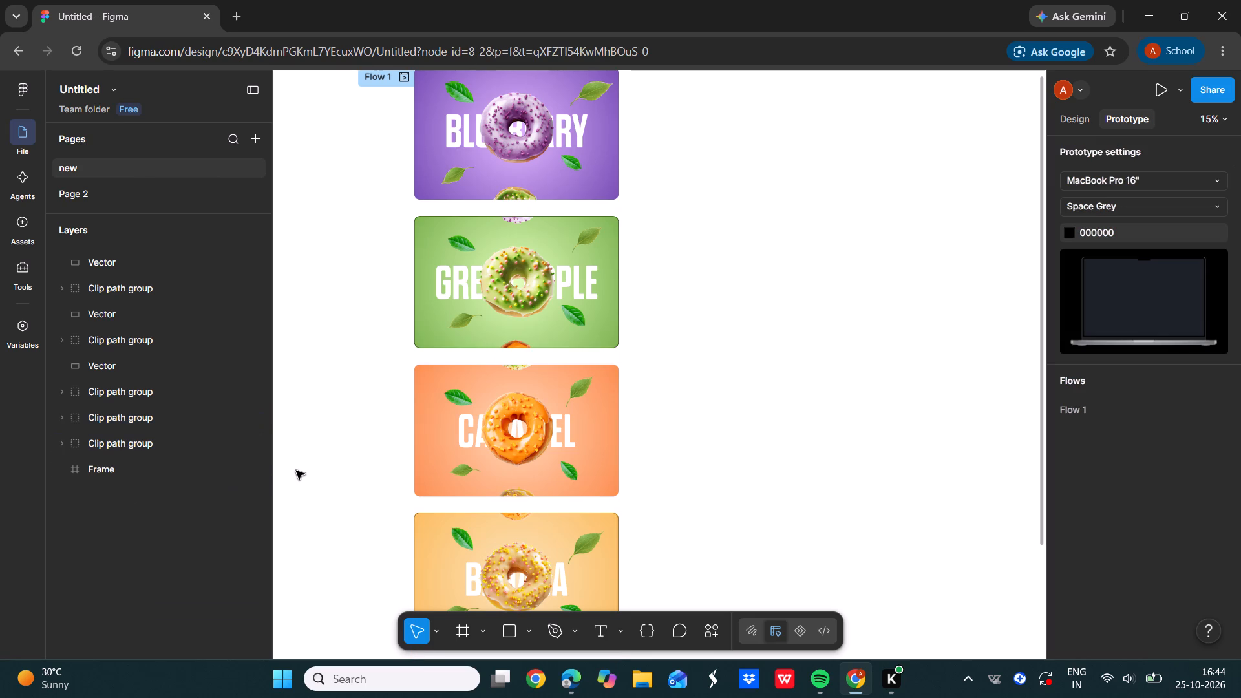
scroll(314, 465, down, 1)
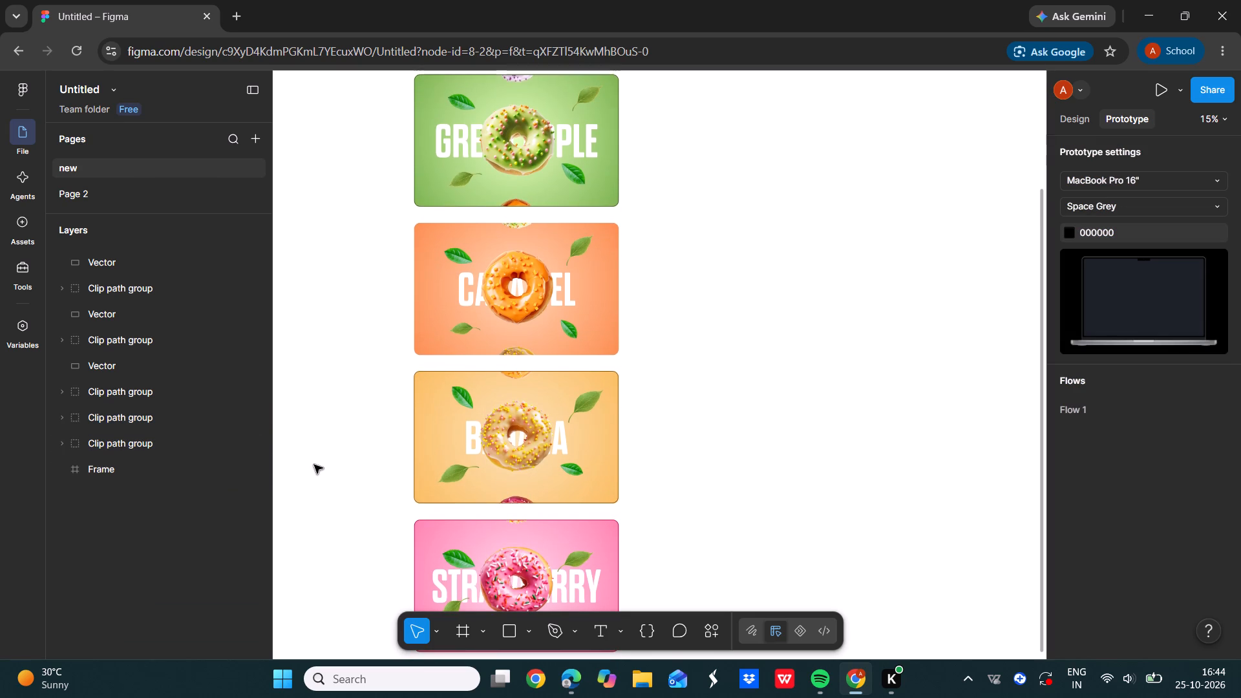
scroll(314, 465, up, 2)
scroll(263, 463, left, 1)
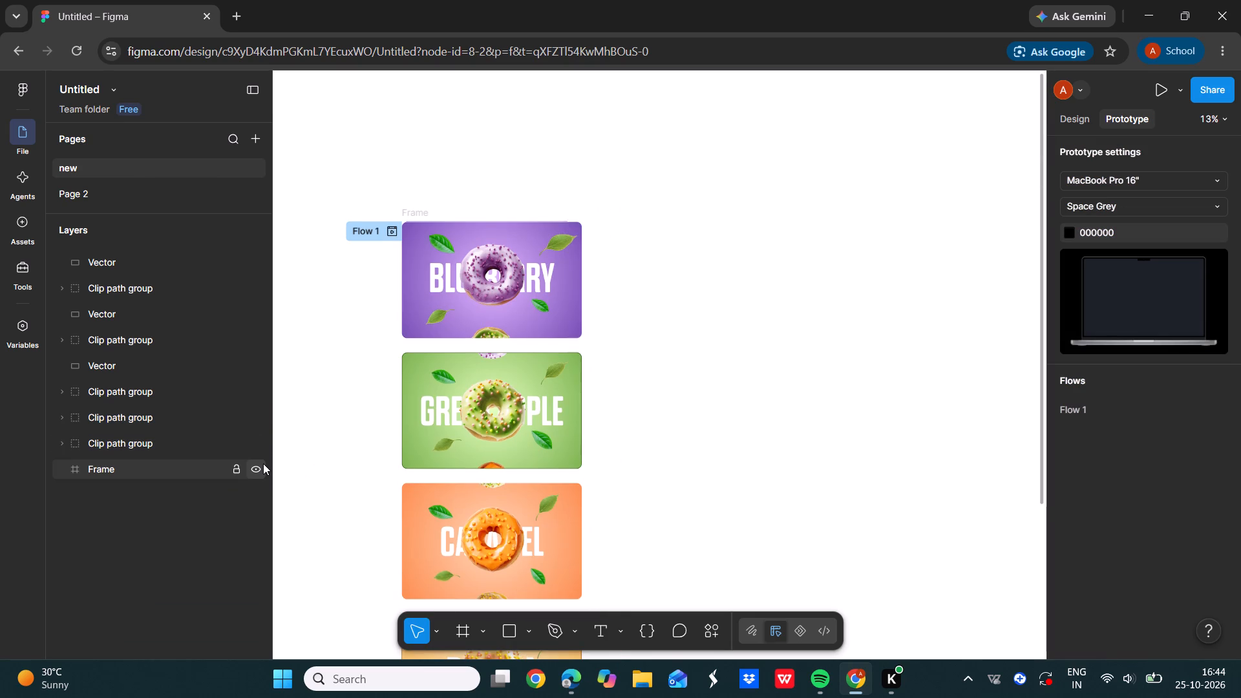
scroll(629, 408, left, 4)
scroll(629, 408, down, 2)
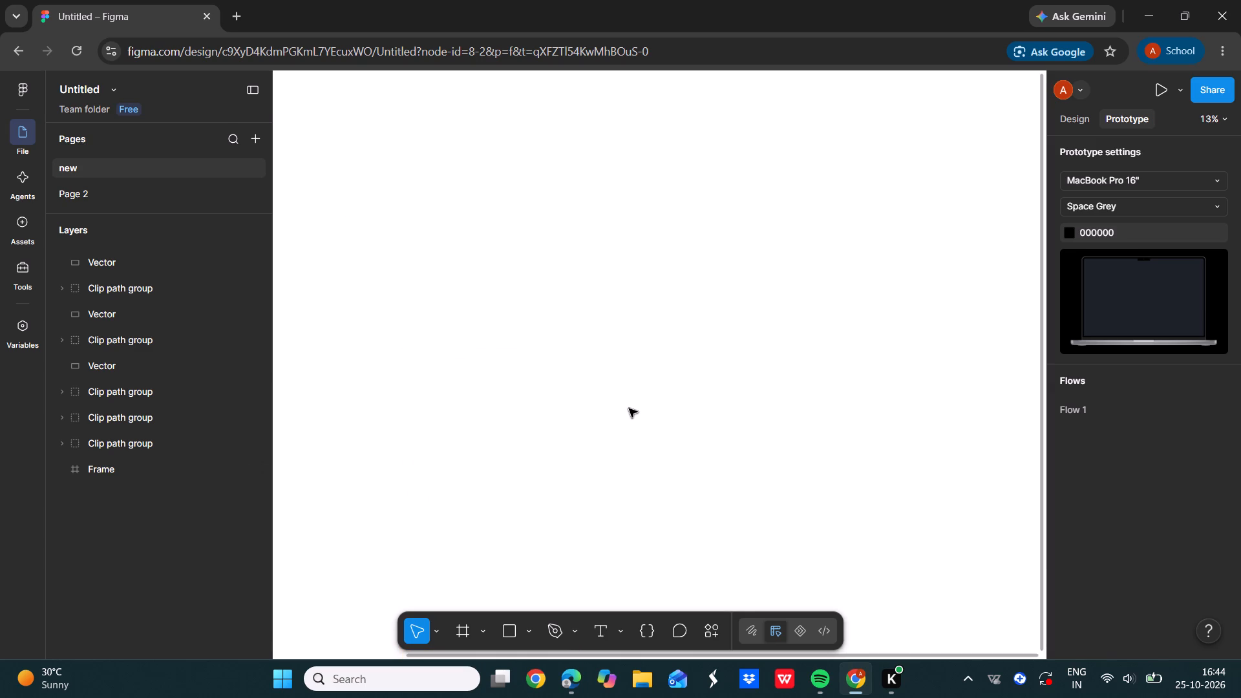
scroll(629, 408, right, 2)
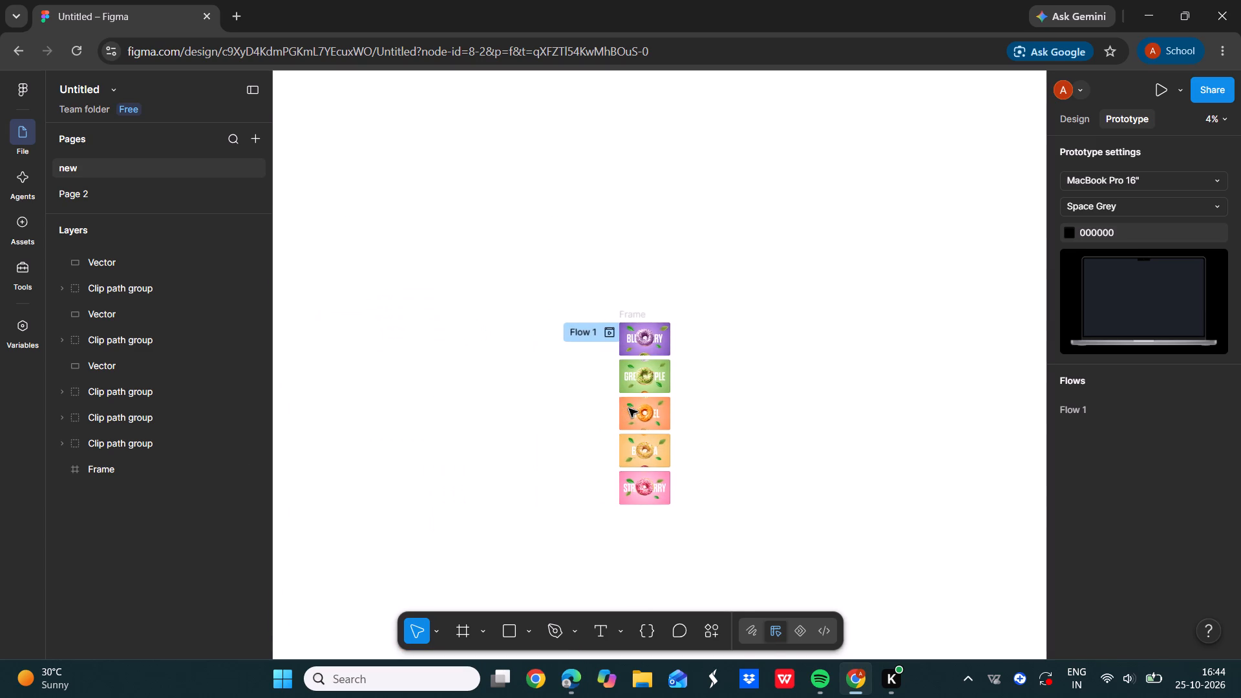
Undo the recent edits back through the layer moves out of the Frame, the page background change and the removal of slide connections.
key(ctrl+z)
key(ctrl+z)
key(ctrl+z)
key(ctrl+z)
key(ctrl+z)
key(ctrl+z)
key(ctrl+z)
key(ctrl+z)
key(ctrl+z)
key(ctrl+z)
key(ctrl+z)
key(ctrl+z)
key(ctrl+z)
key(ctrl+z)
key(ctrl+z)
key(ctrl+z)
key(ctrl+z)
key(ctrl+z)
key(ctrl+z)
key(ctrl+z)
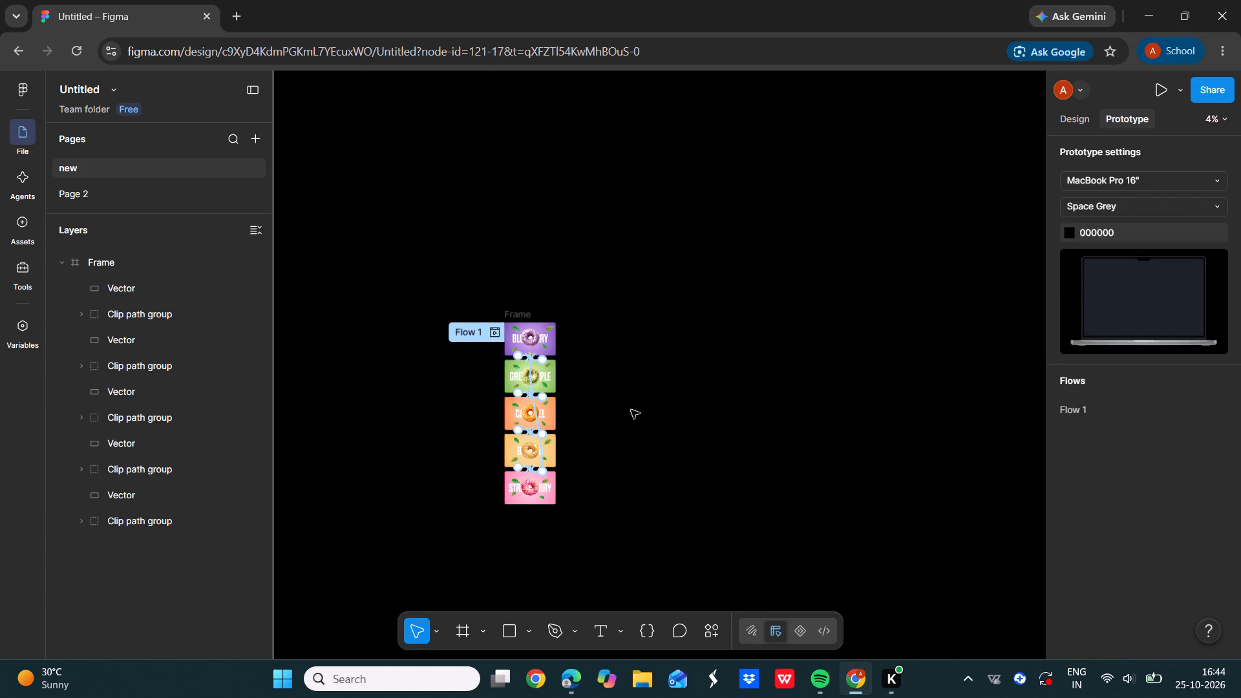
key(ctrl+z)
key(ctrl+z)
key(ctrl+z)
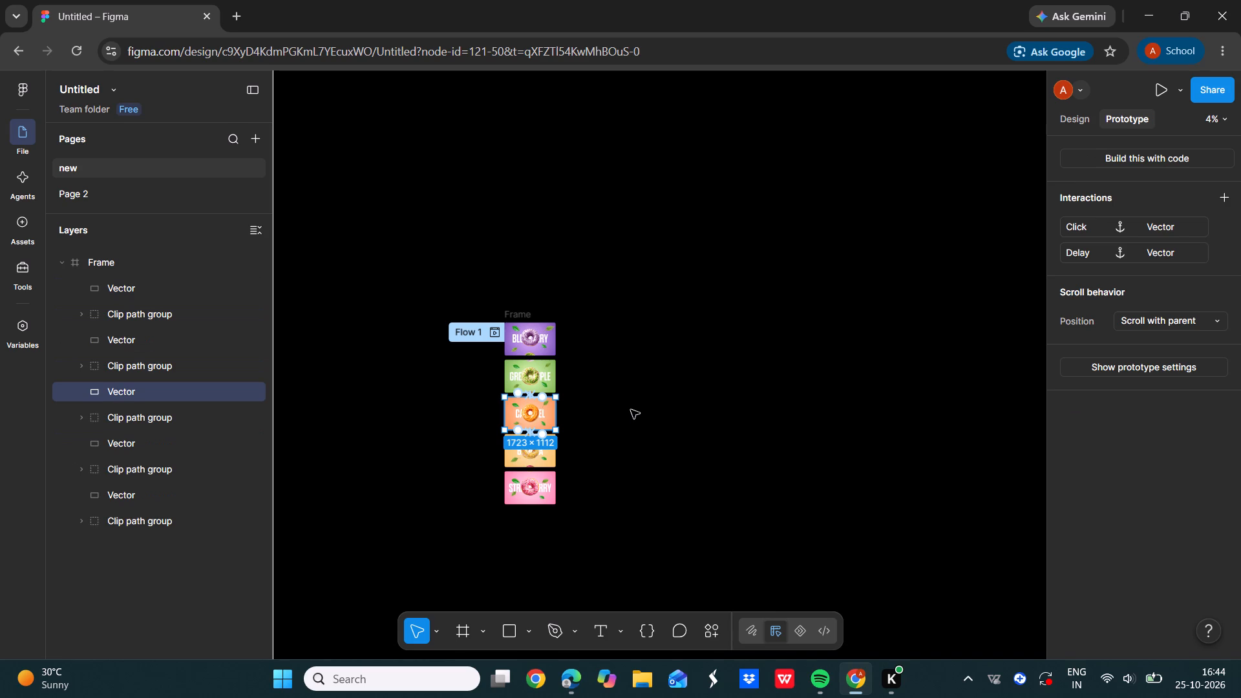
key(ctrl+z)
key(ctrl+z)
key(ctrl+z)
key(ctrl+z)
key(ctrl+z)
key(ctrl+z)
key(ctrl+z)
key(ctrl+z)
key(ctrl+z)
key(ctrl+z)
Delete all five connected donut slides and the emptied Frame with its Flow 1 starting point.
drag(615, 291, 544, 521)
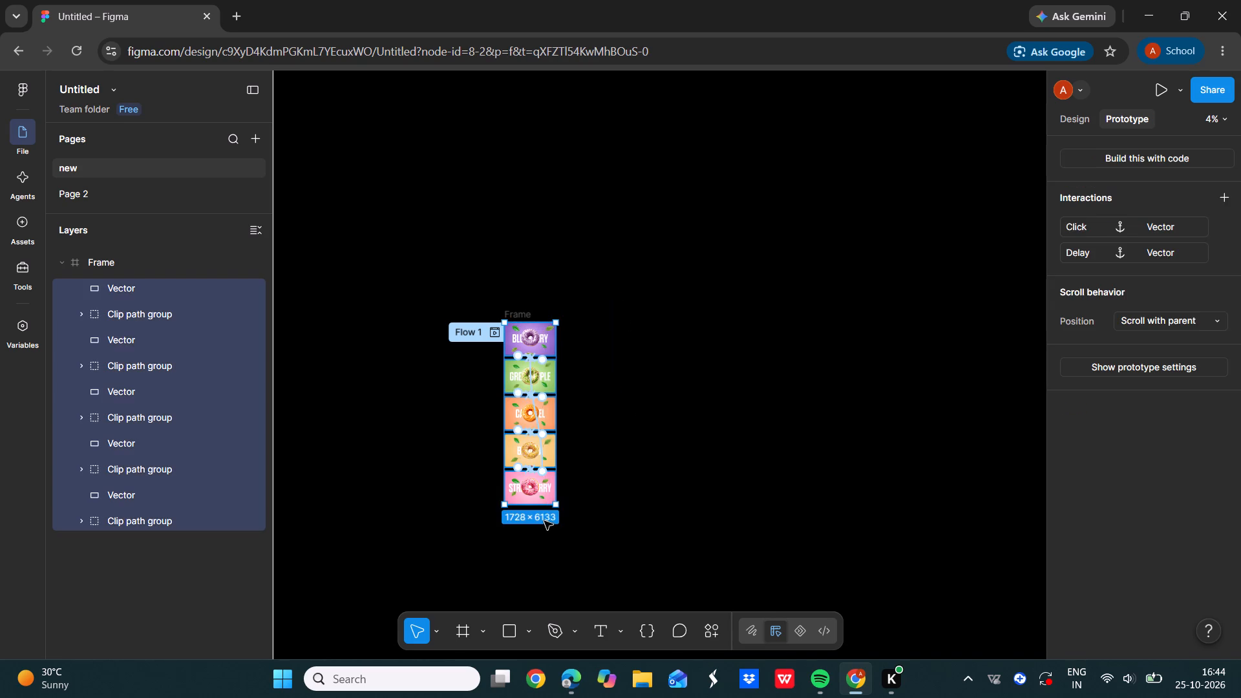
key(BackSpace)
click(659, 374)
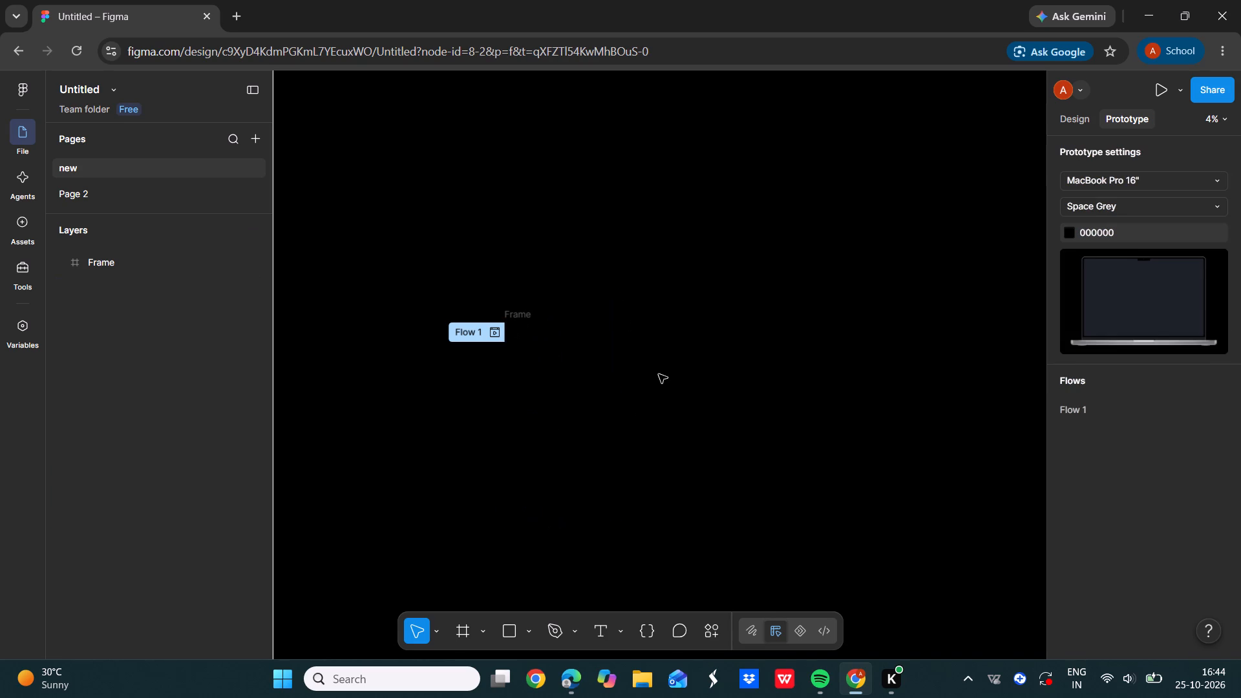
click(512, 316)
key(BackSpace)
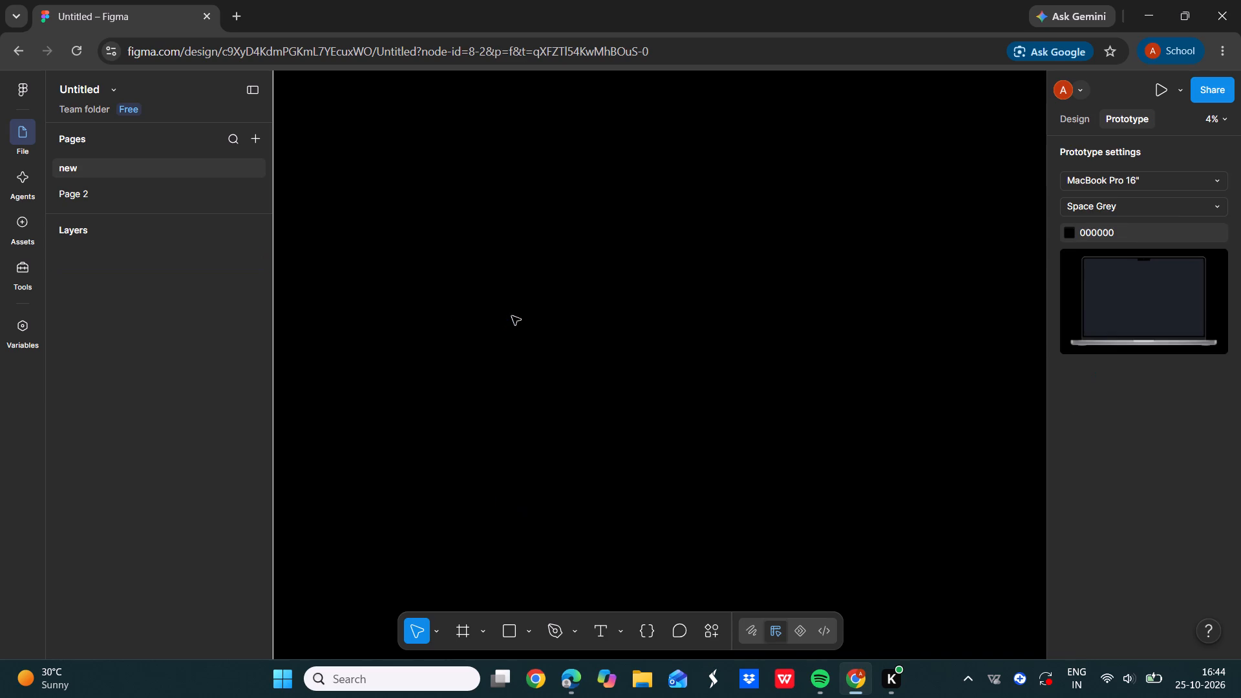
Paste the copied Frame containing the five donut slides onto the page and deselect it.
key(ctrl+v)
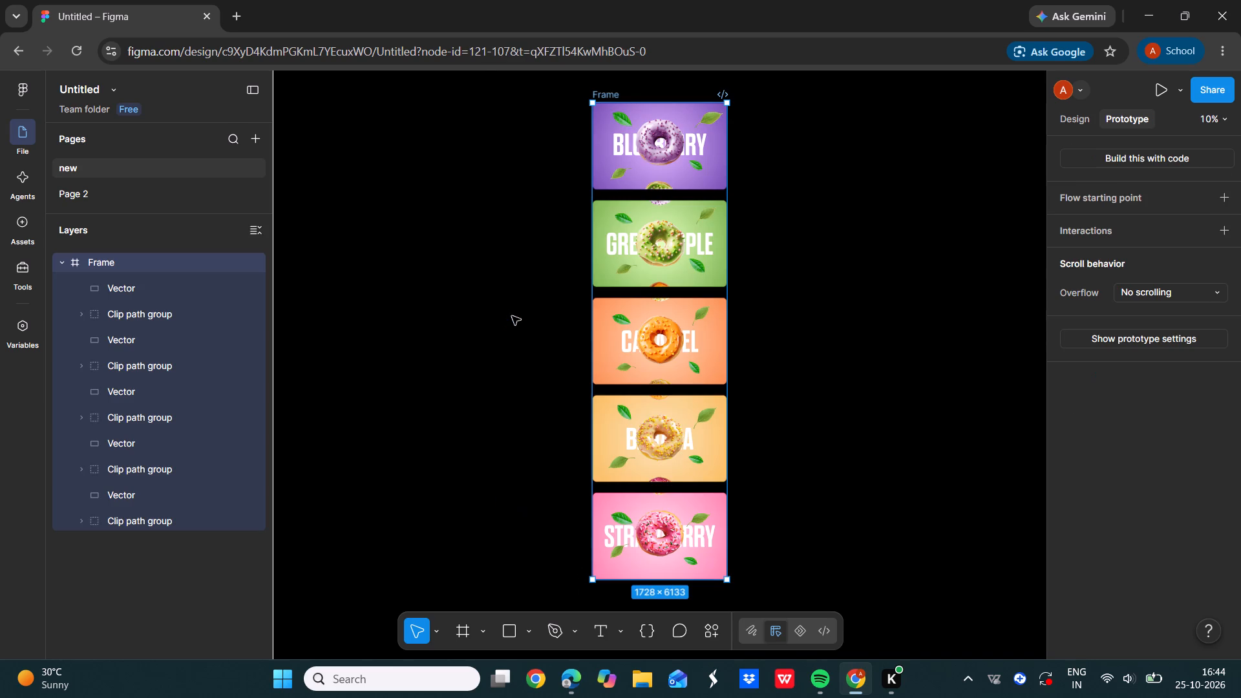
click(529, 313)
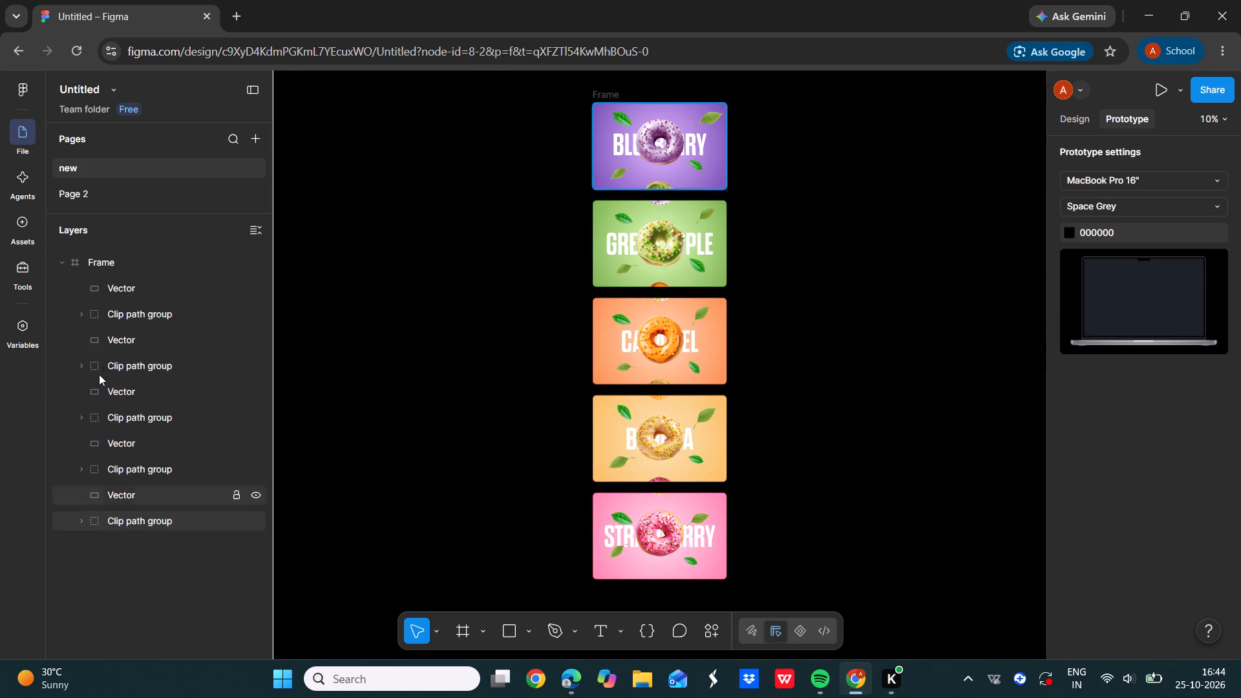
Move the Strawberry slide's Vector and Clip path group and the Banana slide's Vector out of the Frame, in order above it.
drag(127, 288, 112, 264)
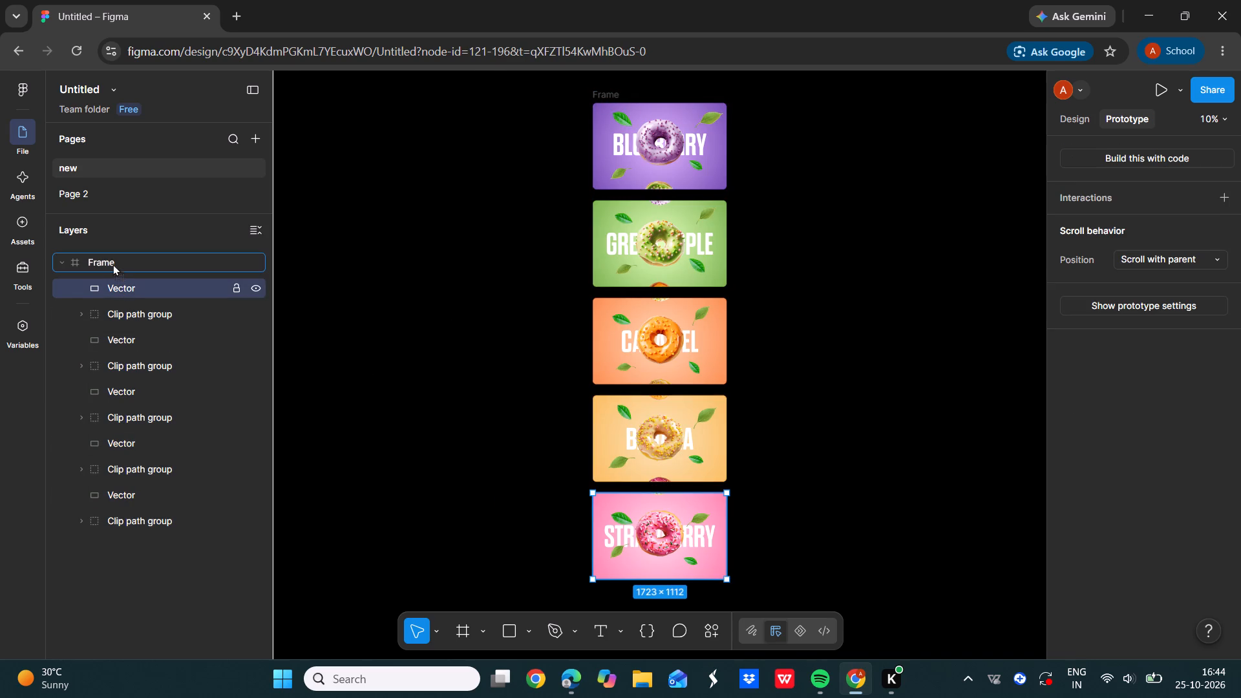
drag(112, 264, 103, 256)
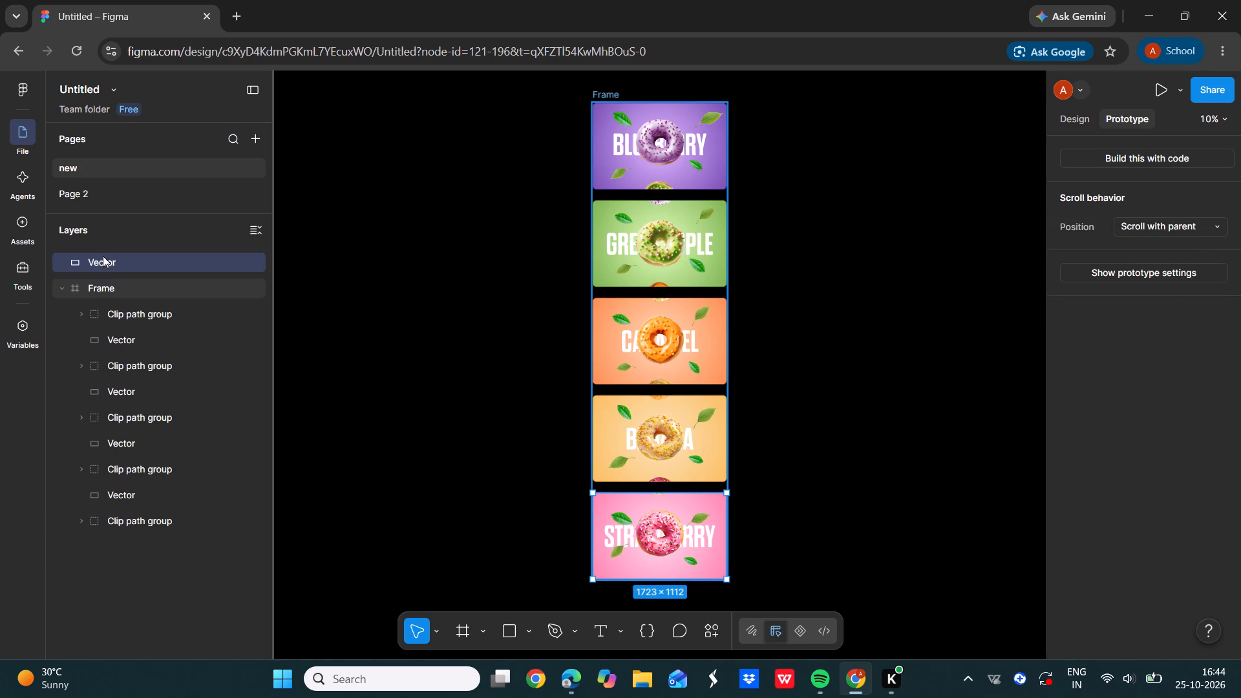
drag(123, 314, 119, 286)
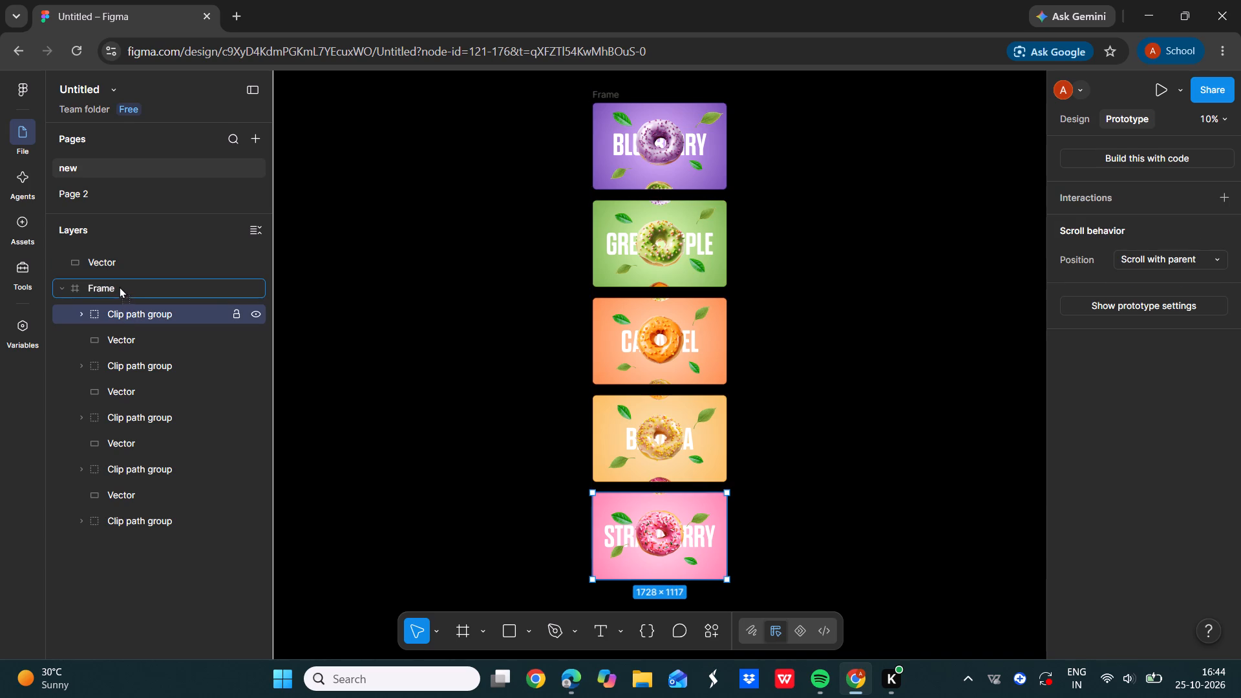
drag(119, 286, 121, 274)
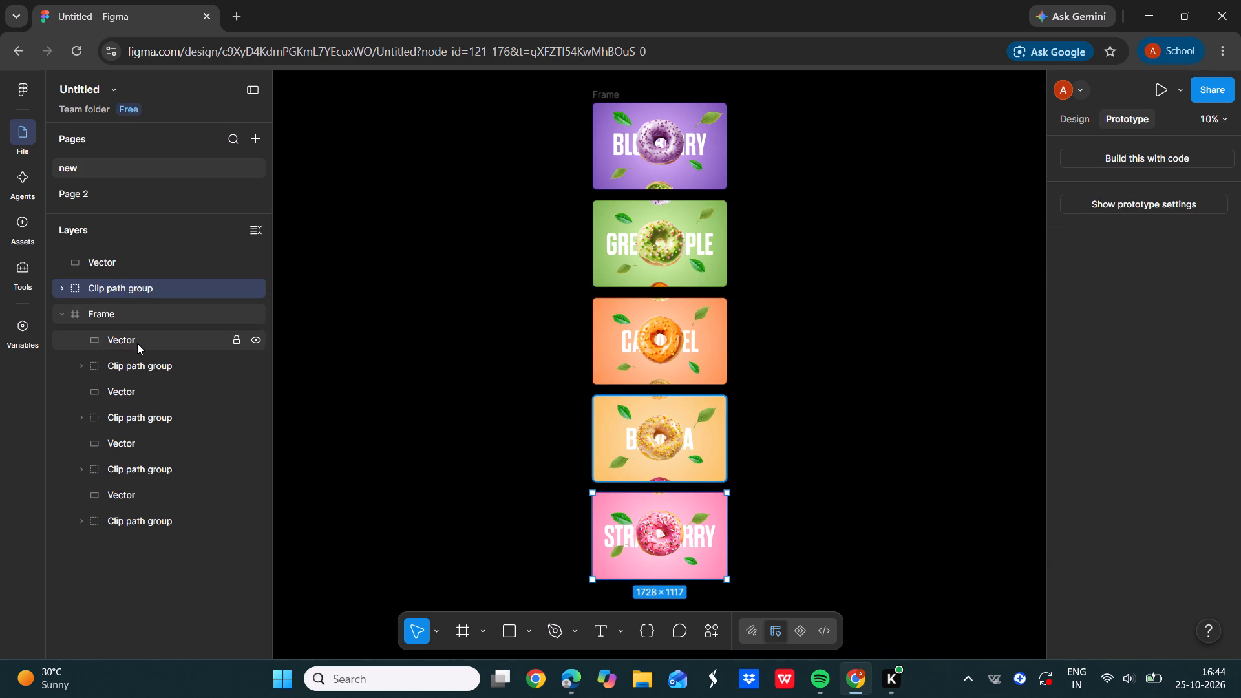
drag(137, 340, 136, 302)
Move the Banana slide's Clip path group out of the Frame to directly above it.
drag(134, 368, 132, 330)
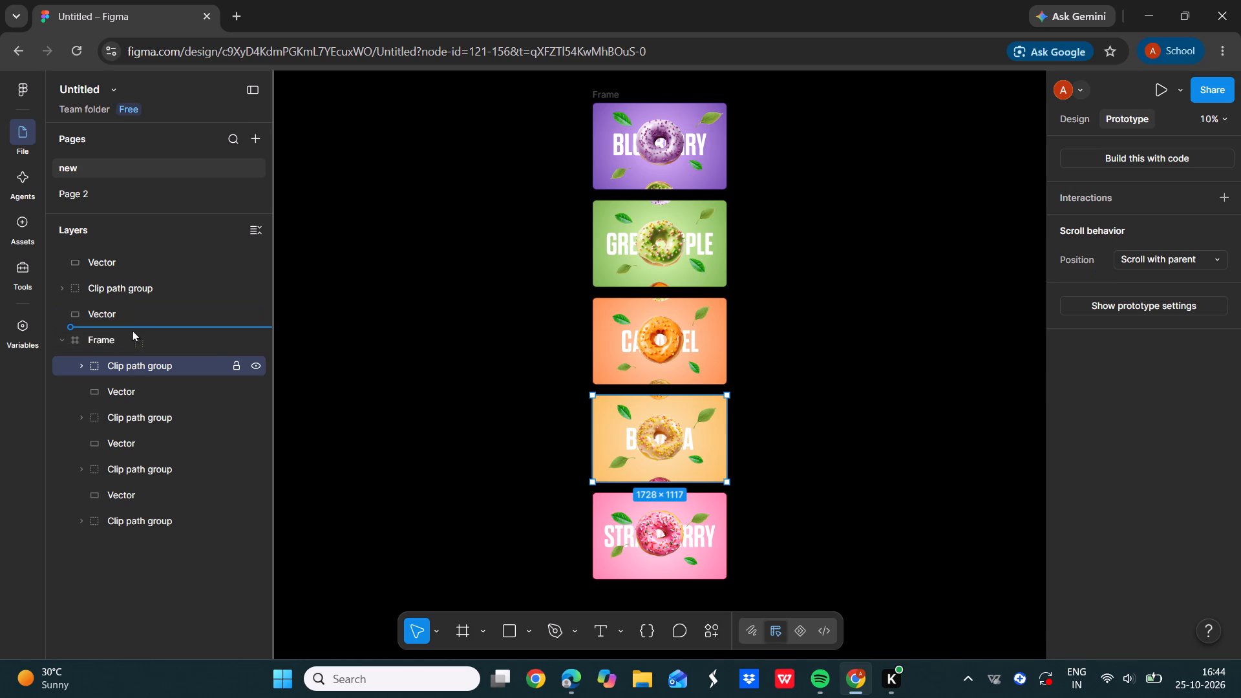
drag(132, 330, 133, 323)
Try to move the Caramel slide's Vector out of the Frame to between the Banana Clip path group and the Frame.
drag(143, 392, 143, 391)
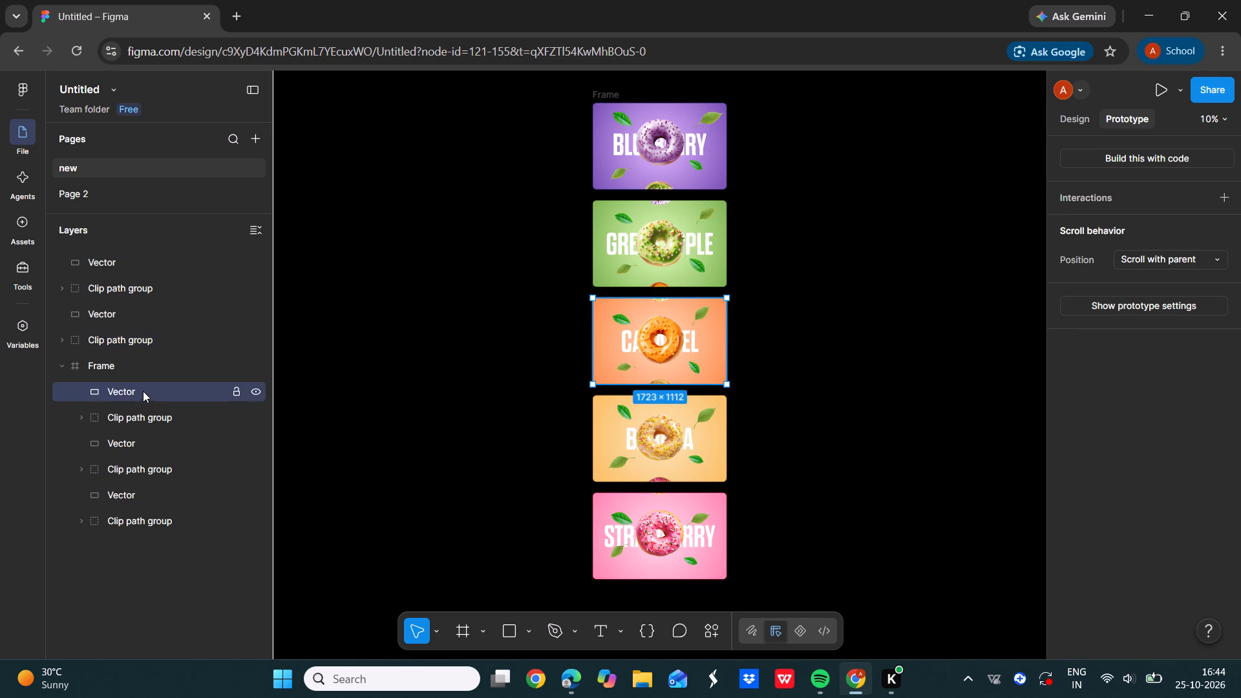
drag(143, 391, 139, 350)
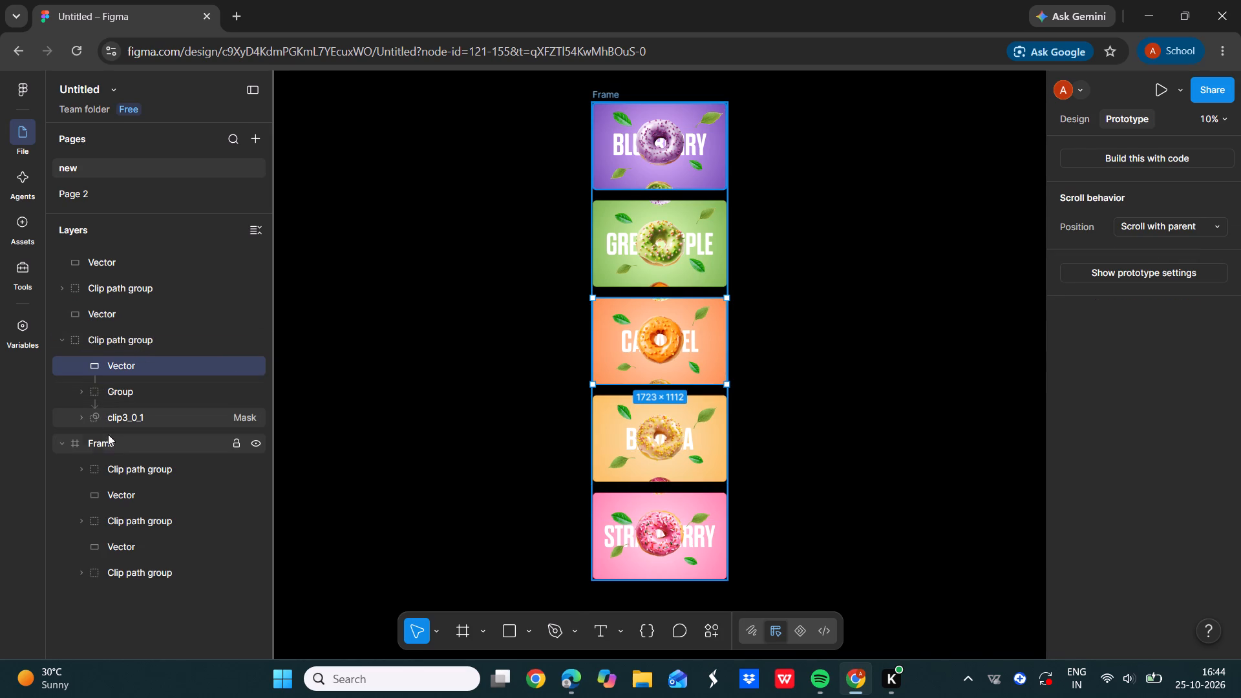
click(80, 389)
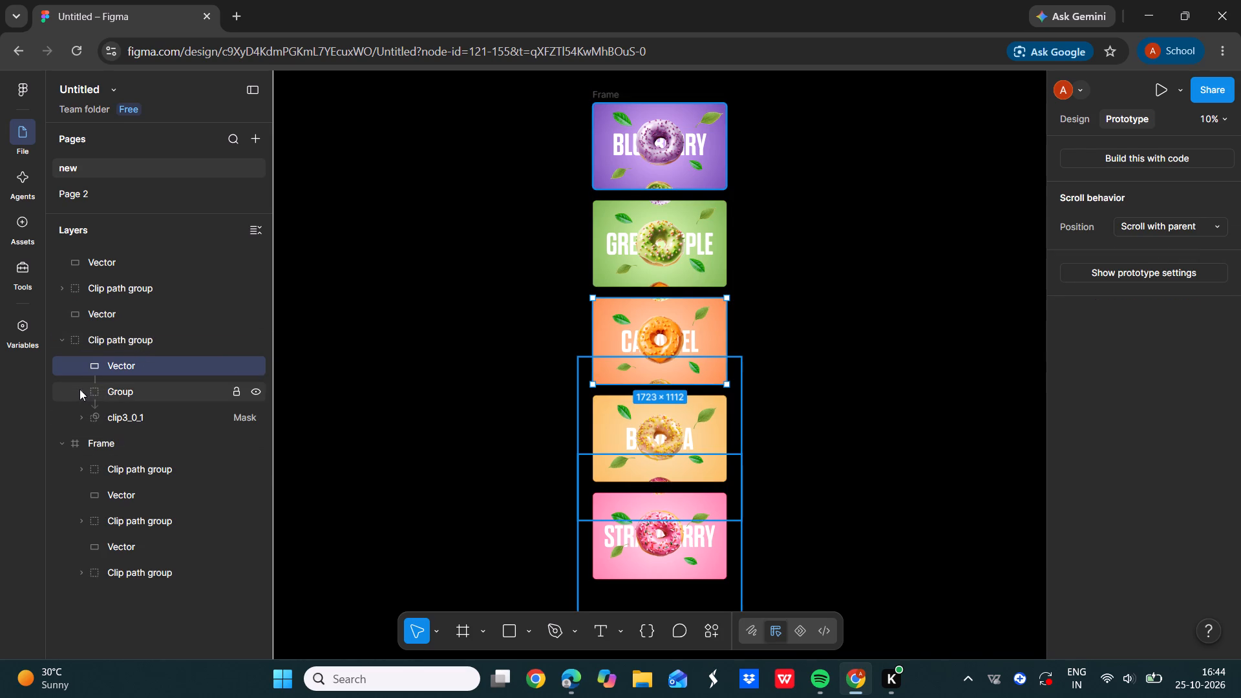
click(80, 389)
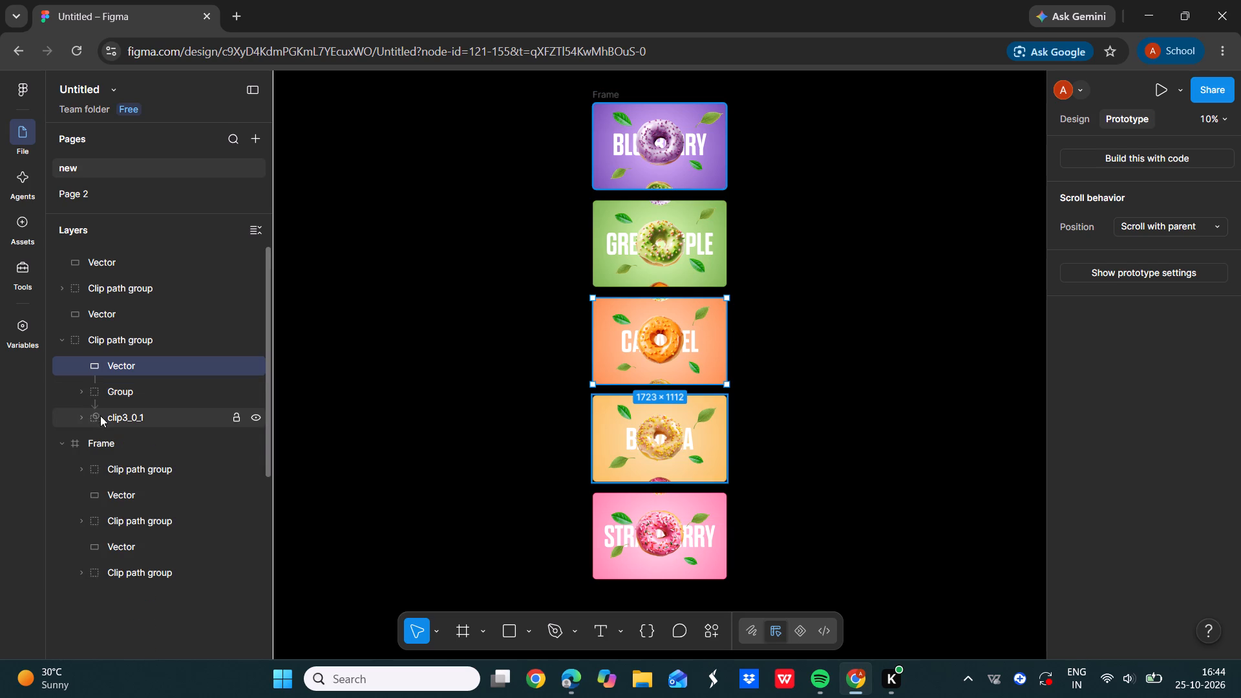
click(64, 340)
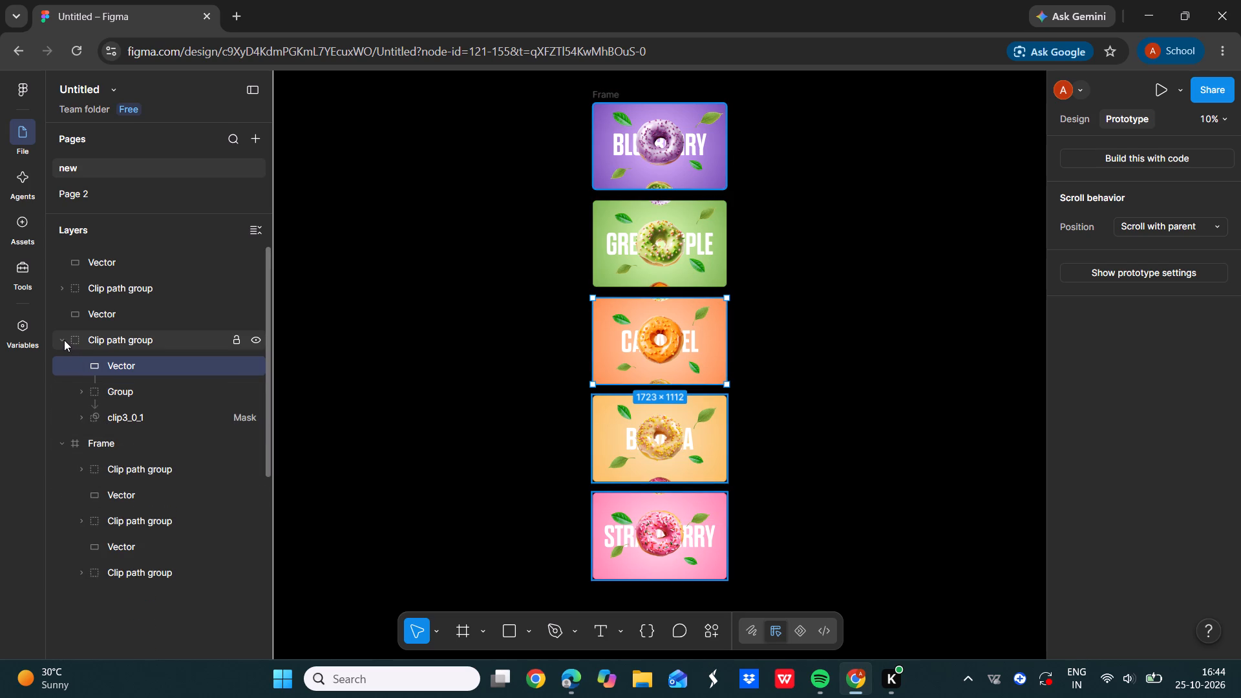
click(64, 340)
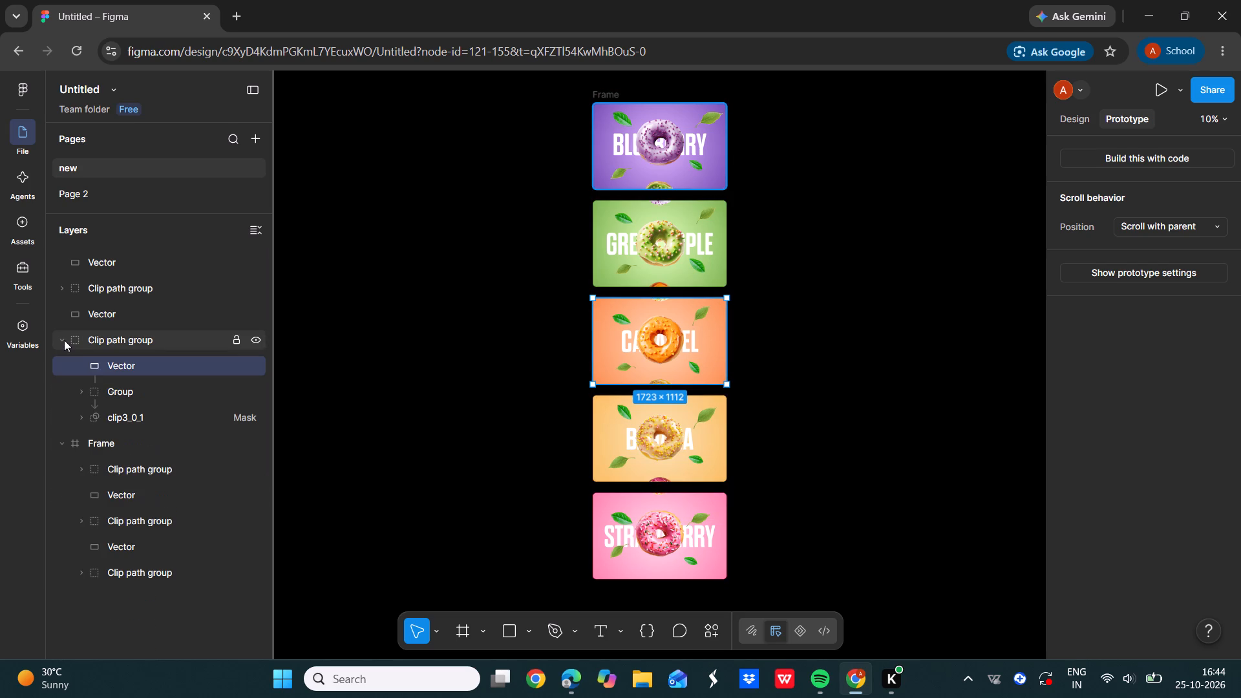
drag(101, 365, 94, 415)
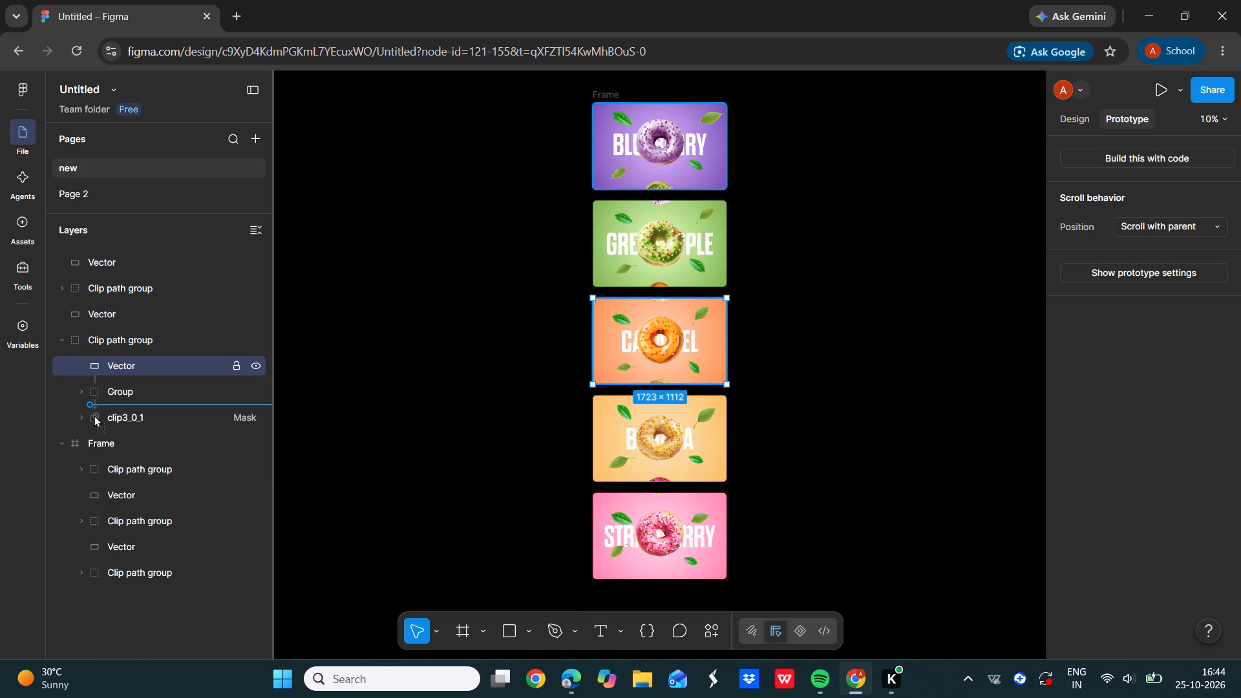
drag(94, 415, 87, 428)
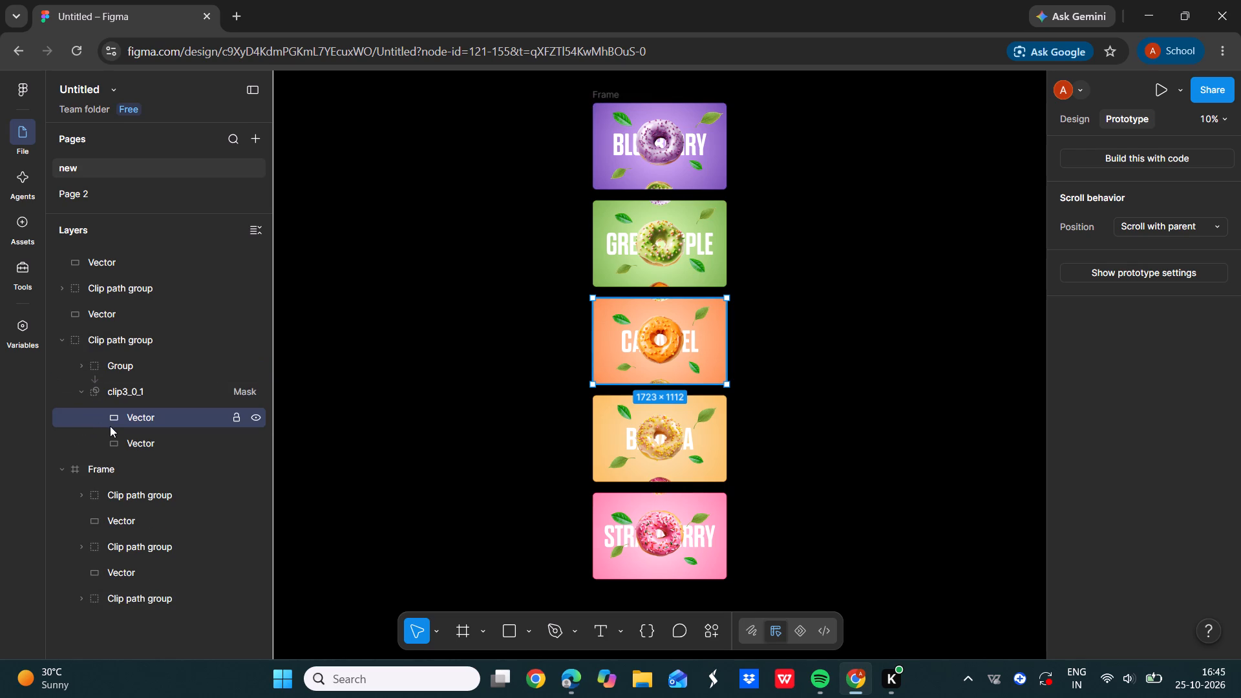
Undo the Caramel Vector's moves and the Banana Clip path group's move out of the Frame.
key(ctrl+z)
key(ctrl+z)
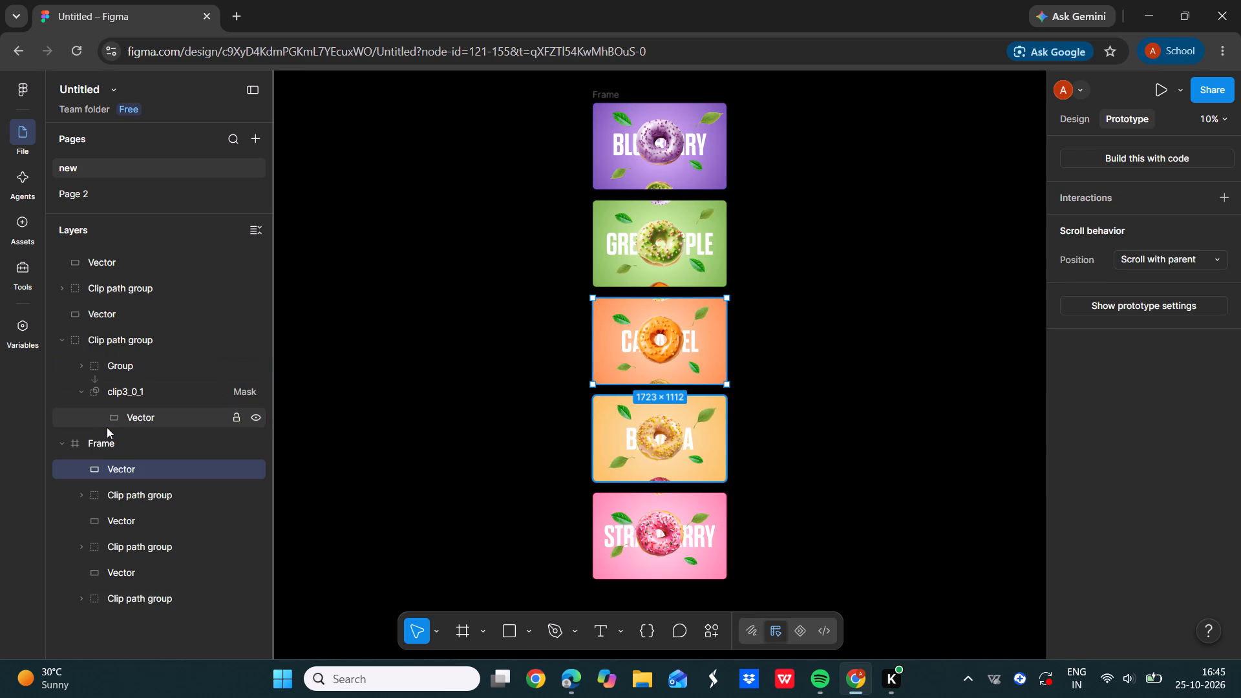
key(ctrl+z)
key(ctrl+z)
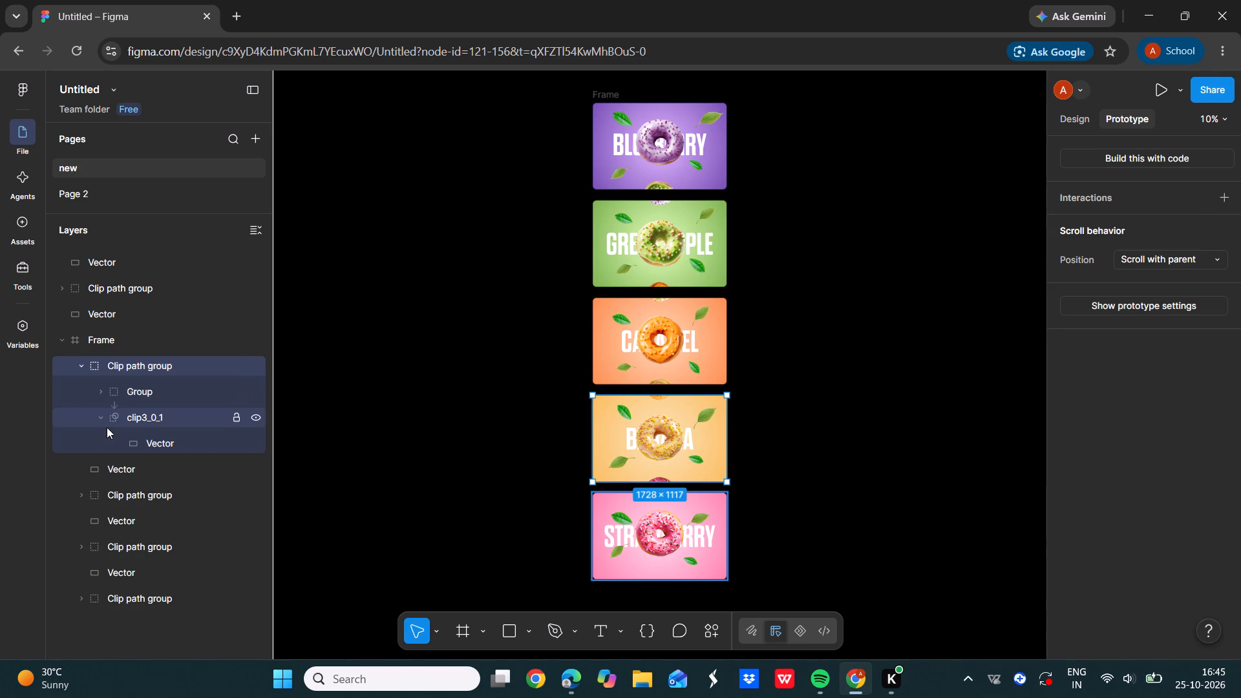
Move the Banana slide's Clip path group and the Caramel slide's Vector and Clip path group out of the Frame, in order directly above it.
click(82, 365)
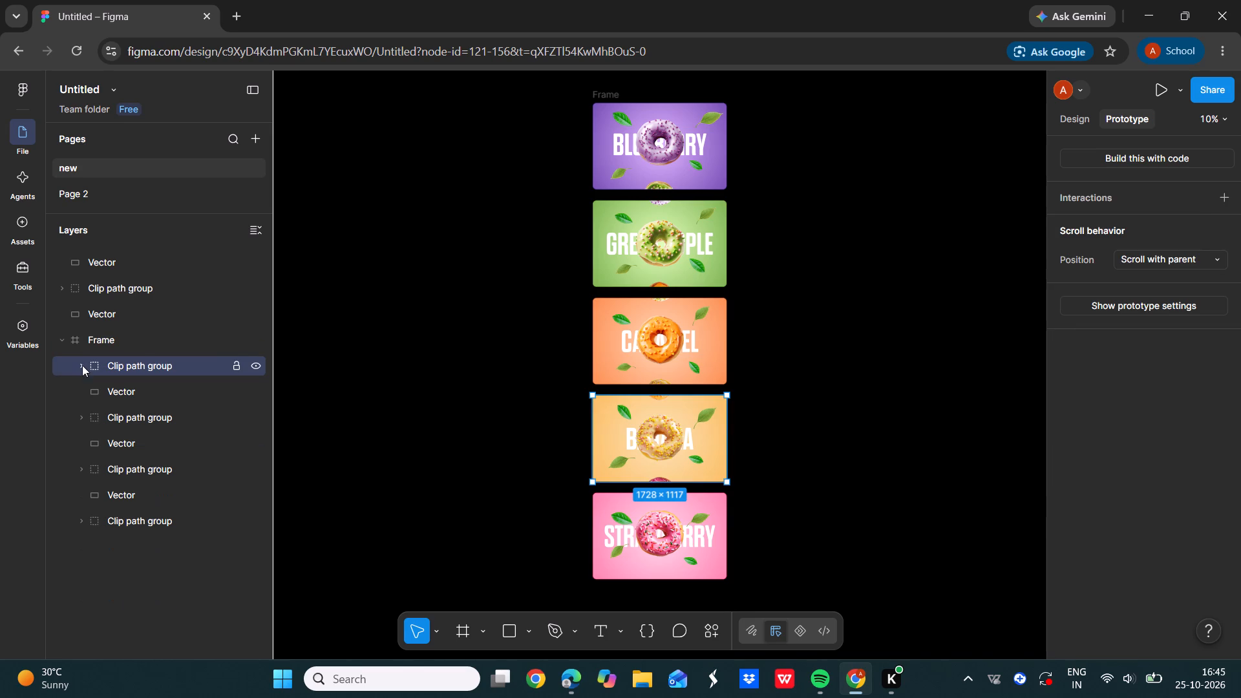
drag(115, 361, 112, 350)
drag(112, 350, 109, 326)
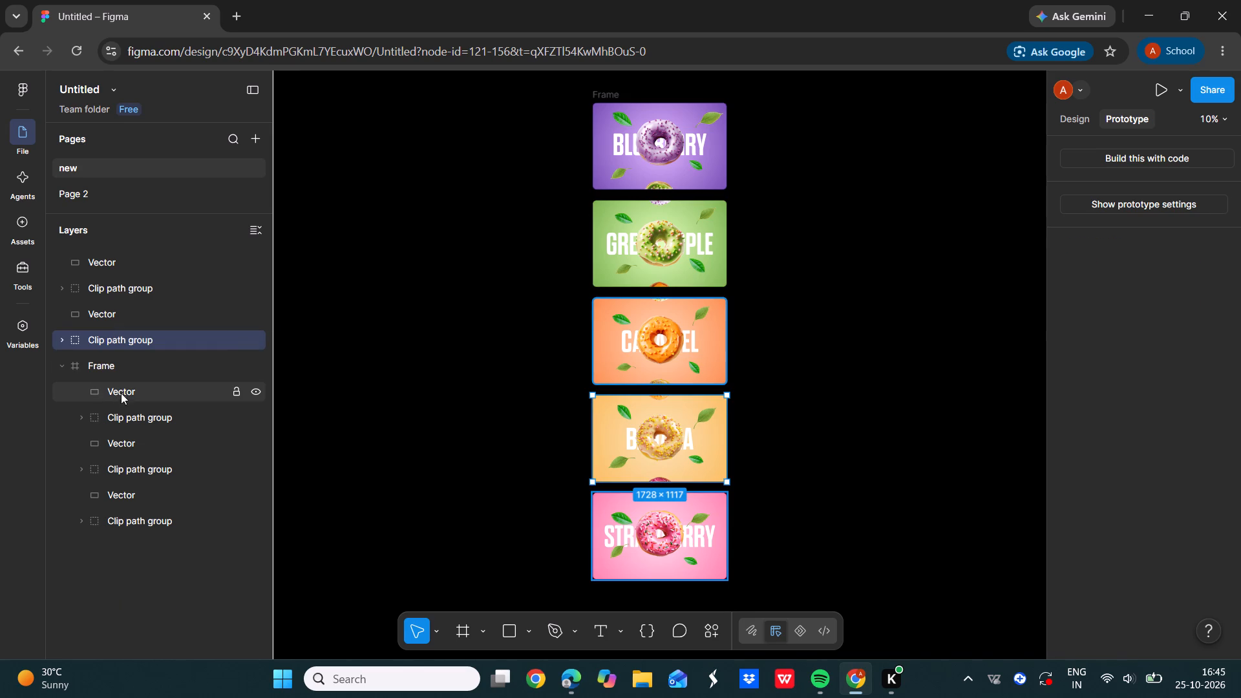
drag(122, 390, 120, 350)
drag(122, 412, 120, 406)
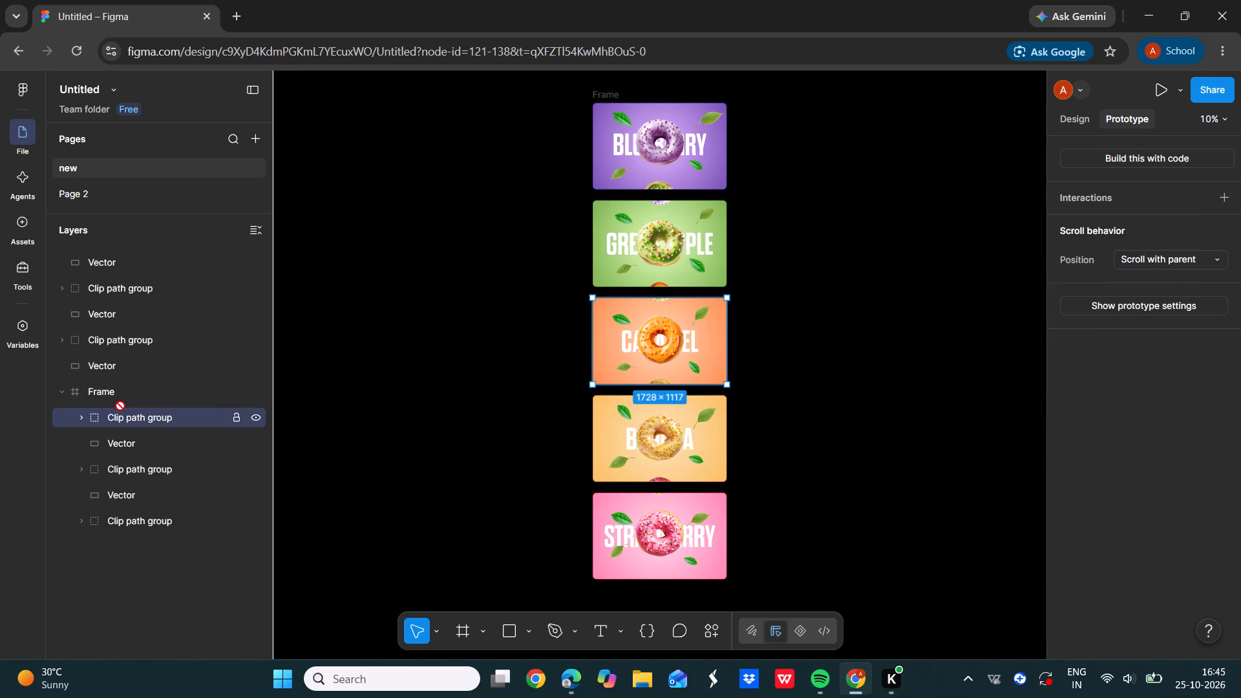
drag(120, 406, 110, 380)
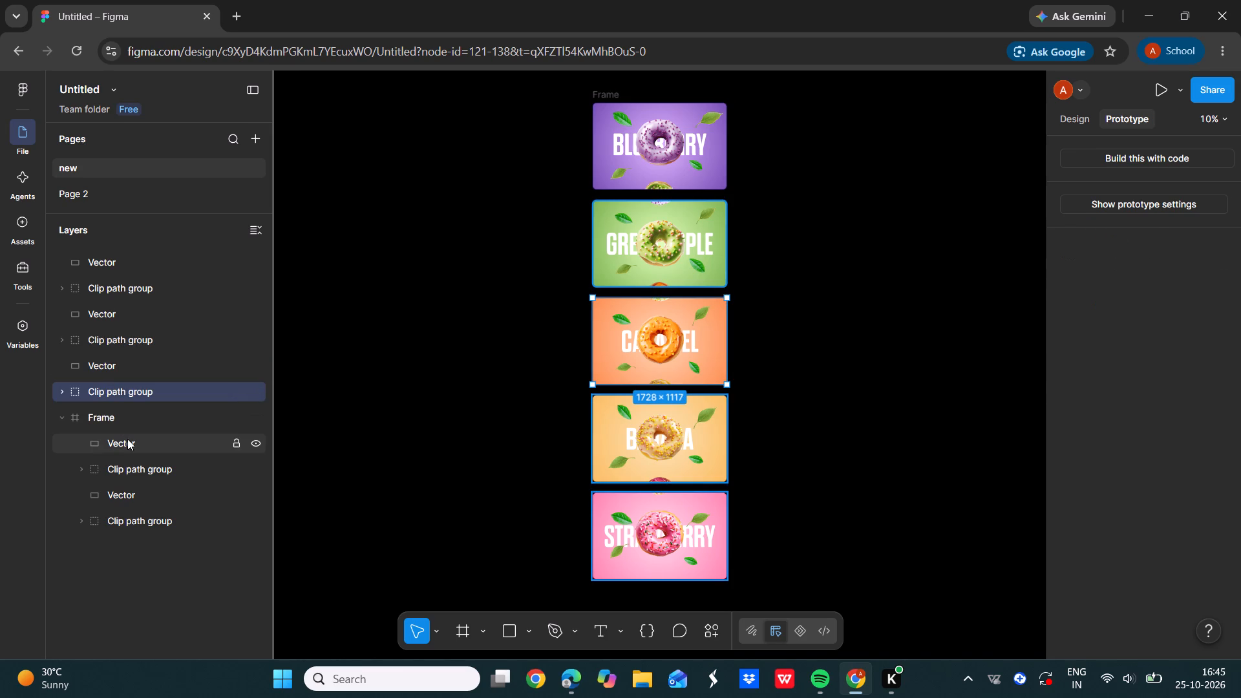
Move the Green Apple and Blueberry slides' Vectors and Clip path groups out of the Frame, in order directly above it.
drag(127, 439, 117, 414)
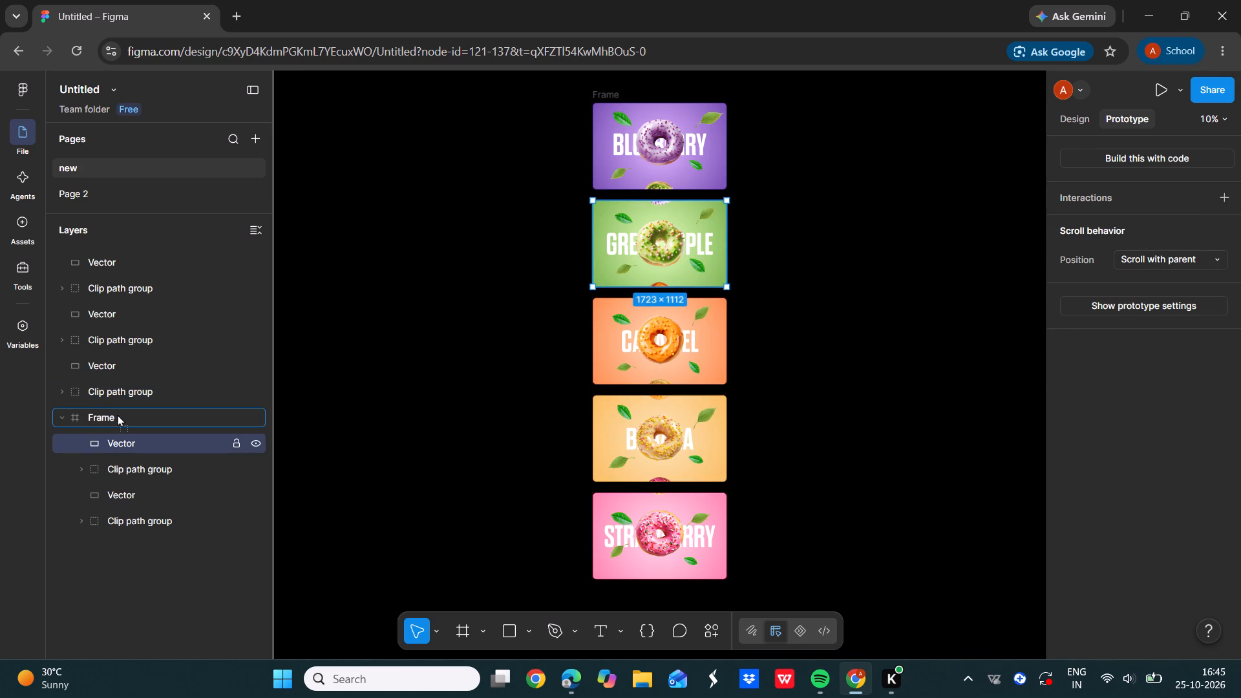
drag(117, 414, 118, 406)
drag(123, 474, 112, 433)
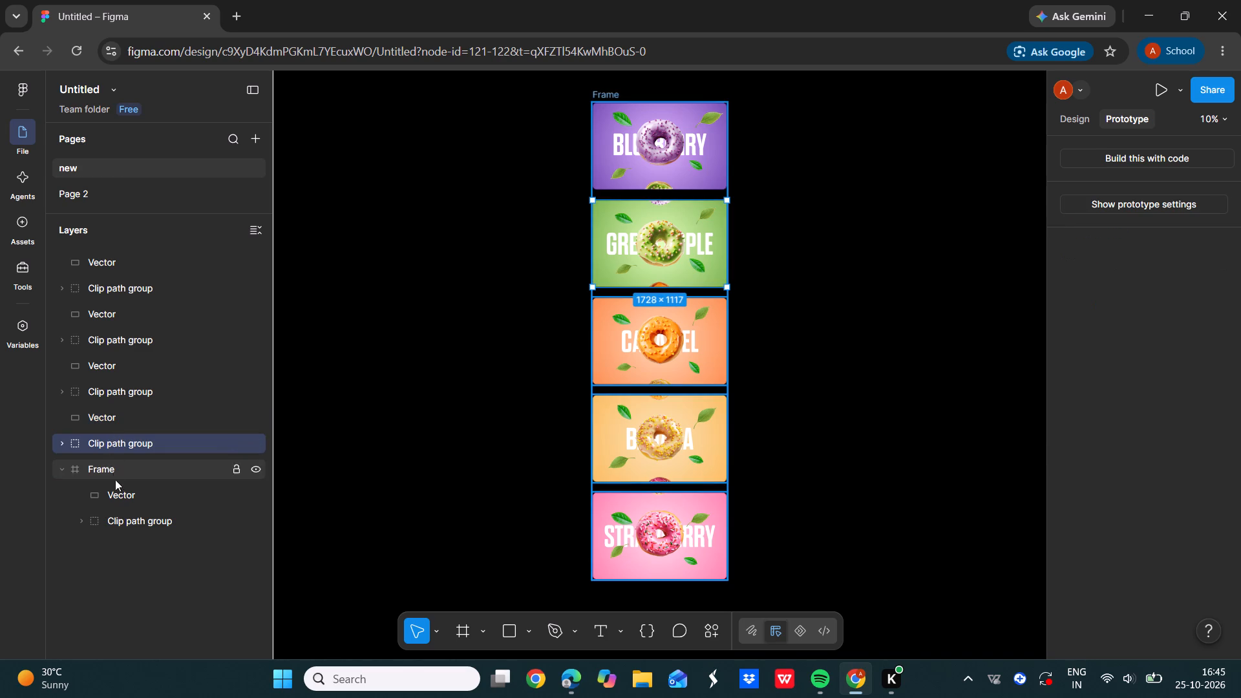
drag(118, 491, 111, 457)
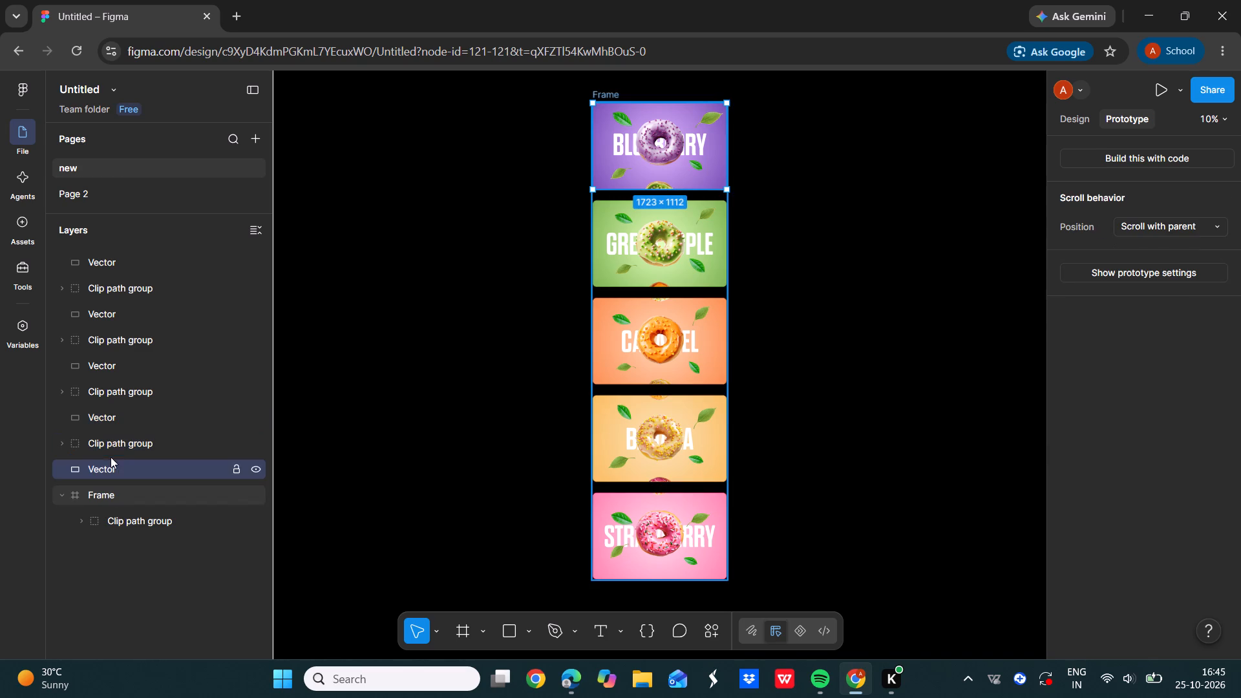
drag(122, 515, 115, 485)
Delete the emptied Frame.
click(112, 516)
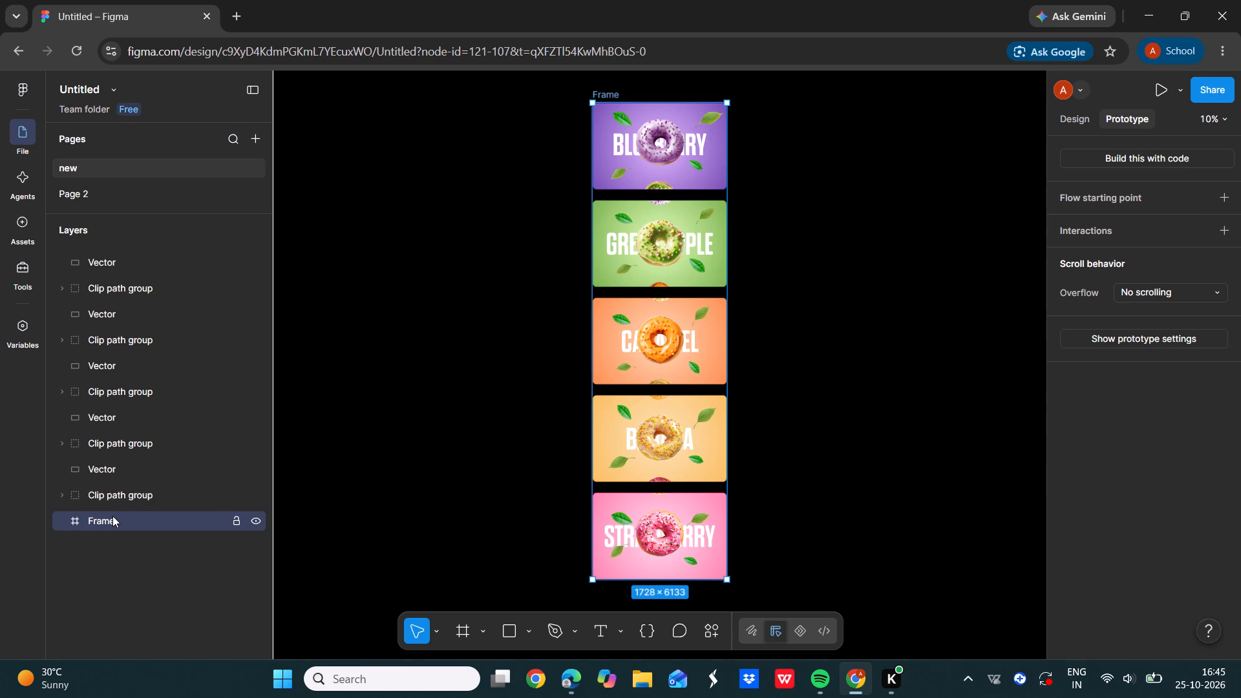
key(equal)
key(BackSpace)
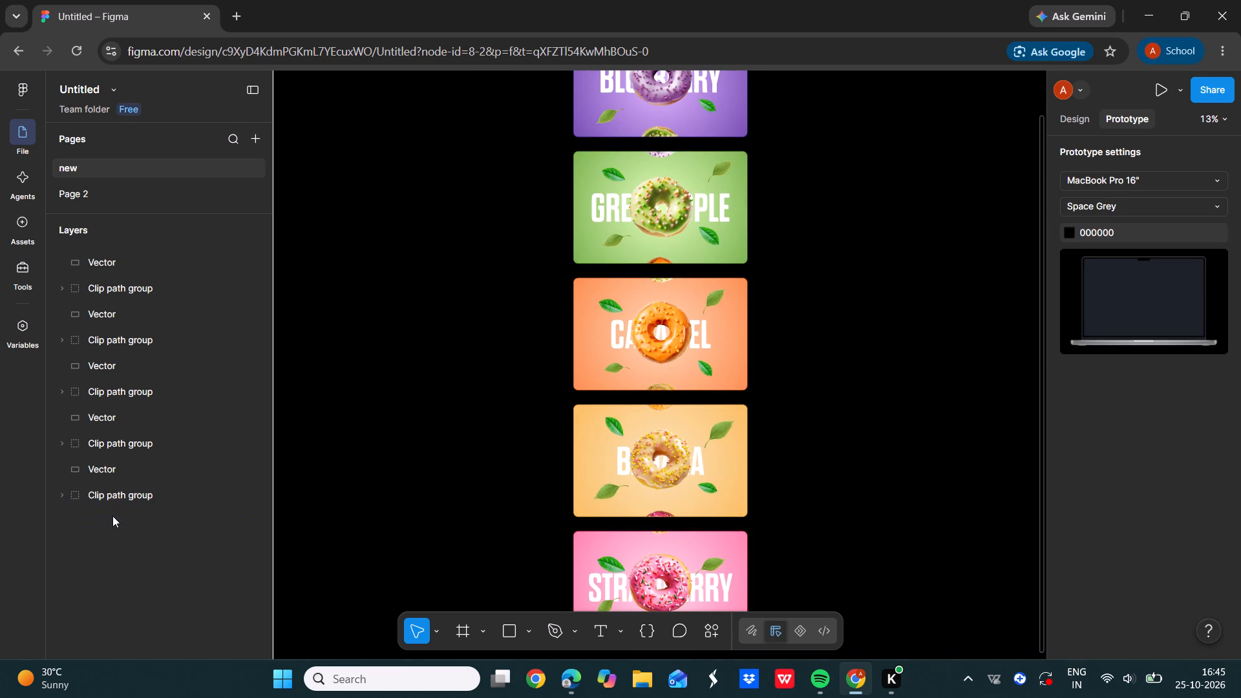
Rename the Strawberry slide's Vector layer as Strawberry.
double_click(104, 262)
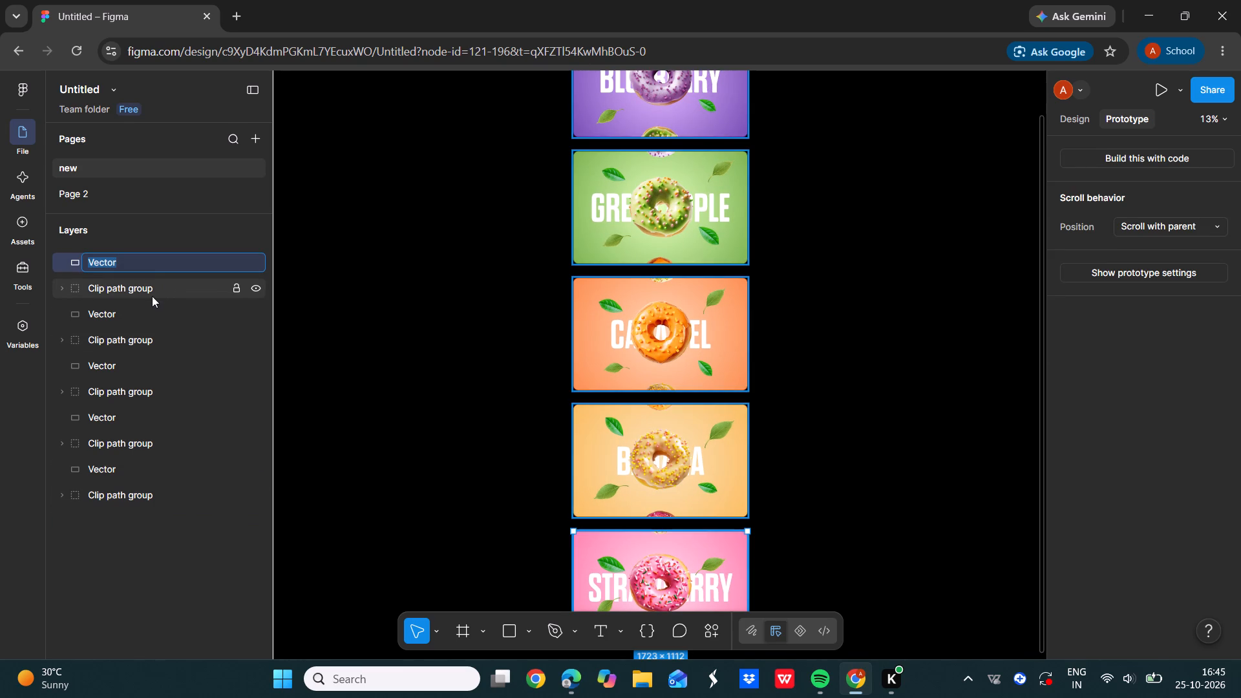
key(BackSpace)
key(s)
text(tra)
text(bee)
key(BackSpace)
text(rry)
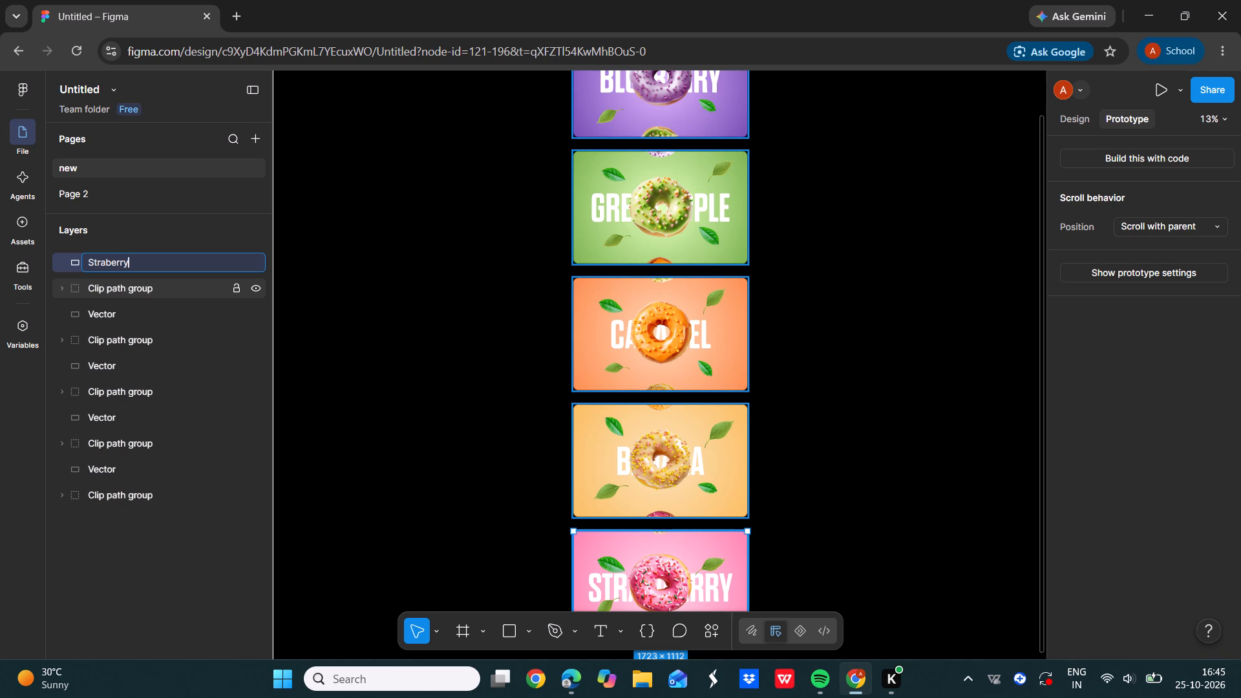
key(BackSpace)
key(BackSpace)
key(BackSpace)
key(BackSpace)
key(BackSpace)
key(q)
key(BackSpace)
text(wberry)
key(Return)
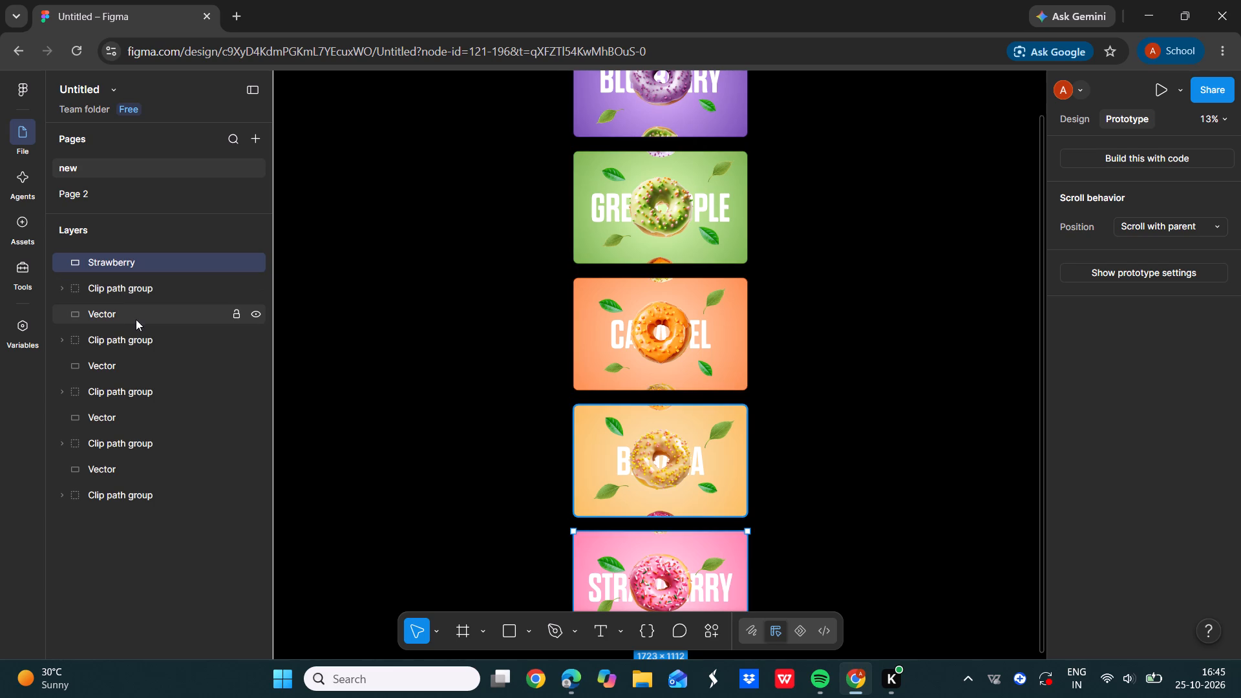
Rename the Strawberry slide's Clip path group as Strawberry.
triple_click(153, 289)
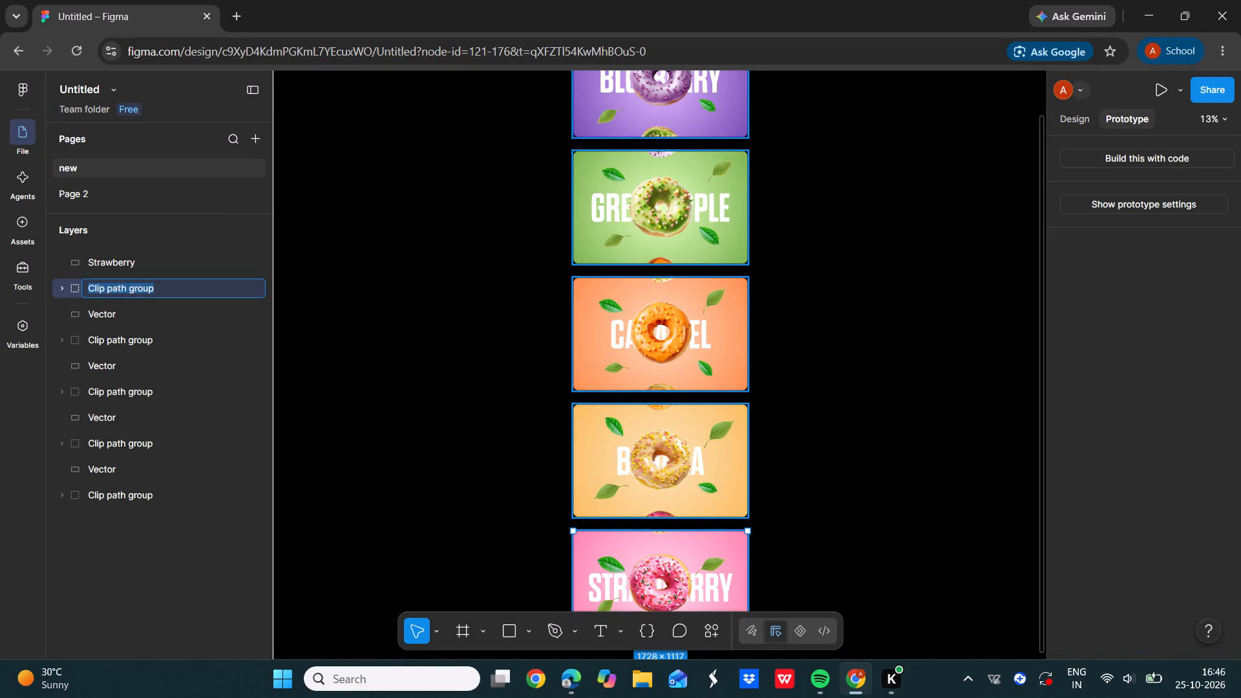
key(BackSpace)
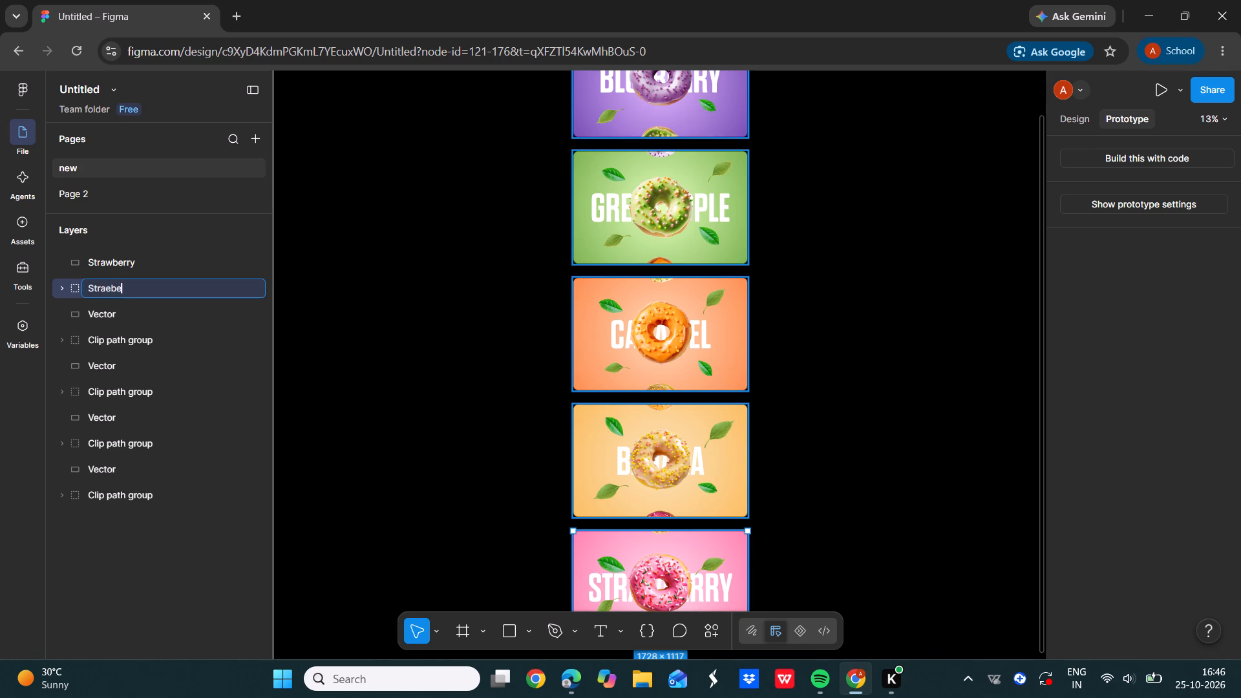
key(Return)
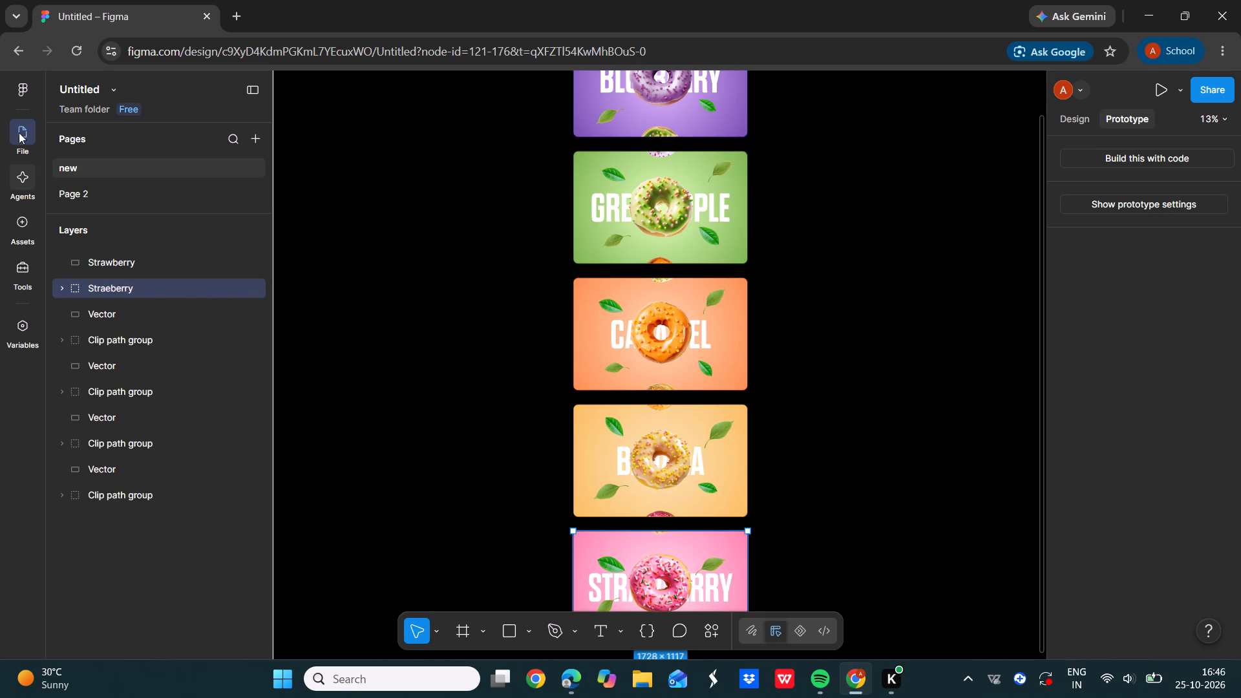
triple_click(115, 290)
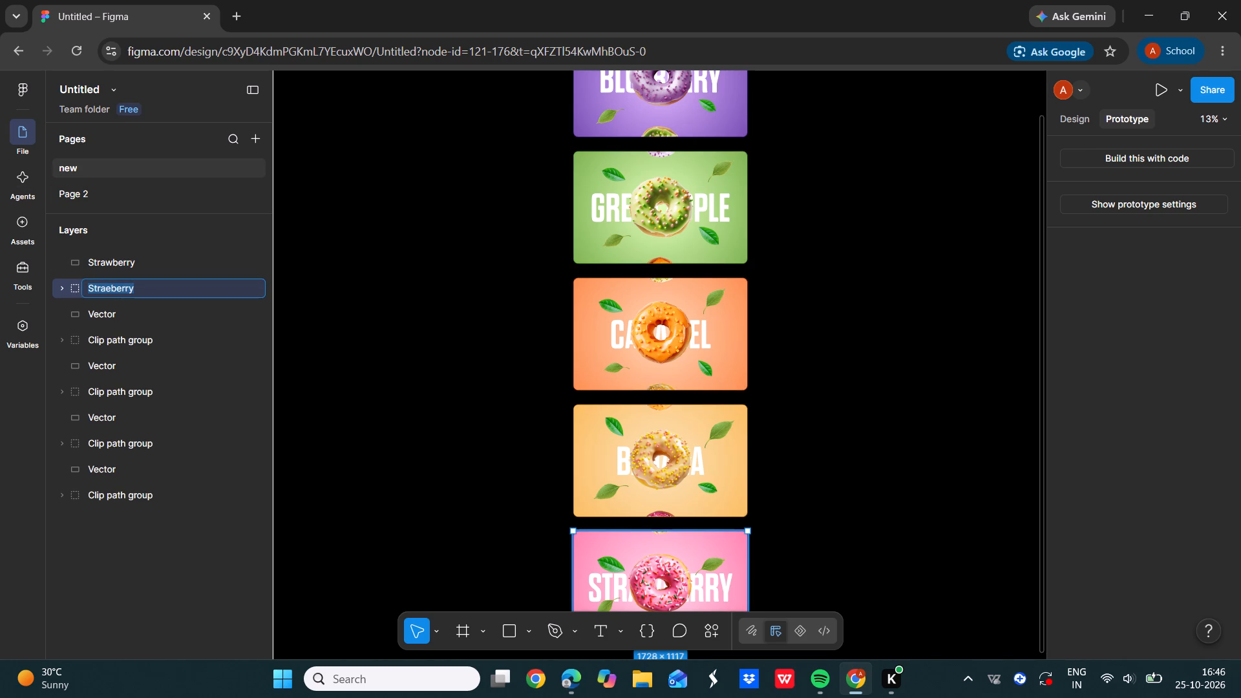
click(111, 291)
key(BackSpace)
key(w)
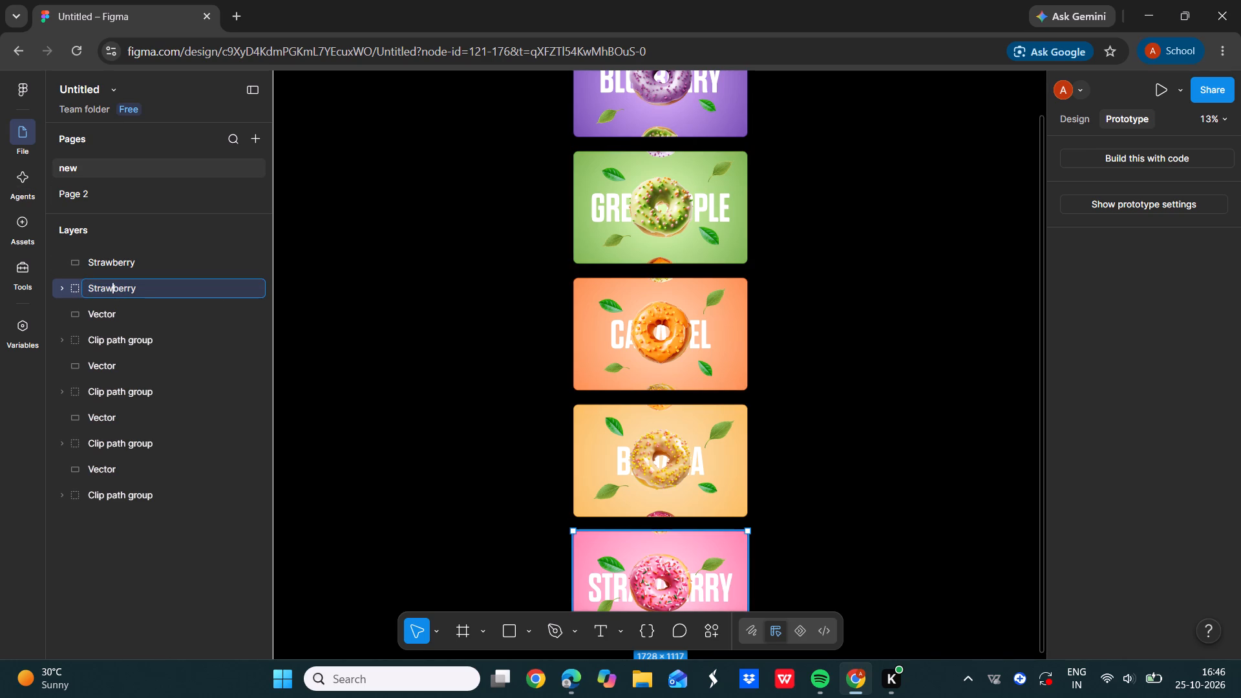
key(Return)
Rename both the Vector and the Clip path group of the Banana slide as Banana.
triple_click(97, 313)
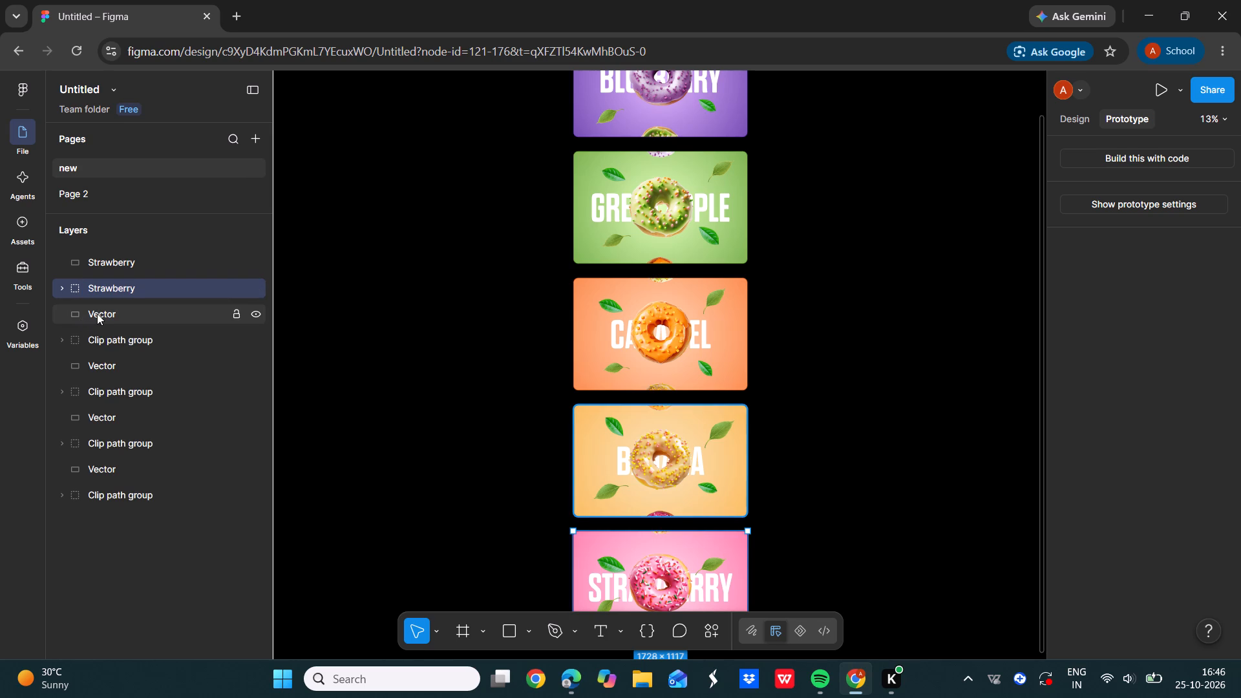
click(97, 313)
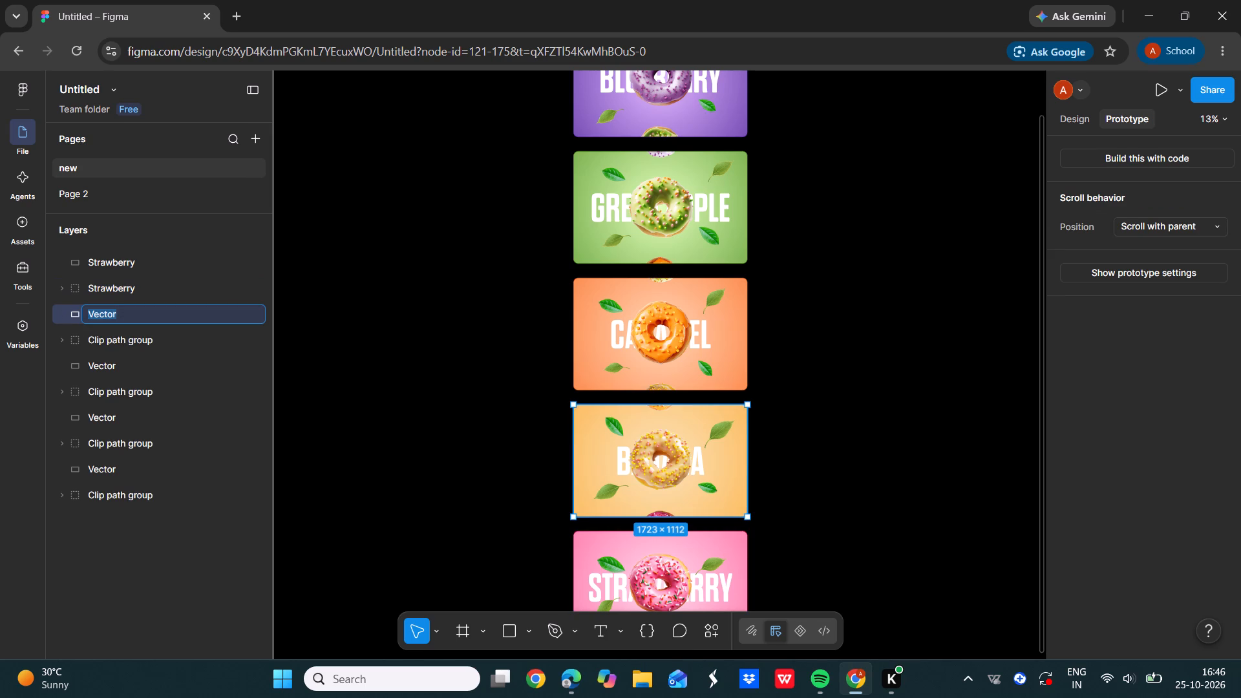
key(BackSpace)
text(anana)
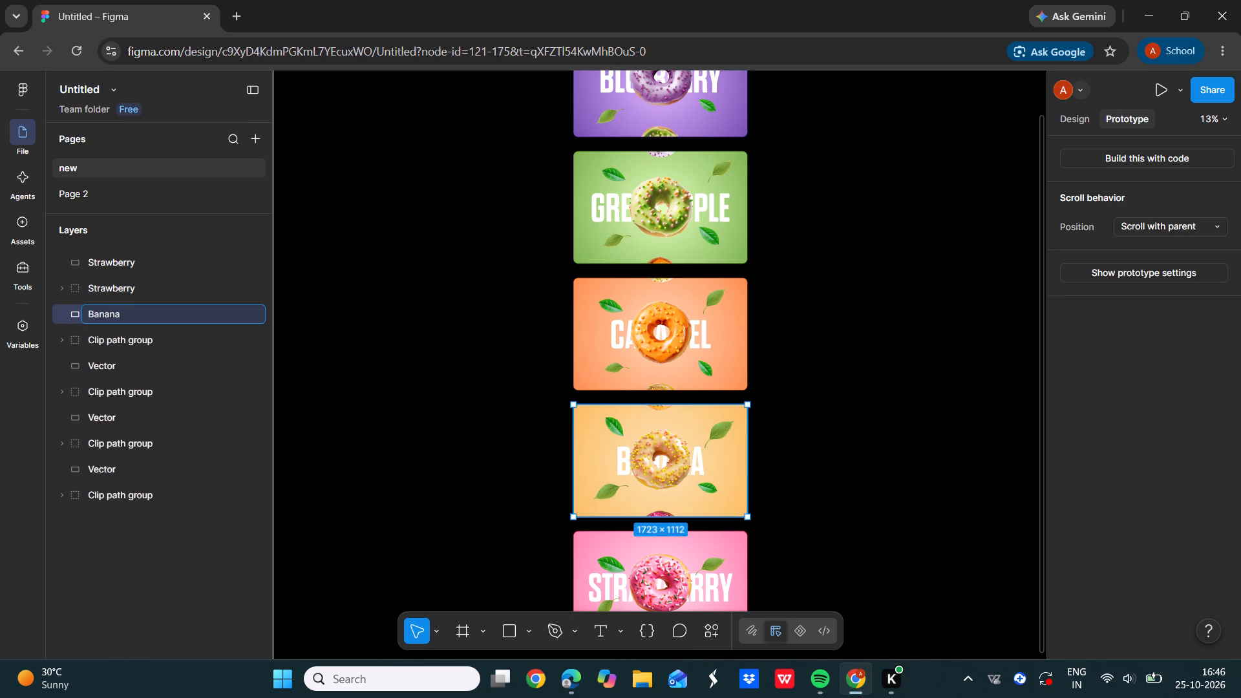
key(Return)
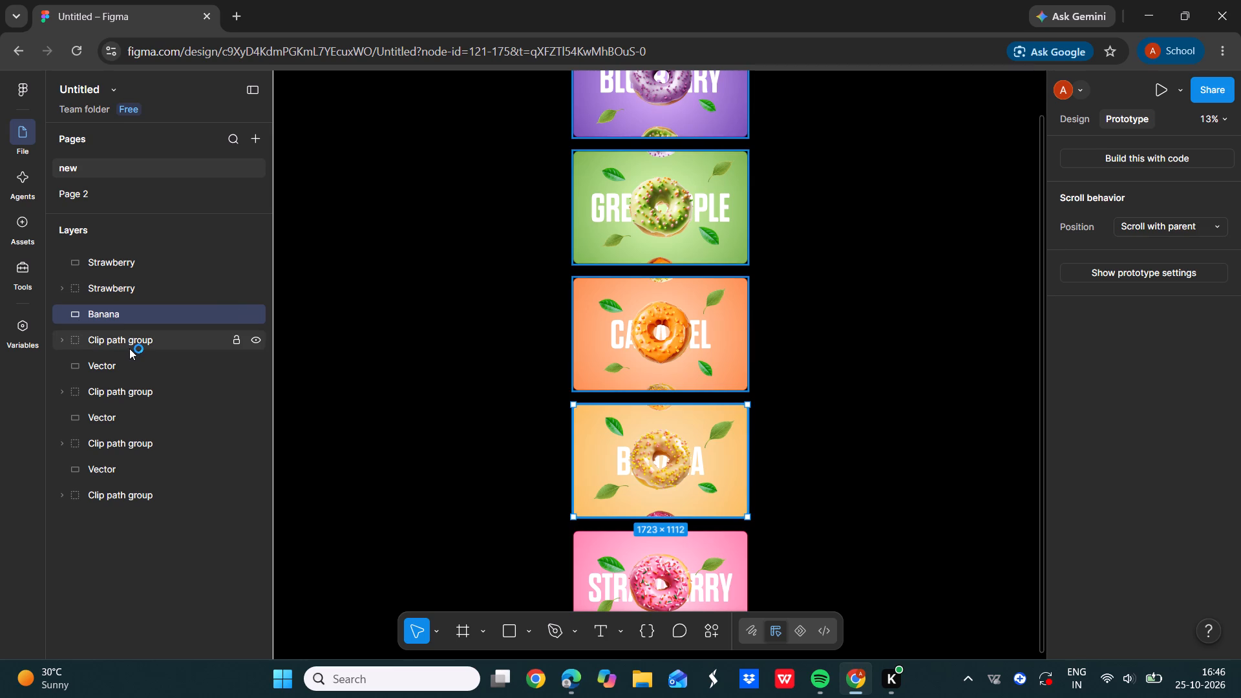
triple_click(129, 348)
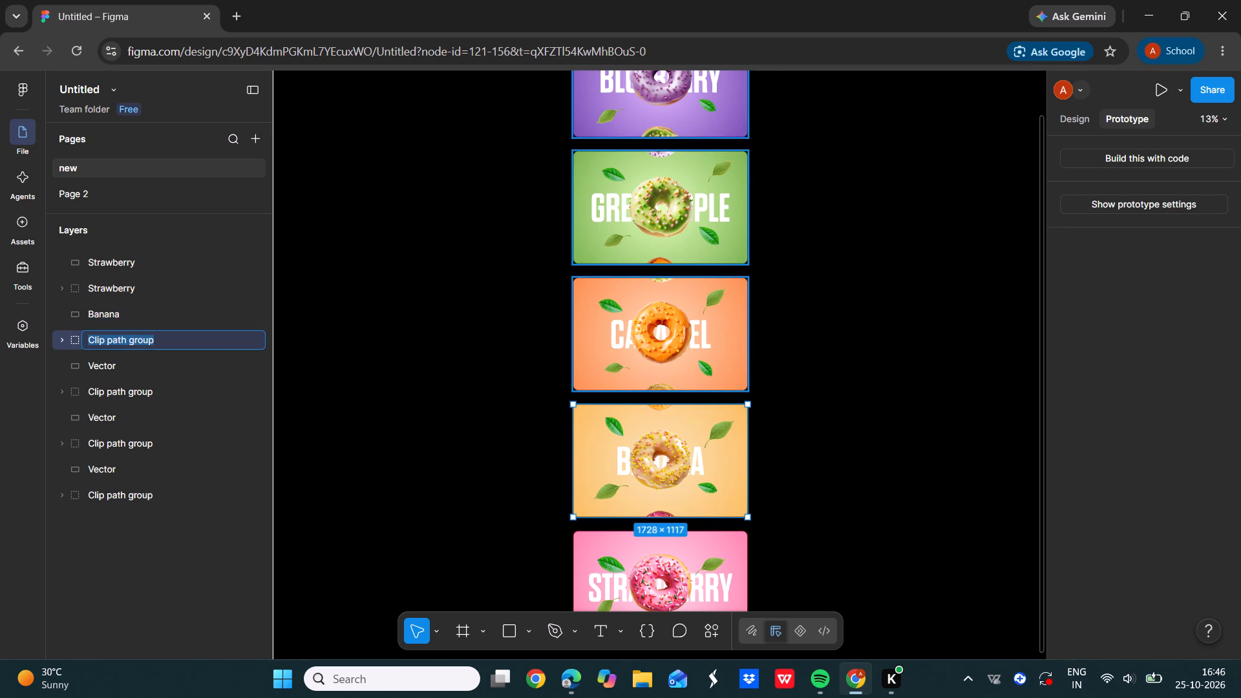
key(BackSpace)
text(anana)
key(Return)
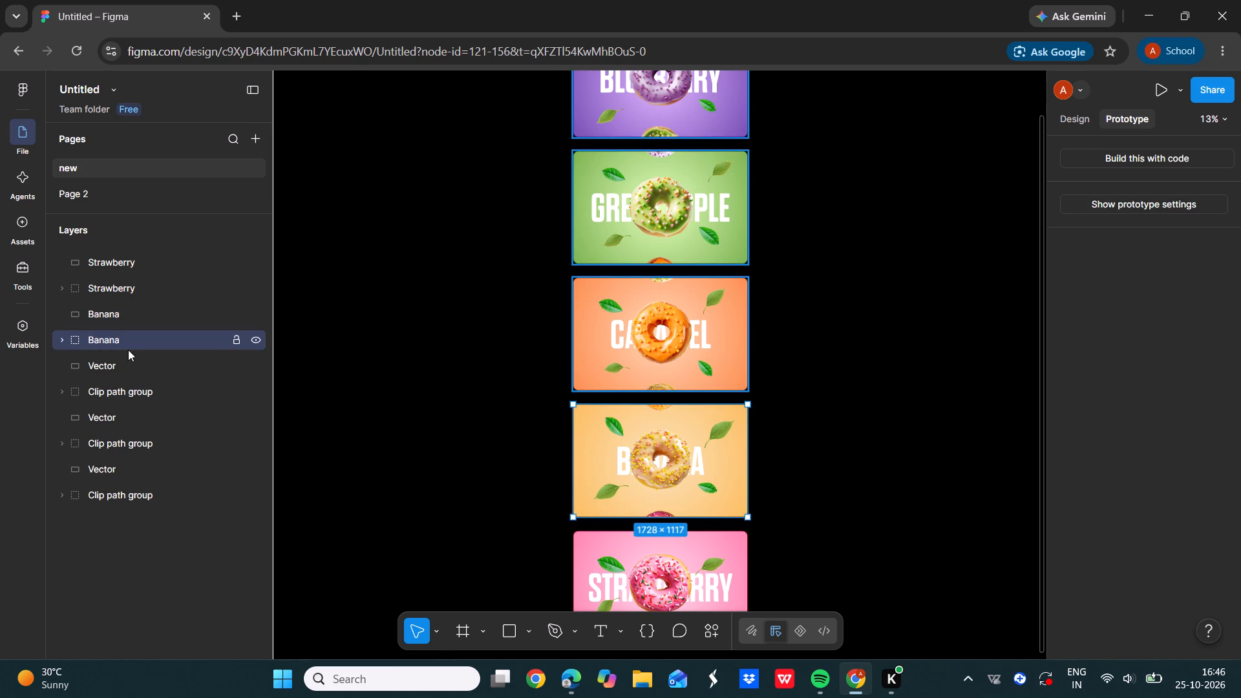
Rename both the Vector and the Clip path group of the Caramel slide as Caramel.
triple_click(124, 363)
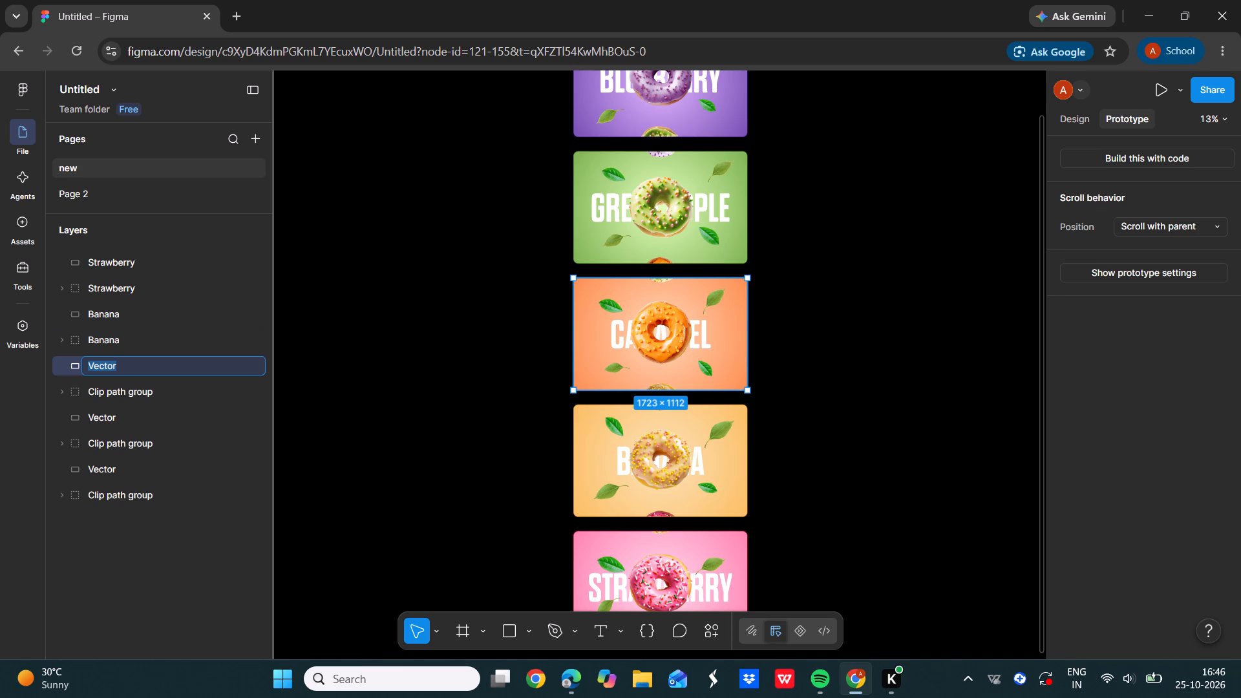
key(BackSpace)
text(aramel)
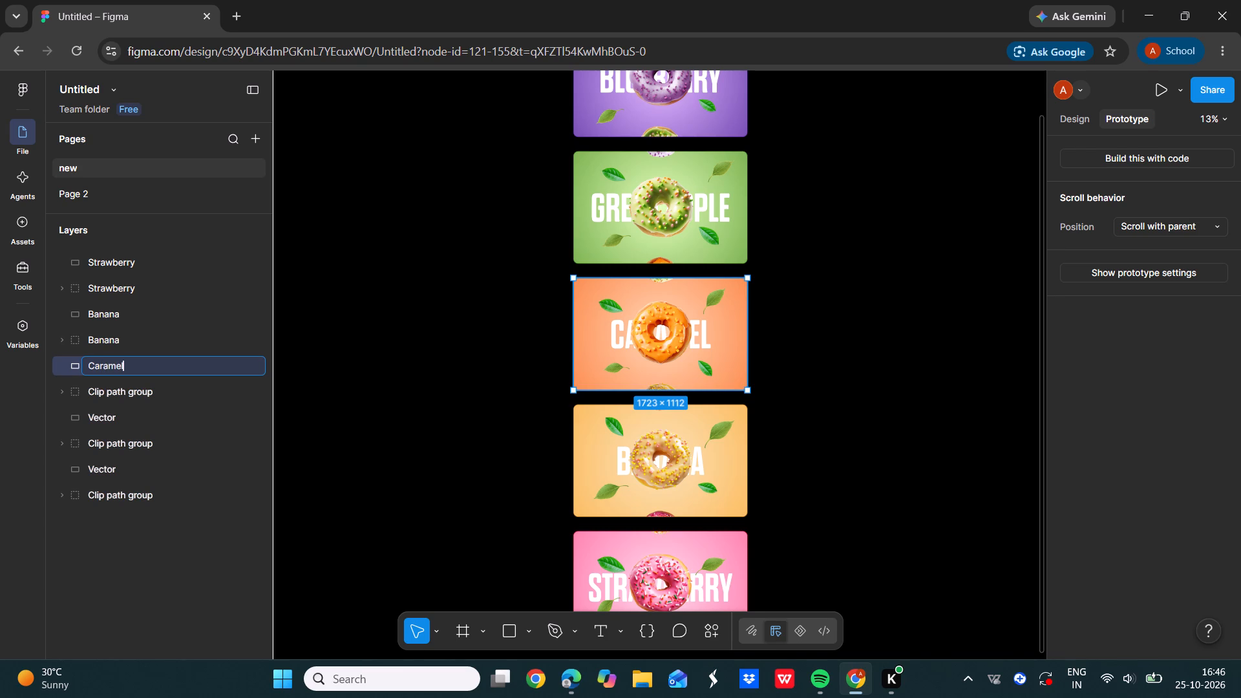
key(Return)
triple_click(100, 388)
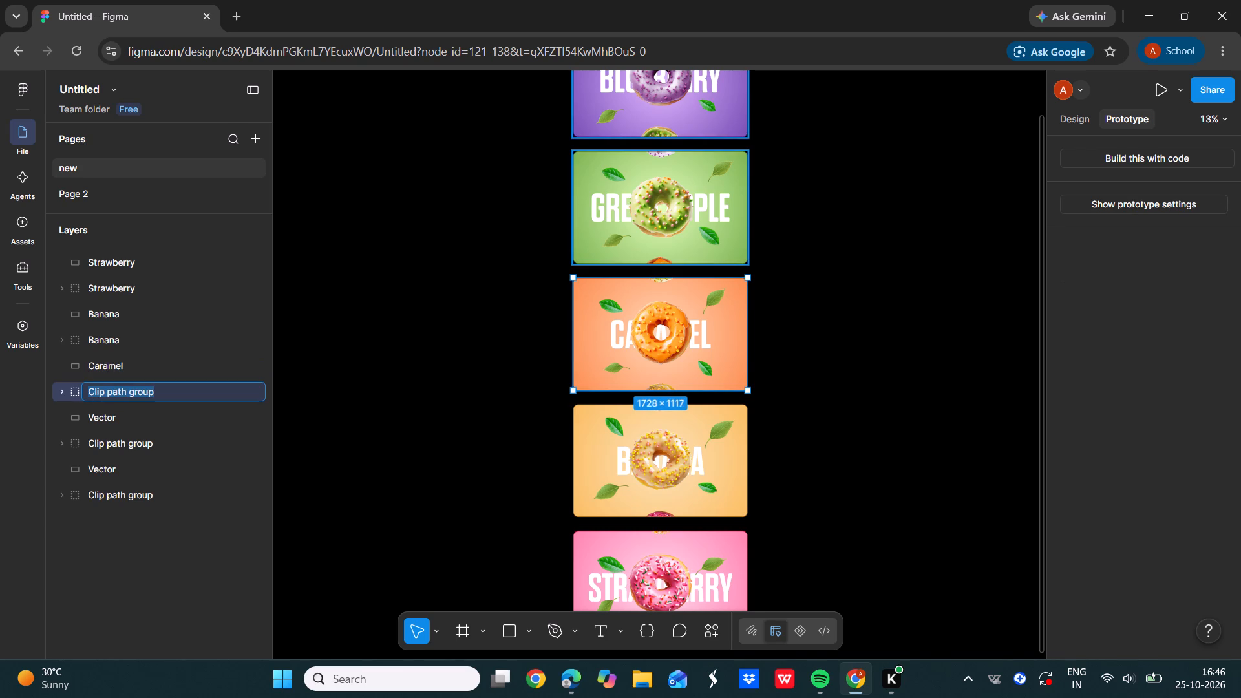
key(BackSpace)
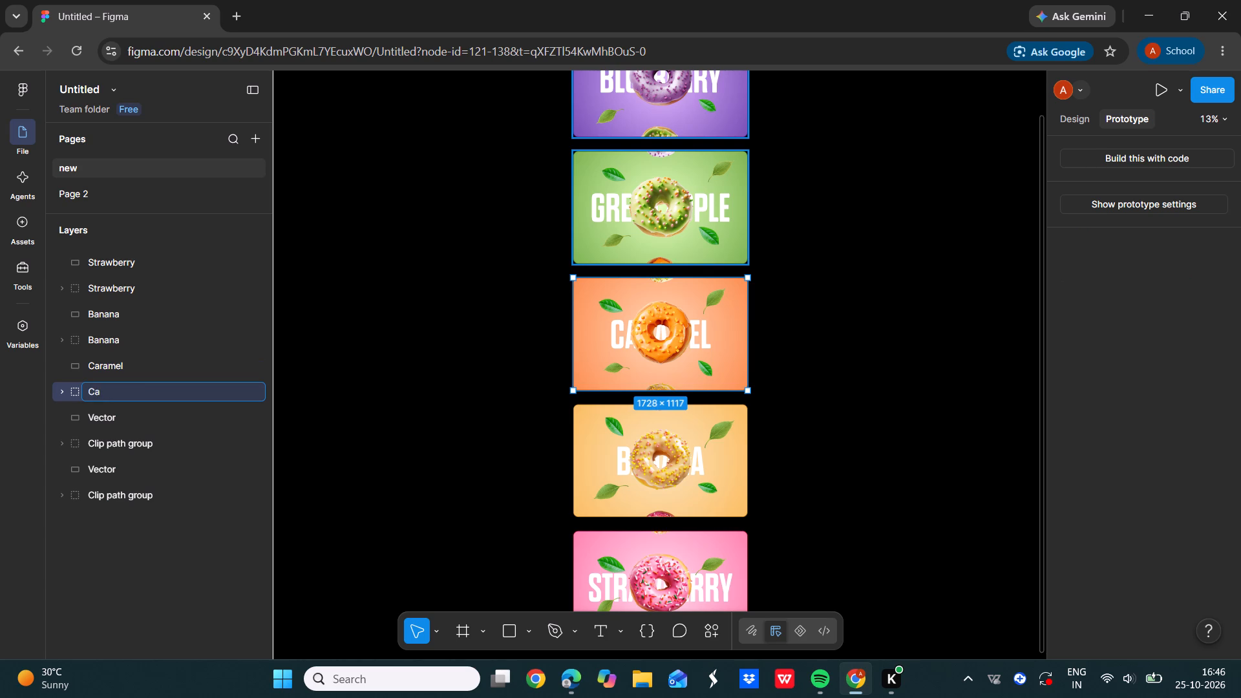
key(Return)
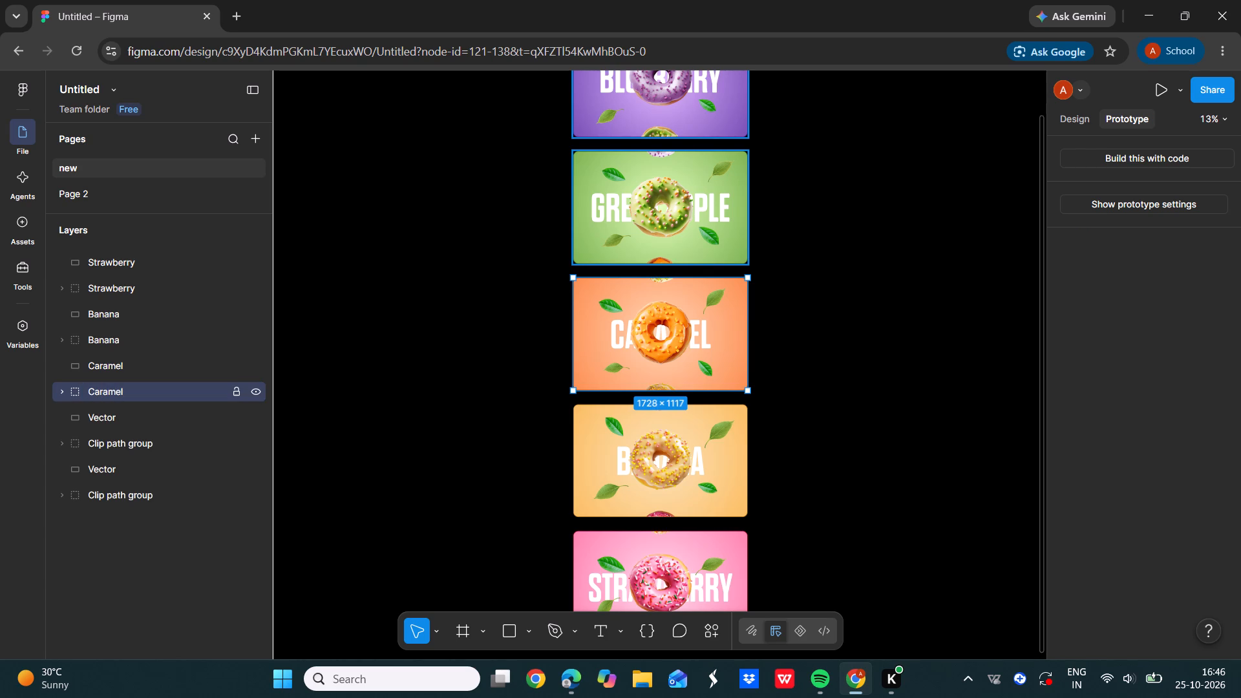
Rename the Green Apple slide's Vector layer as Green Apple.
triple_click(158, 426)
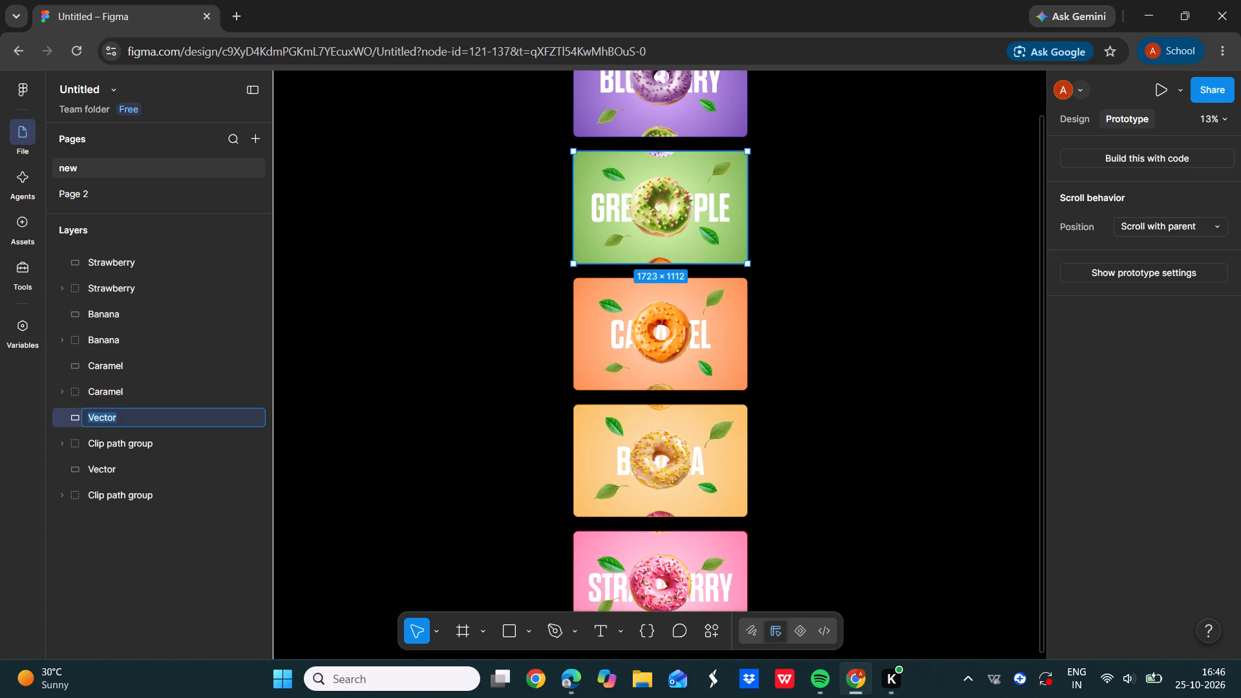
key(BackSpace)
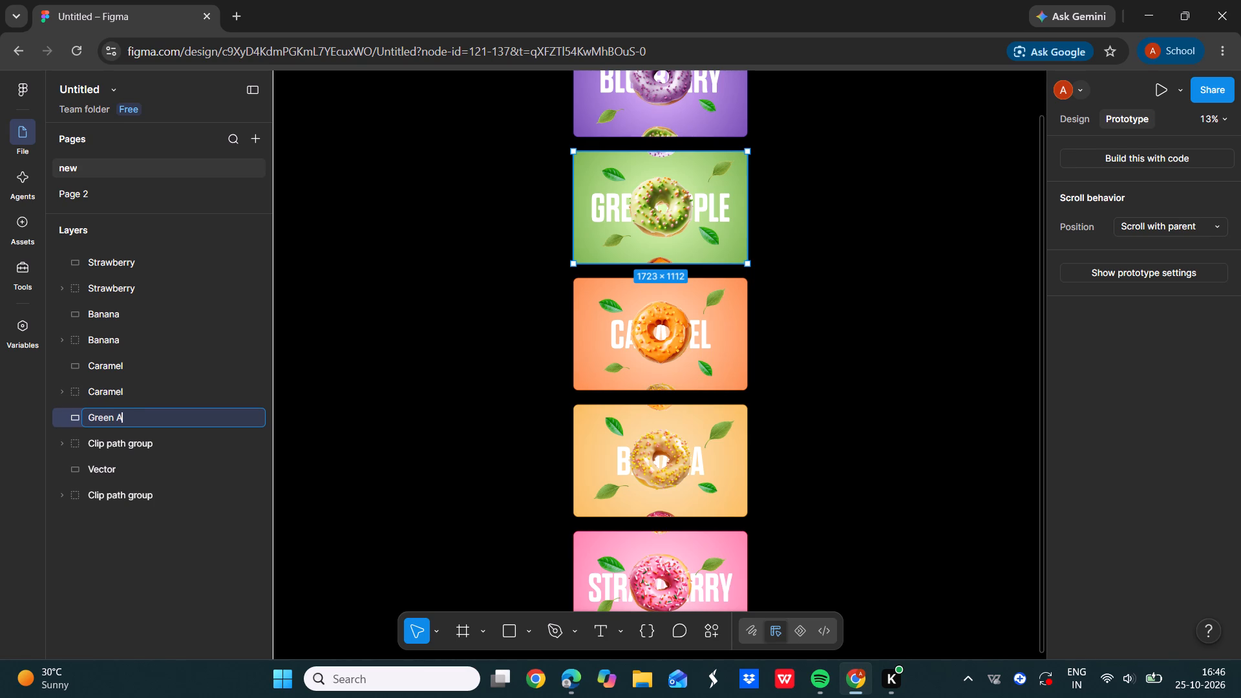
text(pple)
key(Return)
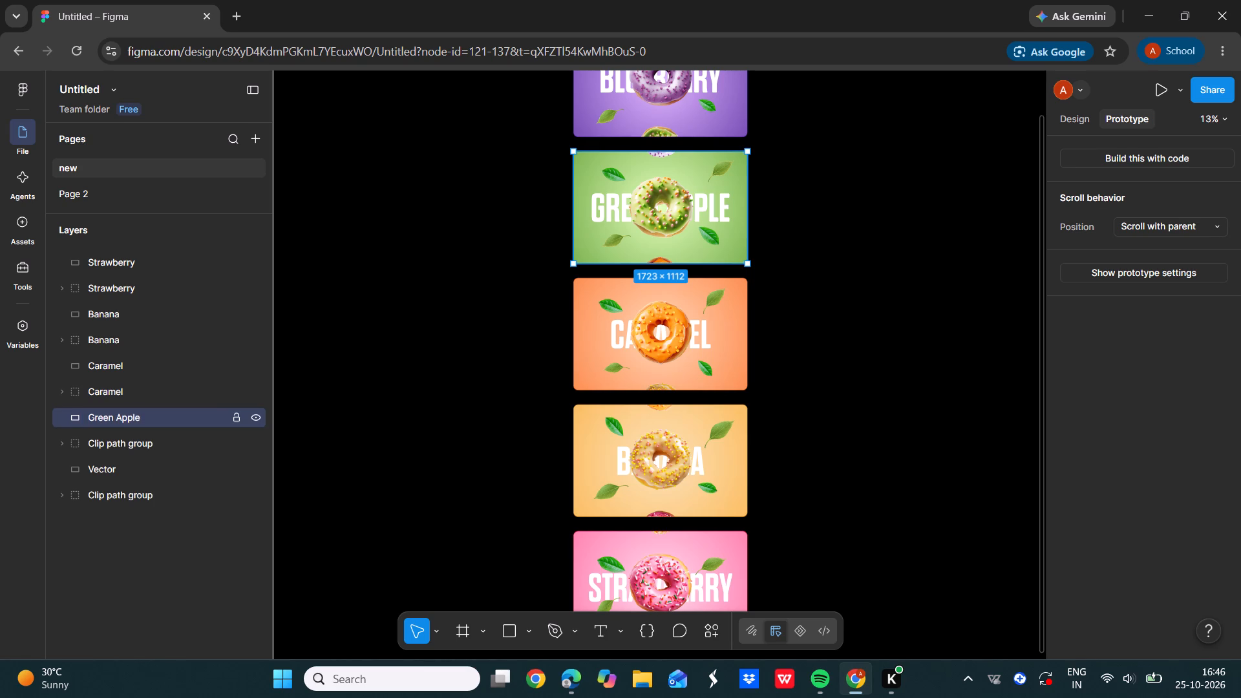
Rename the Green Apple slide's Clip path group as Green Apple.
triple_click(138, 451)
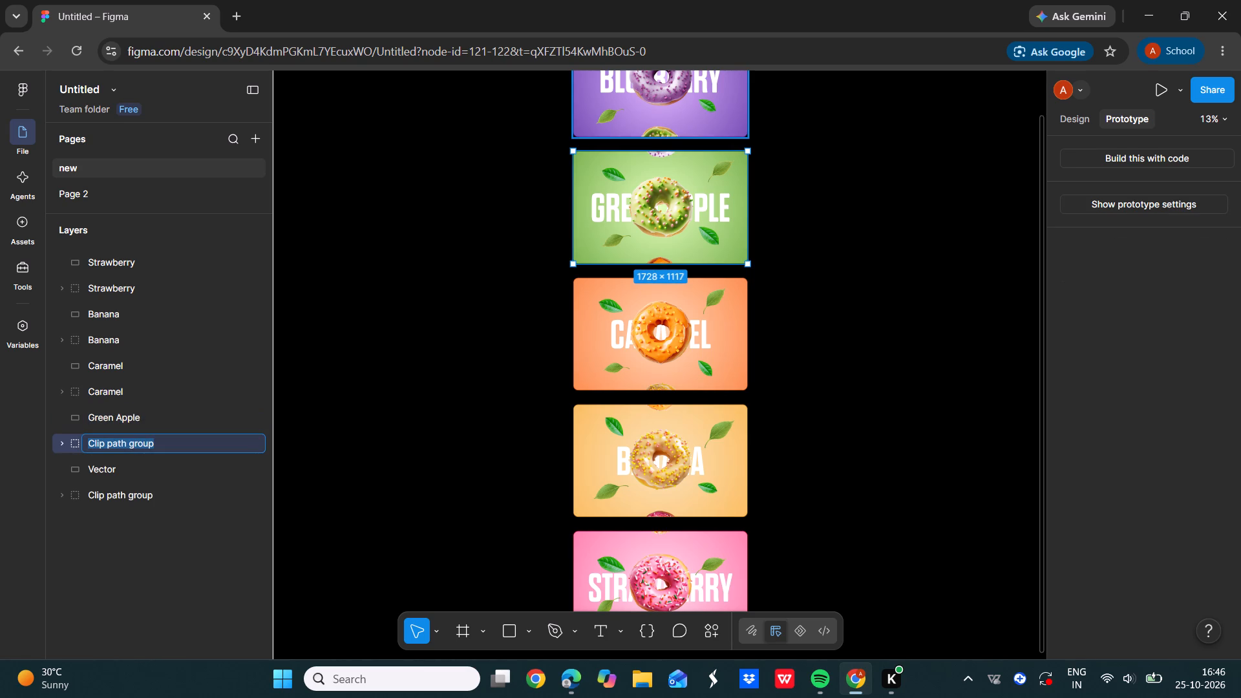
key(BackSpace)
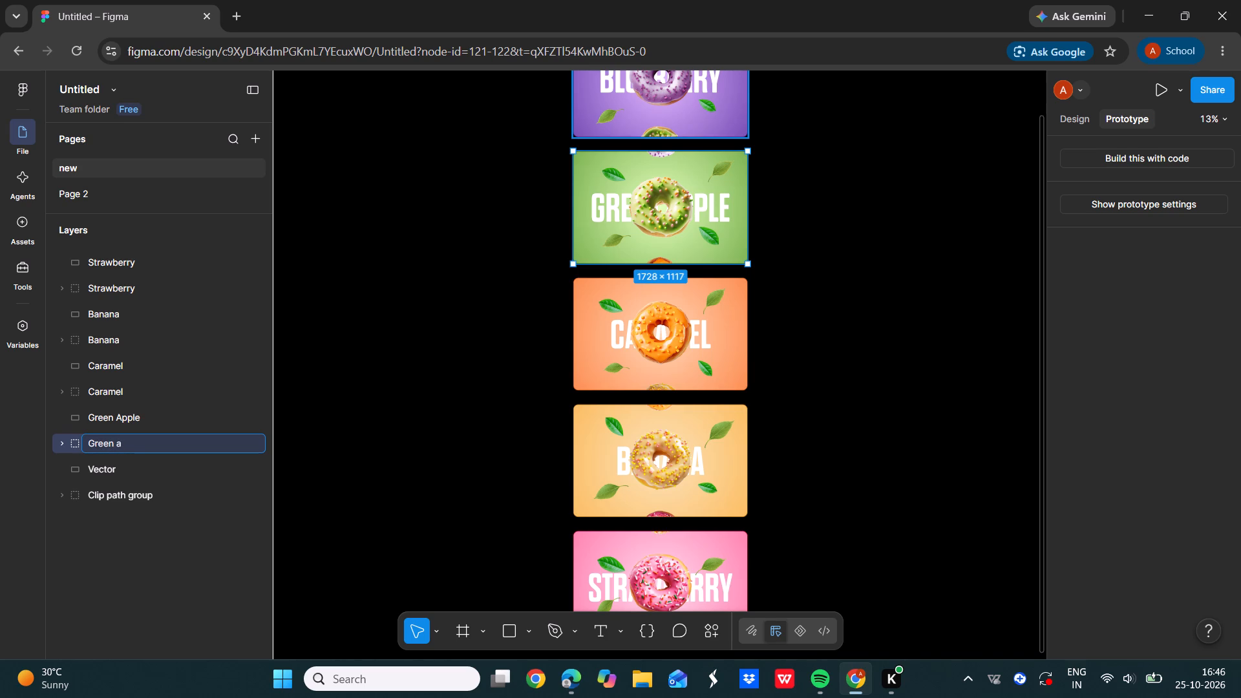
key(a)
text(pple)
key(Return)
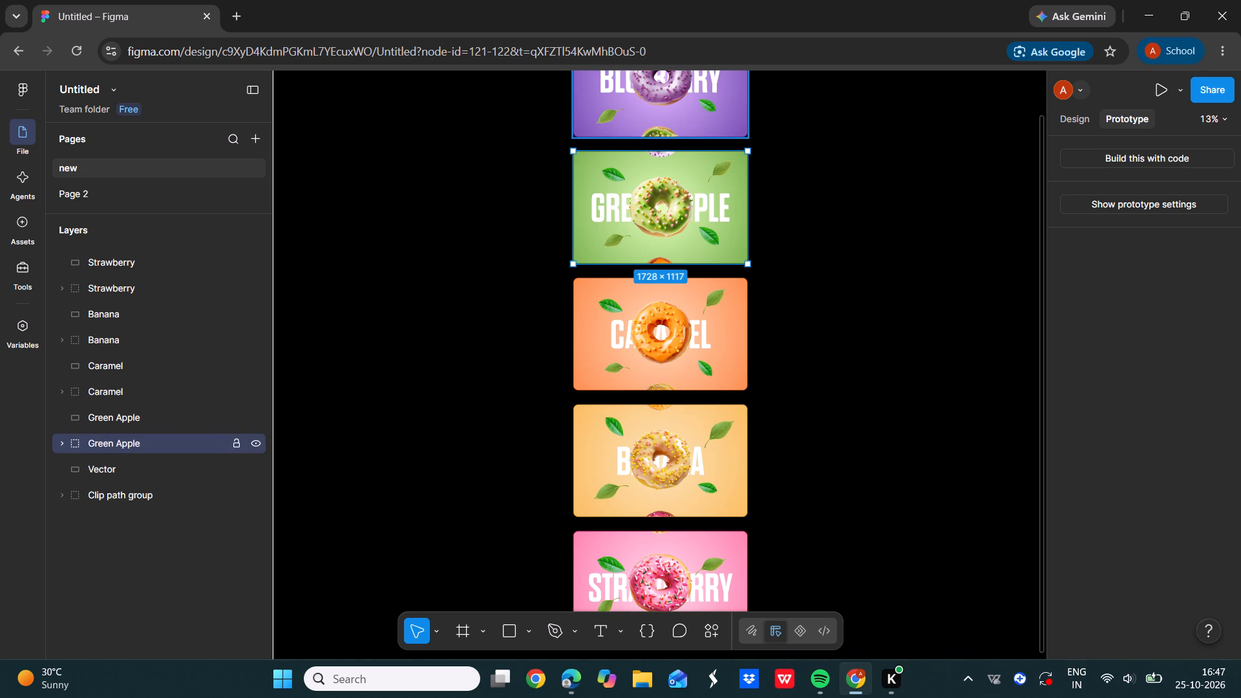
Rename both the Vector and the Clip path group of the Blueberry slide as Blueberry, and clear the selection.
triple_click(118, 471)
key(BackSpace)
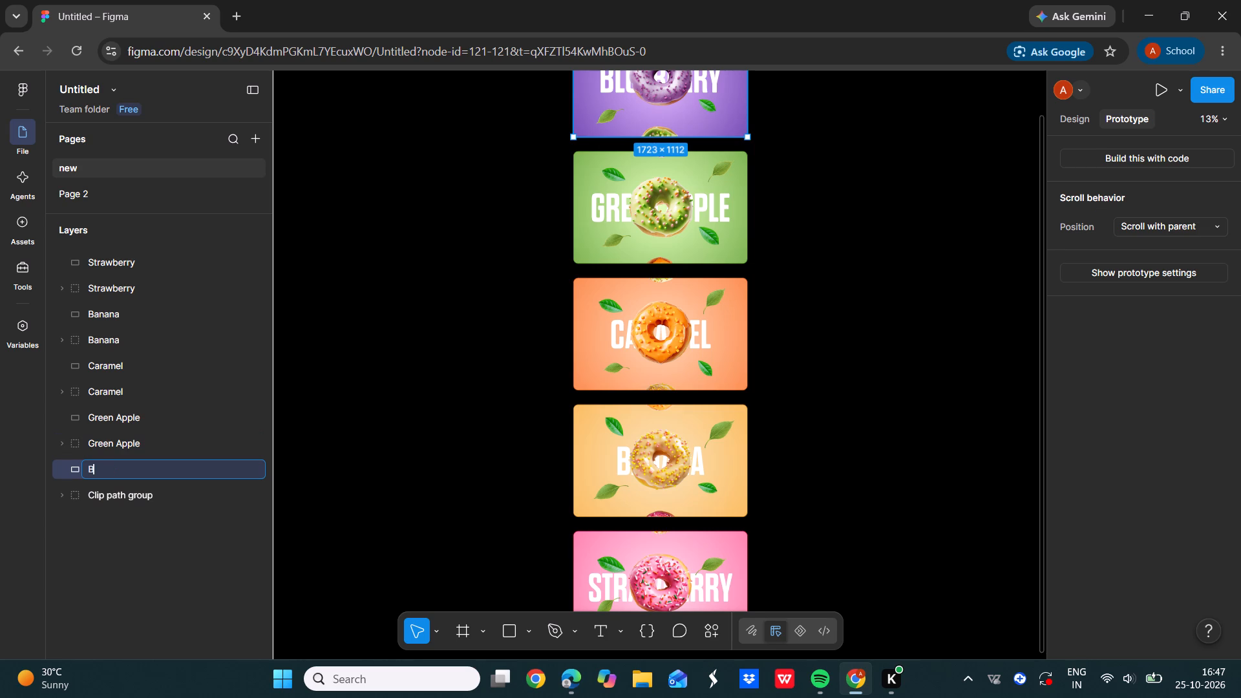
text(lueberry)
key(Return)
triple_click(112, 491)
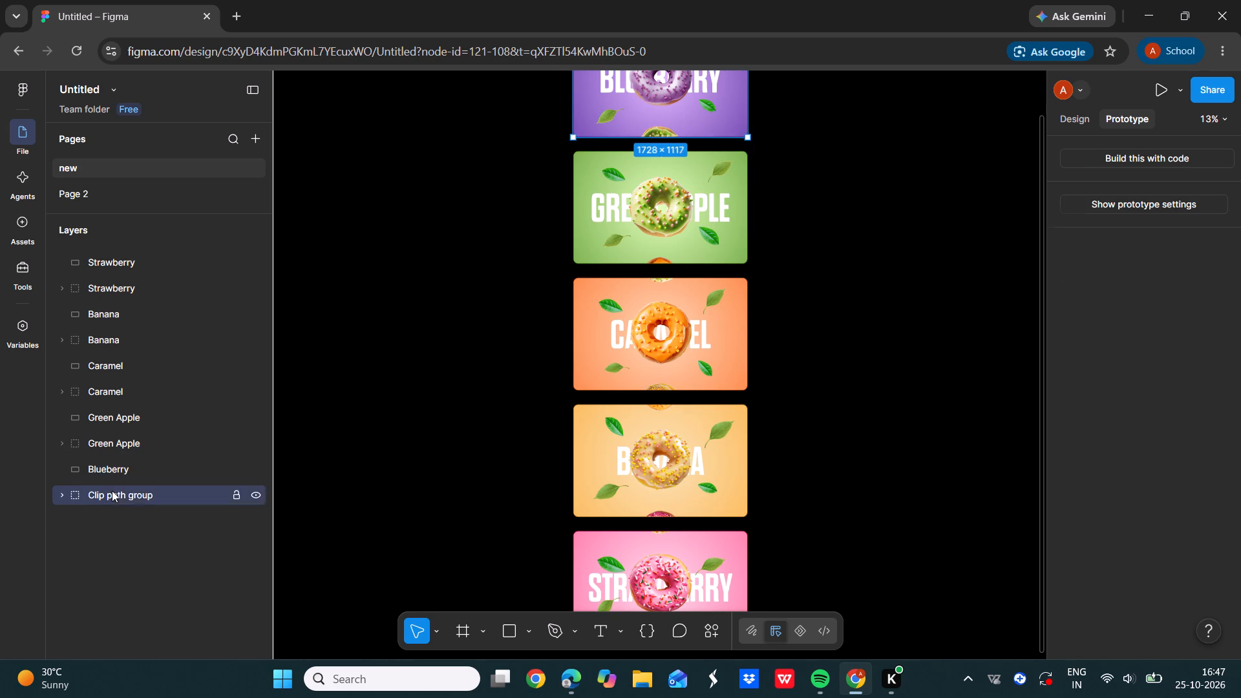
key(BackSpace)
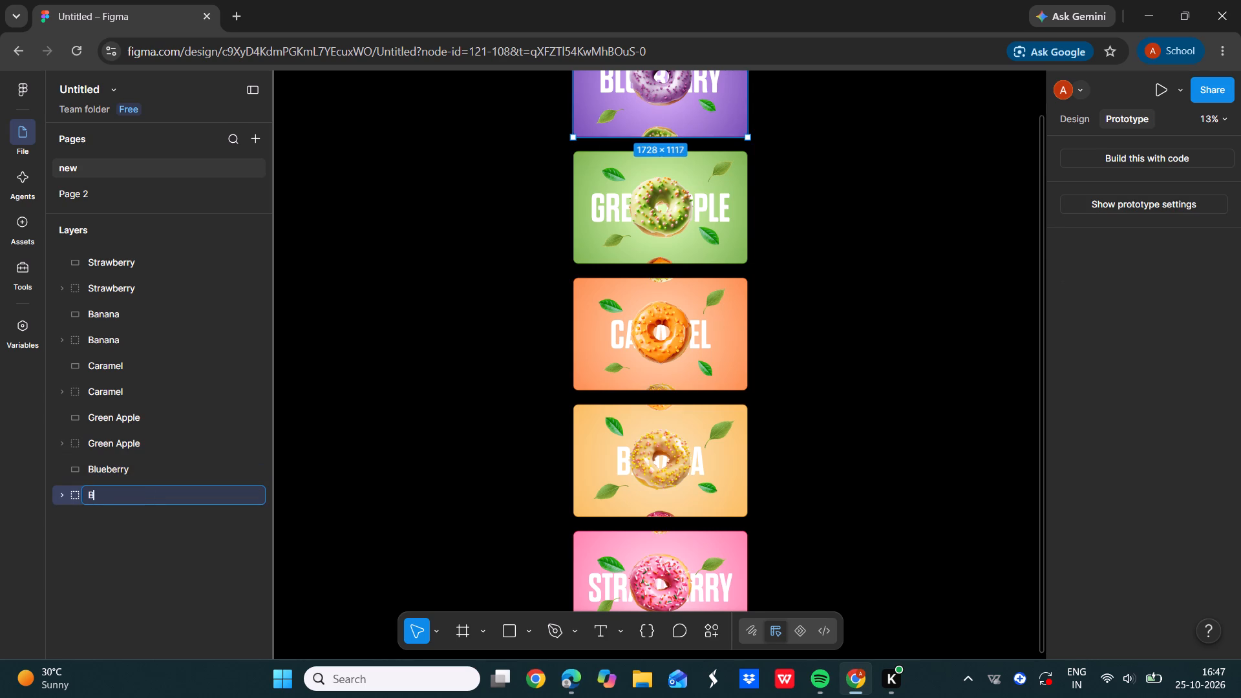
text(lueberry)
key(Return)
click(387, 401)
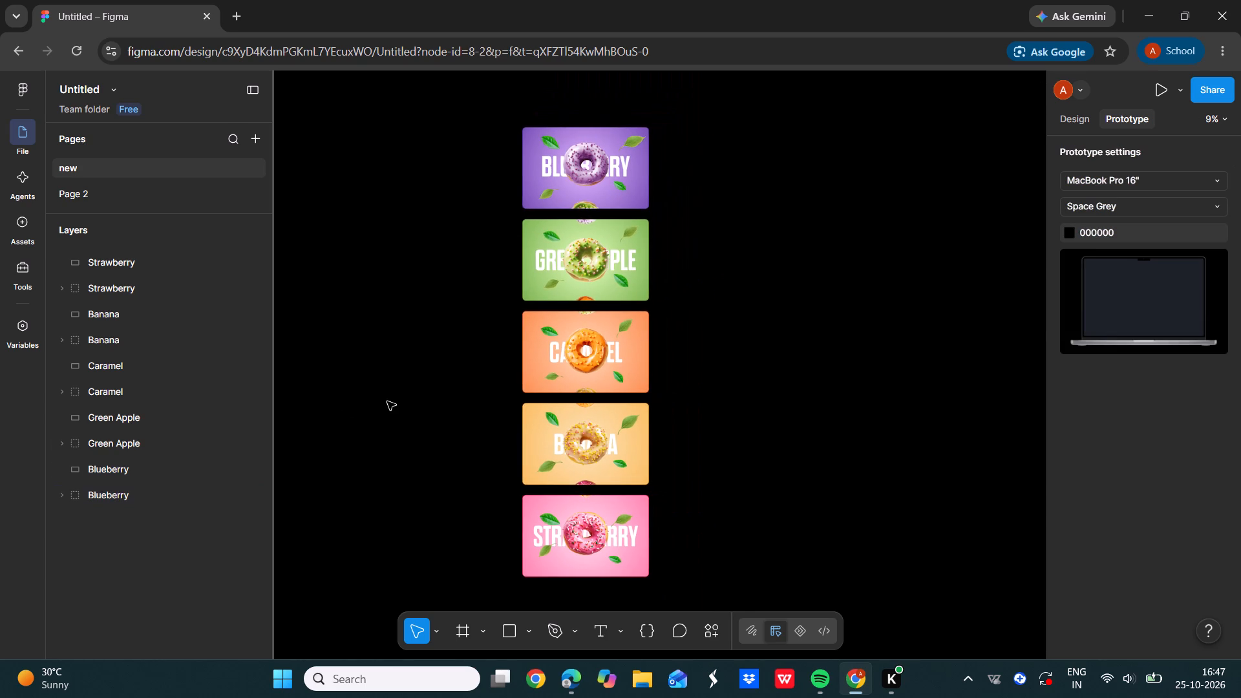
click(789, 270)
Close the Chrome window with the Untitled design and the Edge window with the source donut file.
click(1240, 2)
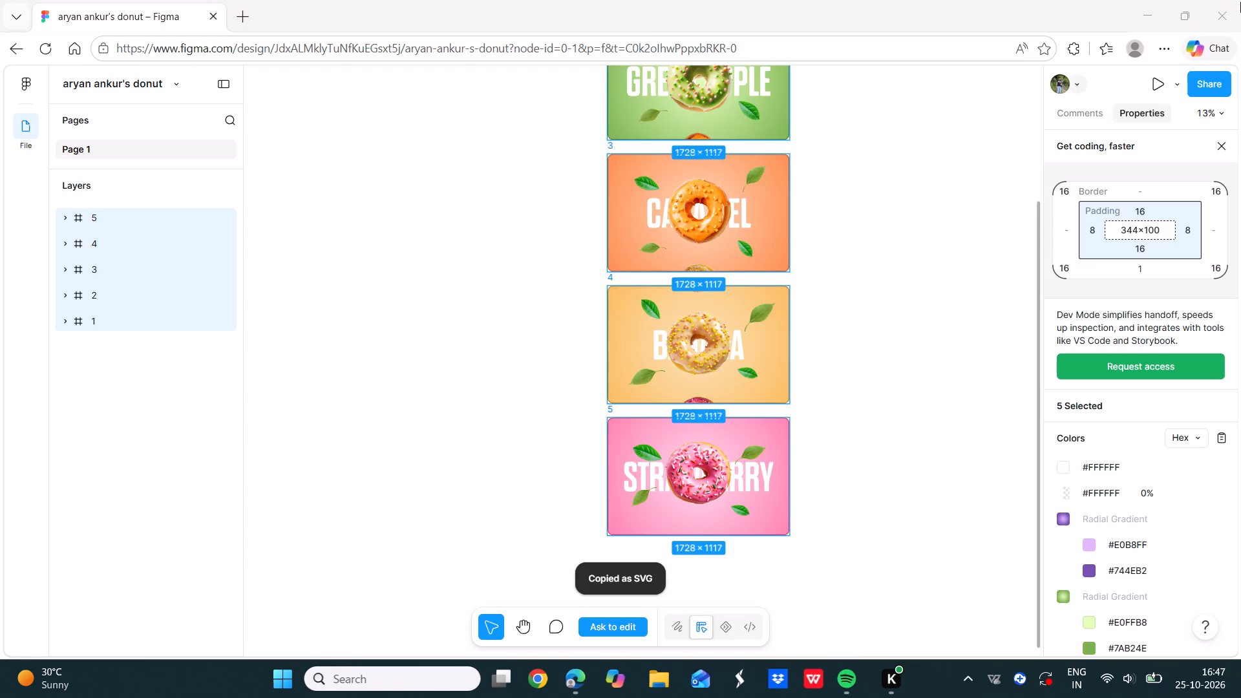
click(1240, 6)
click(1240, 6)
click(1240, 6)
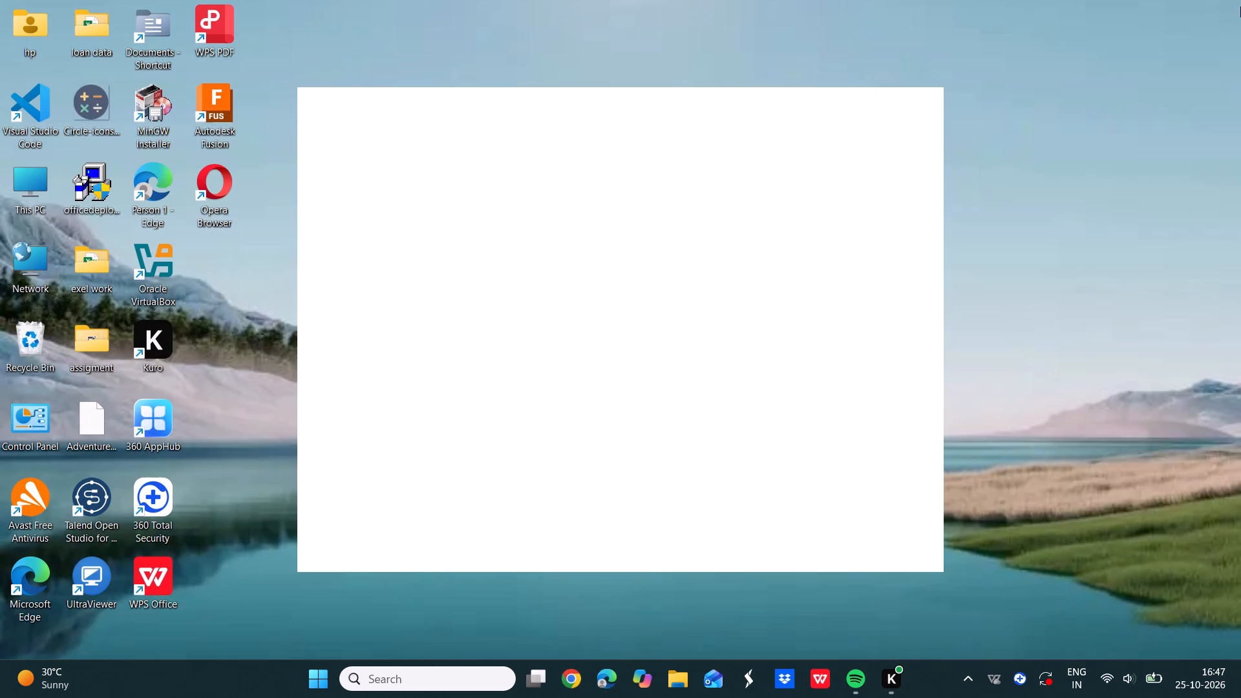